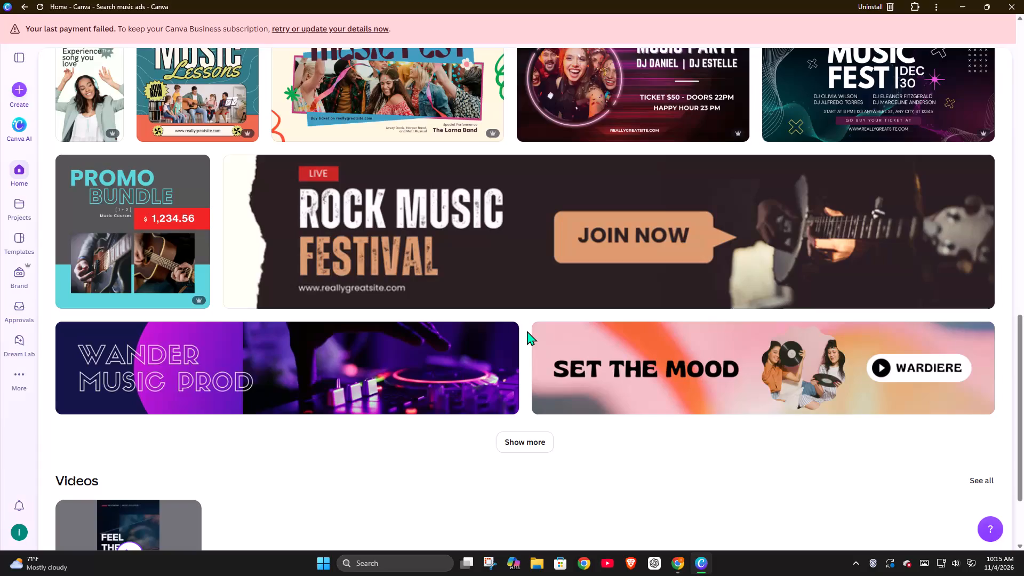
Expand the template results for the music ads search and look through the additional designs.
{"action": "scroll", "coordinate": [527, 330], "scroll_direction": "down", "scroll_amount": 2}
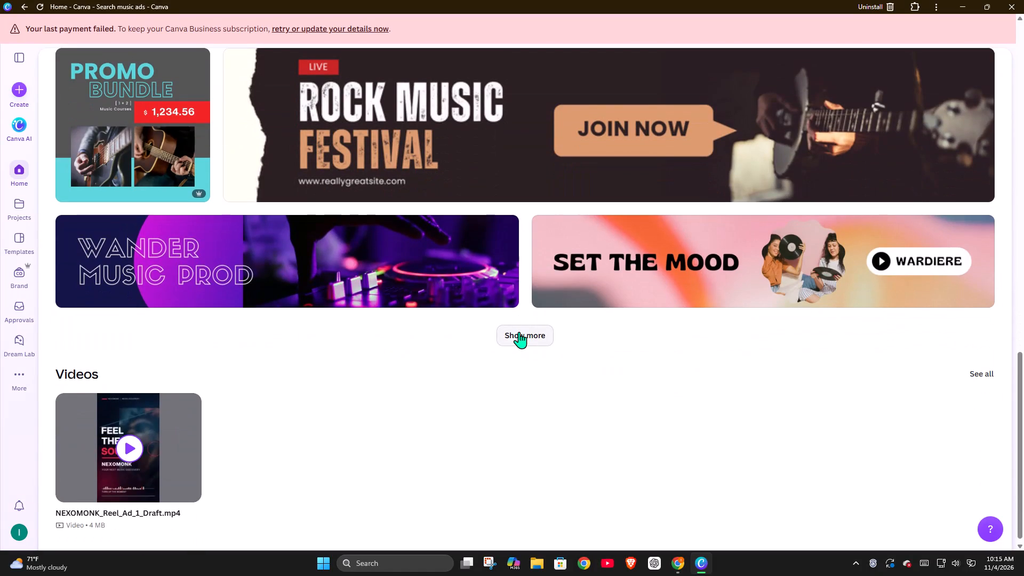
{"action": "left_click", "coordinate": [519, 332]}
{"action": "scroll", "coordinate": [519, 332], "scroll_direction": "down", "scroll_amount": 2}
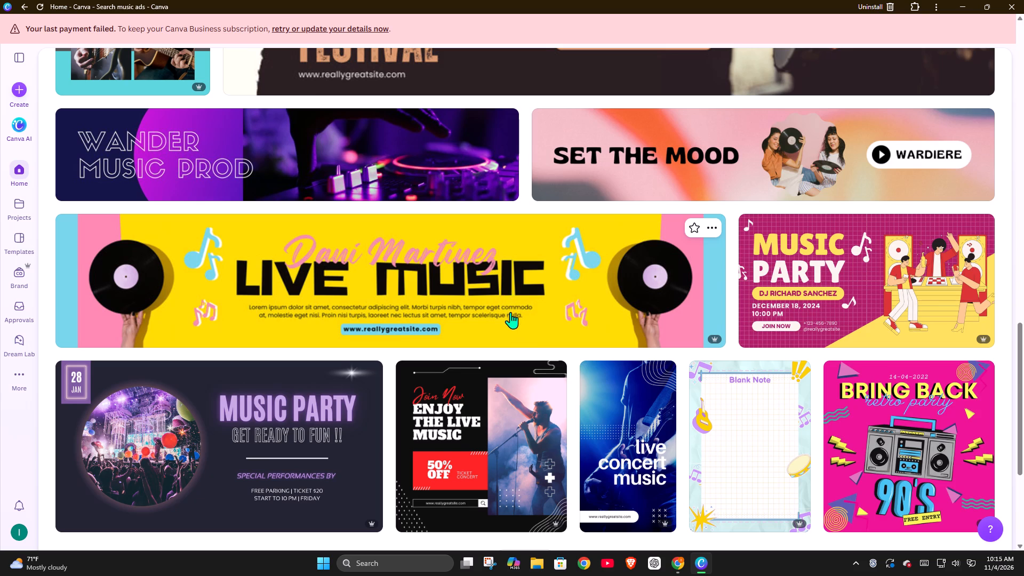
{"action": "scroll", "coordinate": [510, 315], "scroll_direction": "down", "scroll_amount": 4}
{"action": "left_click", "coordinate": [522, 348]}
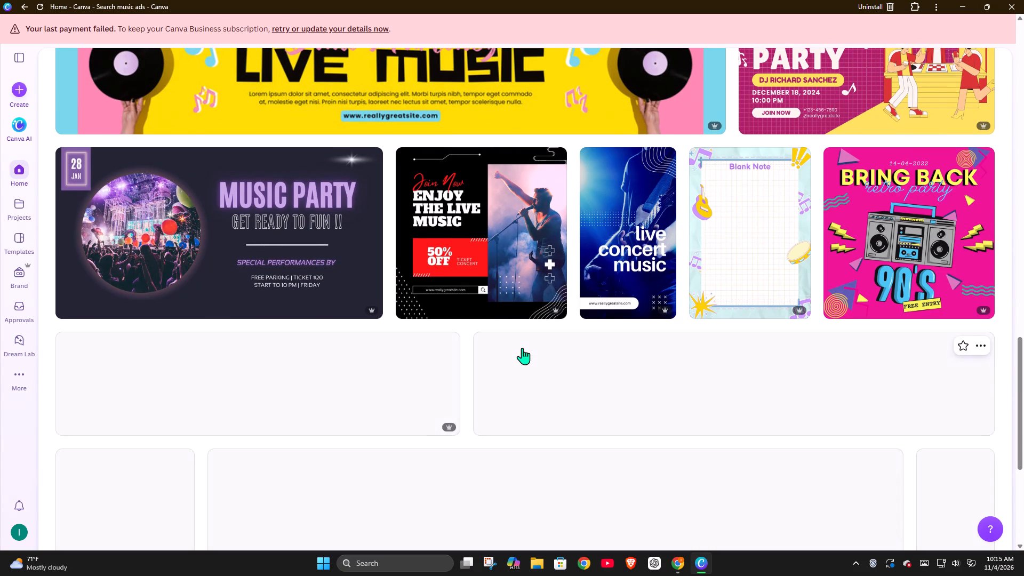
{"action": "scroll", "coordinate": [522, 348], "scroll_direction": "down", "scroll_amount": 4}
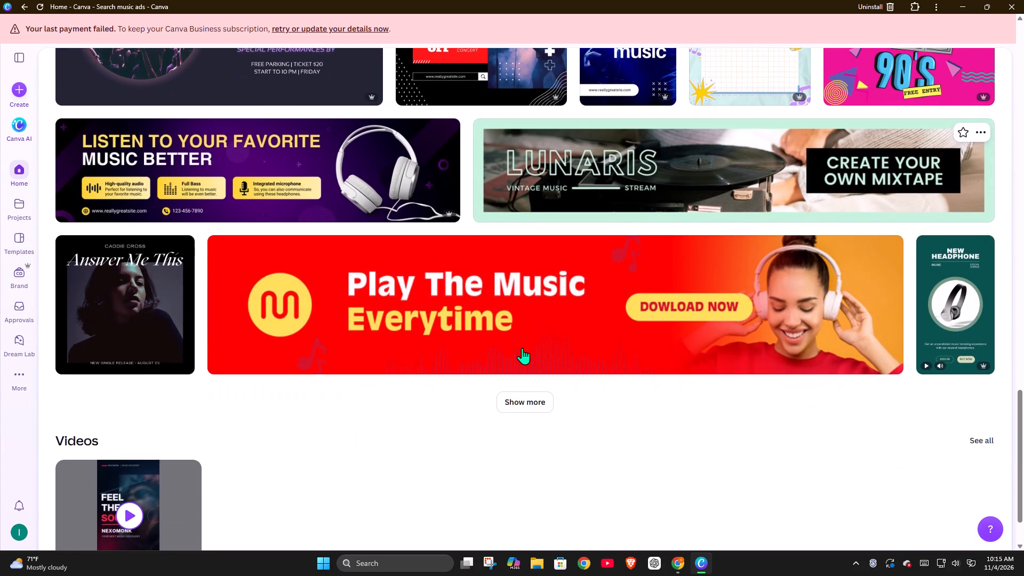
{"action": "scroll", "coordinate": [522, 348], "scroll_direction": "down", "scroll_amount": 8}
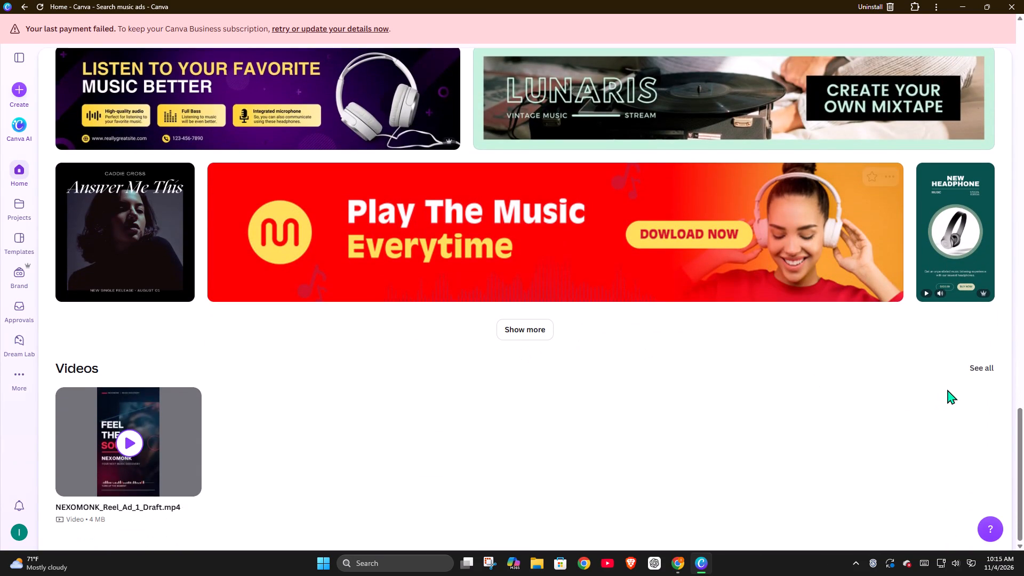
Show all video results for the music ads search.
{"action": "left_click", "coordinate": [991, 372]}
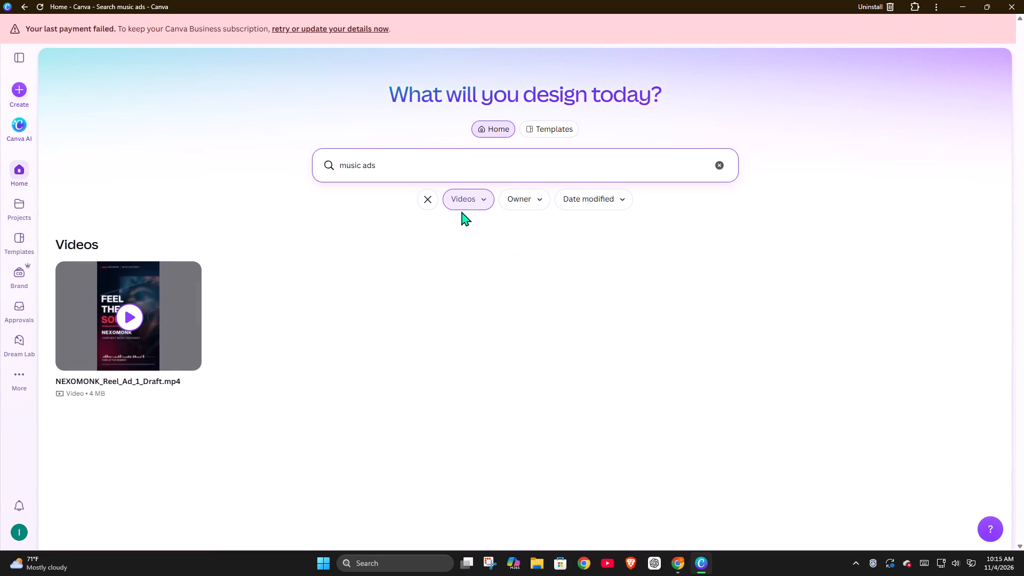
Lower the computer's sound volume slightly.
{"action": "left_click", "coordinate": [962, 566]}
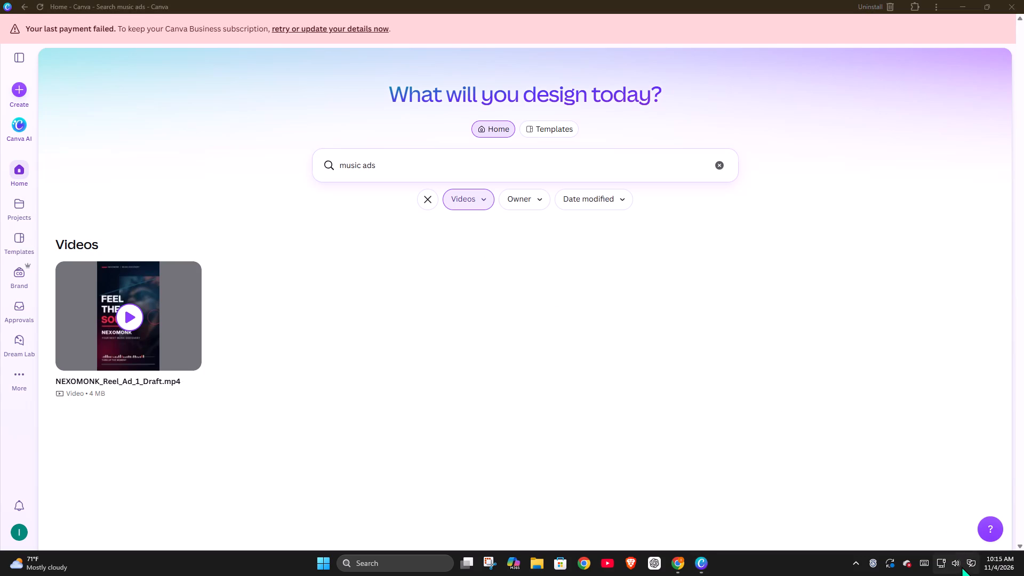
{"action": "left_click_drag", "start_coordinate": [891, 496], "coordinate": [887, 496]}
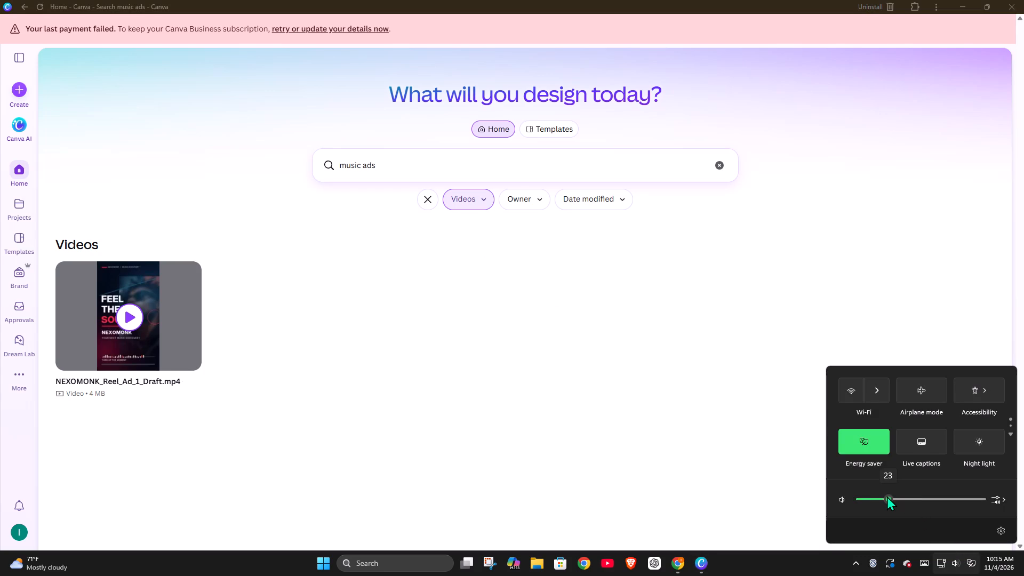
{"action": "left_click_drag", "start_coordinate": [887, 496], "coordinate": [885, 497]}
Open the video NEXOMONK_Reel_Ad_1_Draft.mp4 and play it through.
{"action": "left_click", "coordinate": [123, 313]}
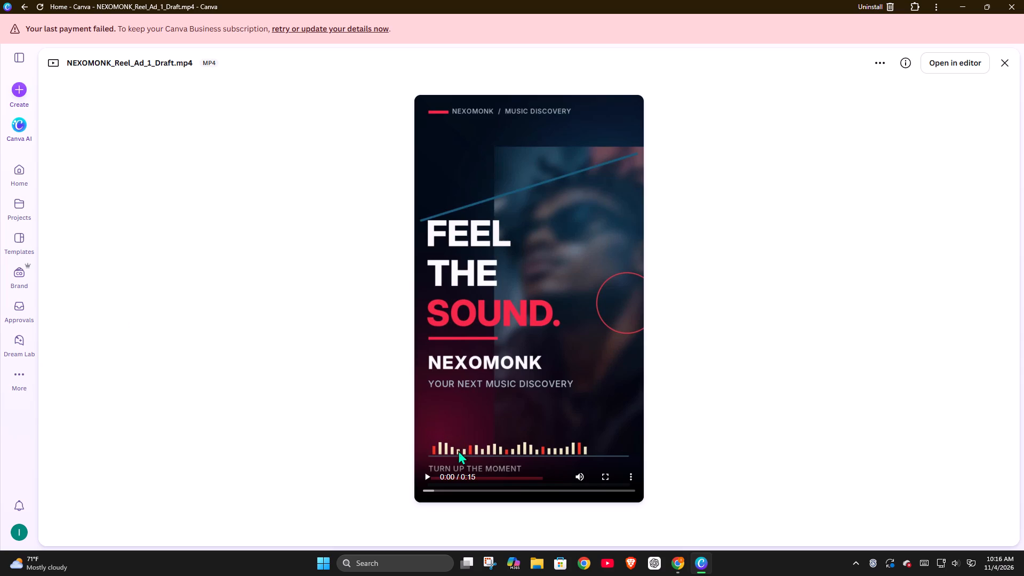
{"action": "left_click", "coordinate": [424, 478]}
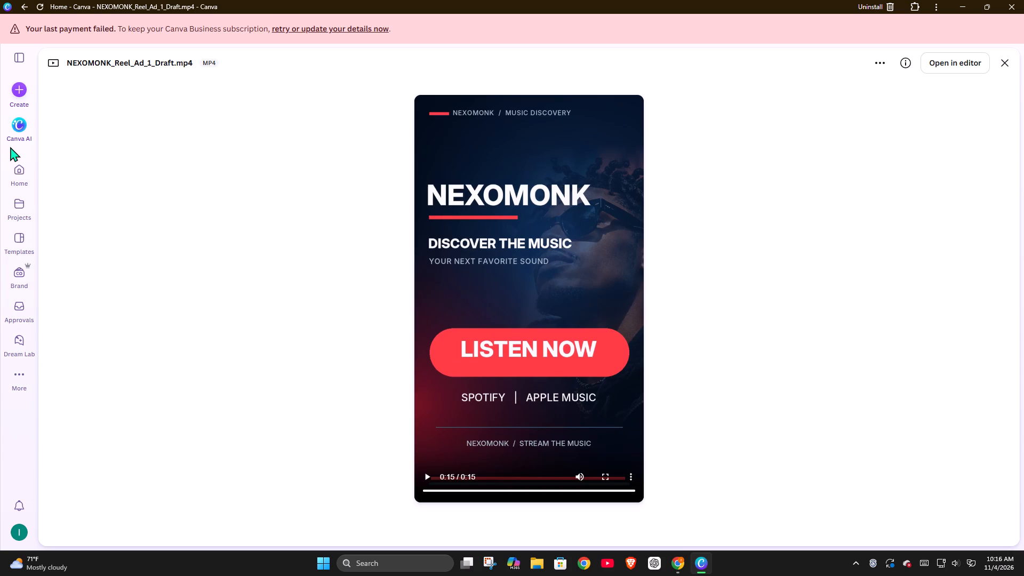
Expand the side navigation and view the Canva Business payment retry details, closing them without paying.
{"action": "left_click", "coordinate": [26, 59]}
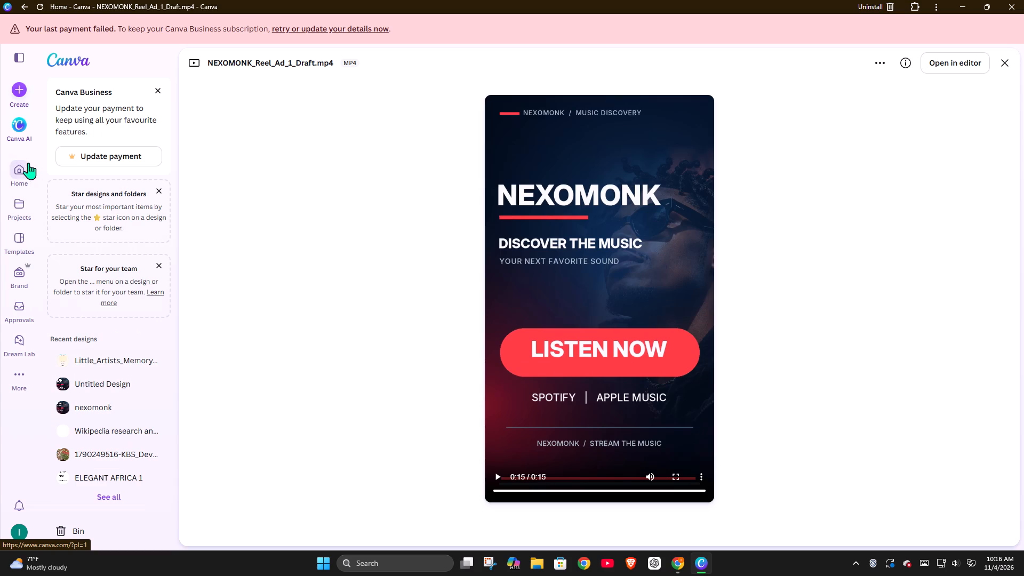
{"action": "left_click", "coordinate": [99, 162]}
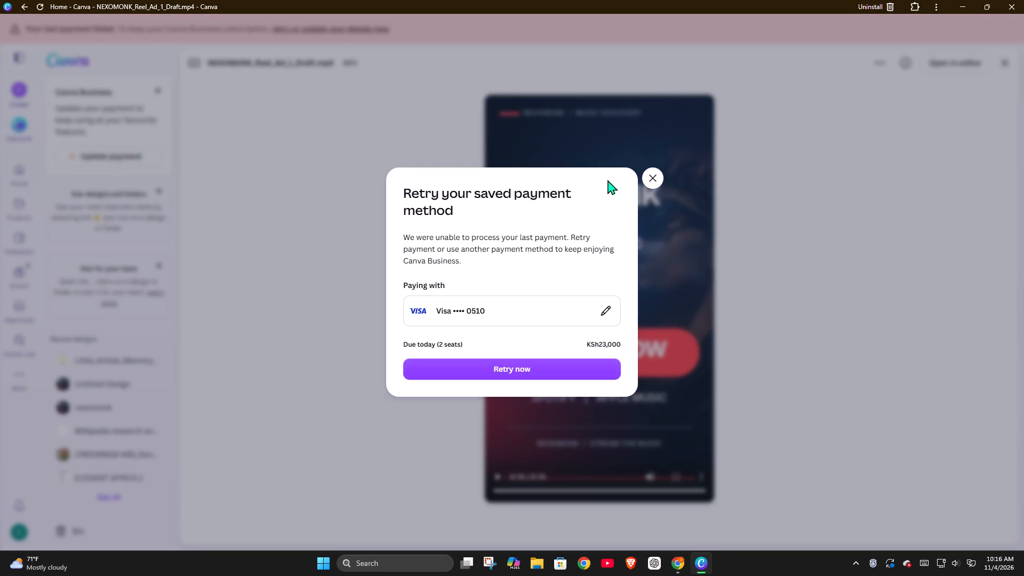
{"action": "left_click", "coordinate": [646, 180]}
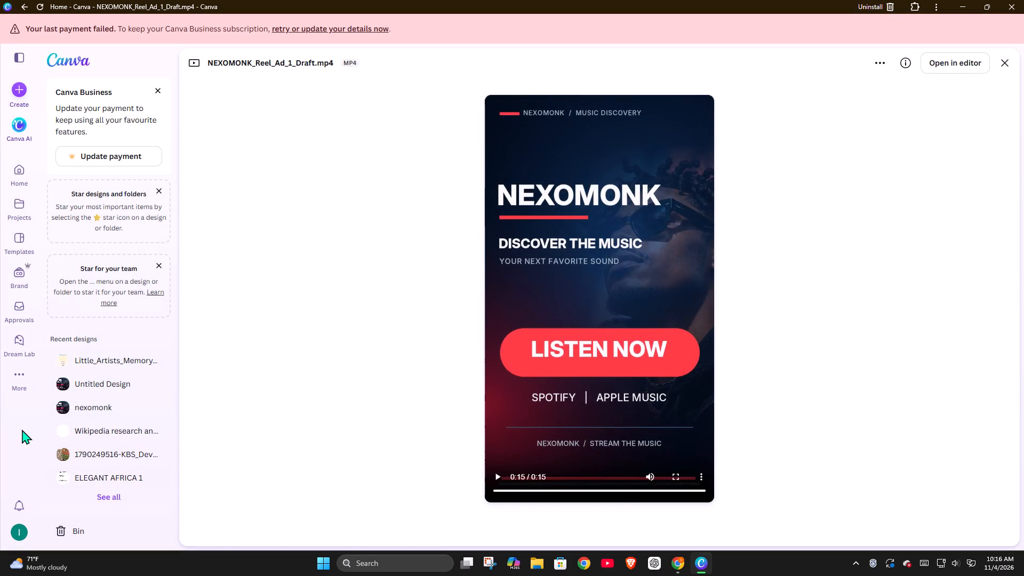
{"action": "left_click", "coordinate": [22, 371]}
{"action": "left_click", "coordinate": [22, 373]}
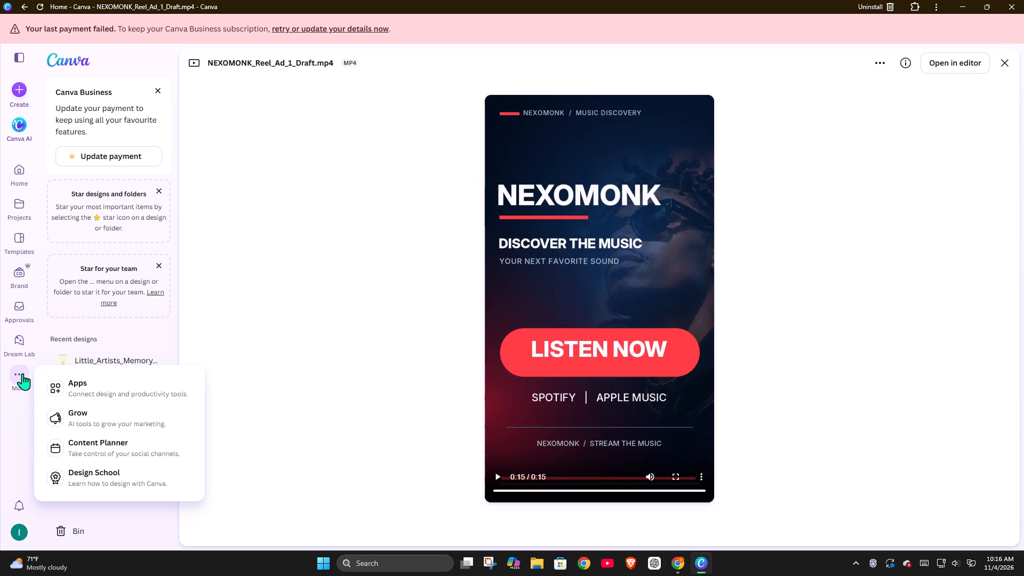
Open the Bin and check its Images, Videos and Files sections for deleted items.
{"action": "left_click", "coordinate": [71, 528]}
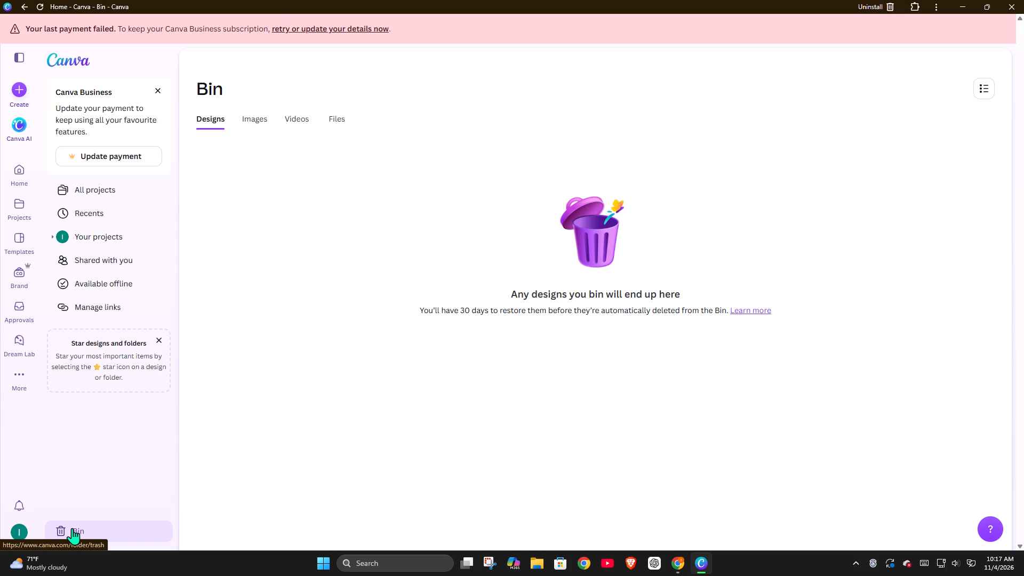
{"action": "left_click", "coordinate": [262, 121]}
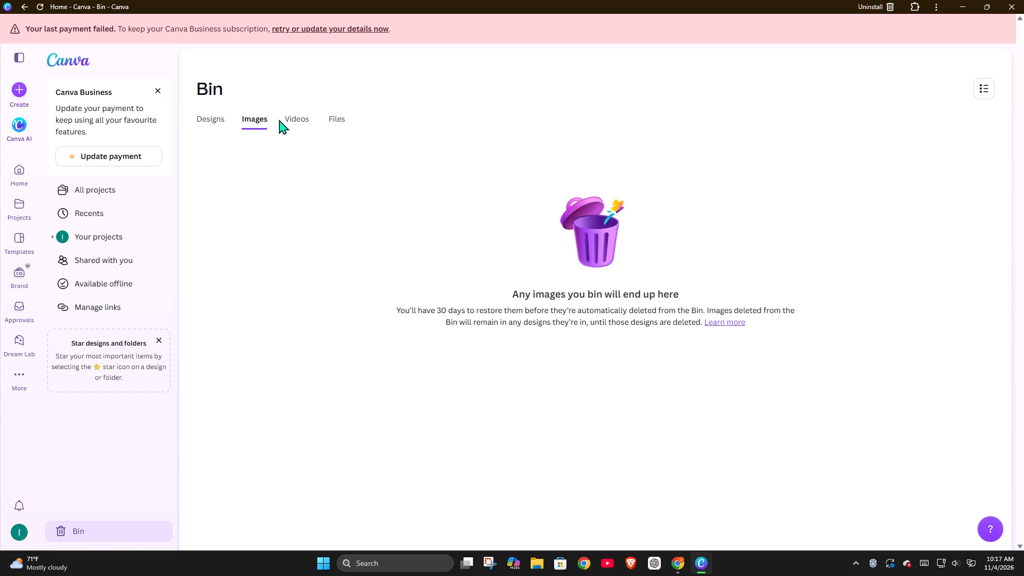
{"action": "left_click", "coordinate": [287, 119]}
{"action": "left_click", "coordinate": [338, 119]}
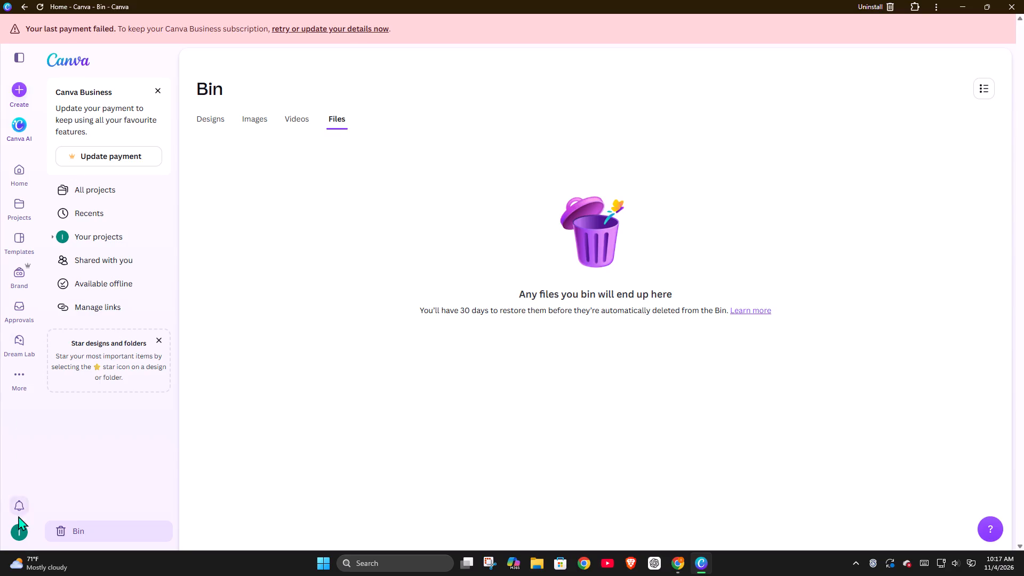
Open the account's profile settings and review the account details, connected social accounts, link opening and video editing options.
{"action": "left_click", "coordinate": [17, 533]}
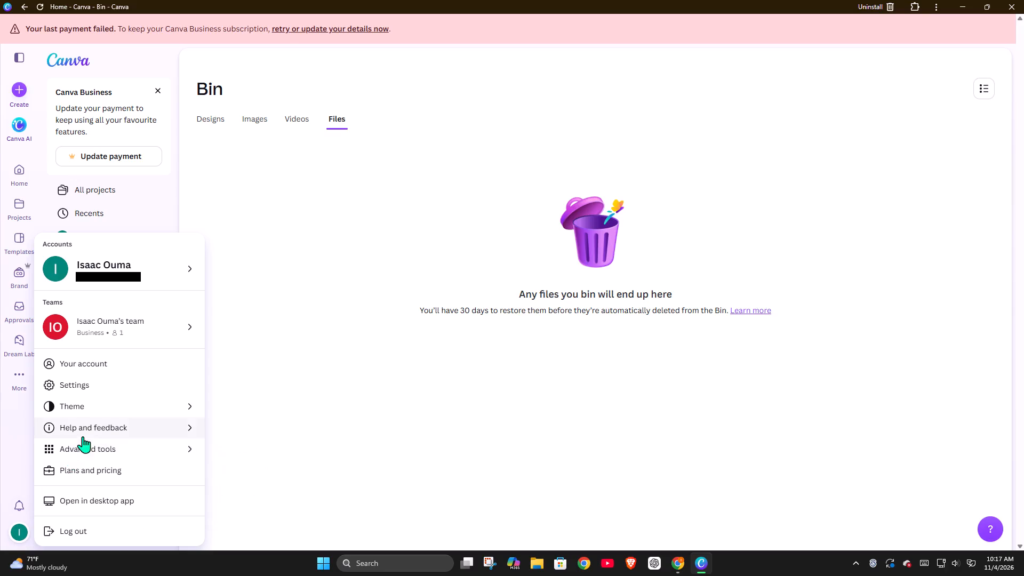
{"action": "left_click", "coordinate": [103, 370]}
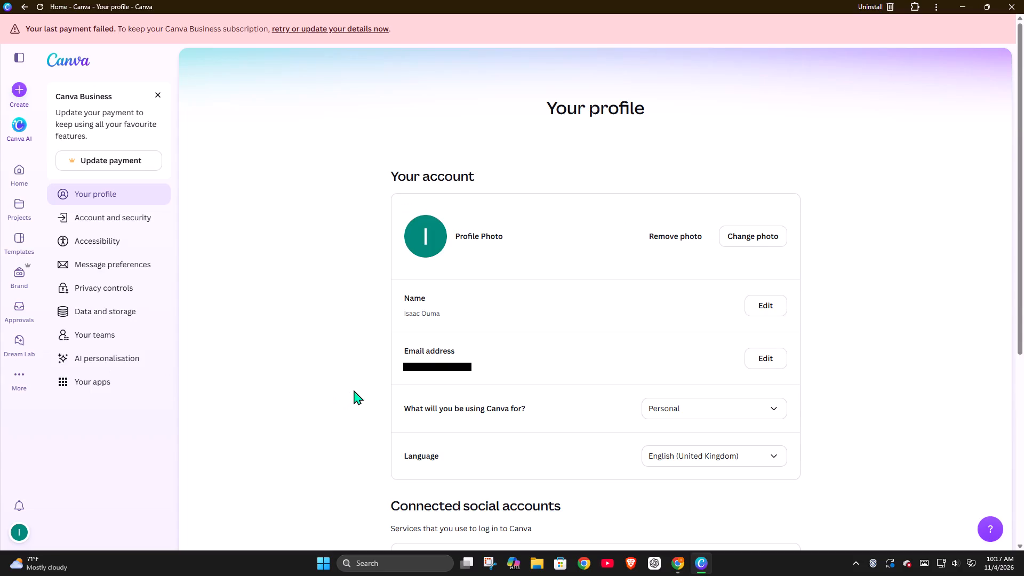
{"action": "scroll", "coordinate": [425, 370], "scroll_direction": "down", "scroll_amount": 5}
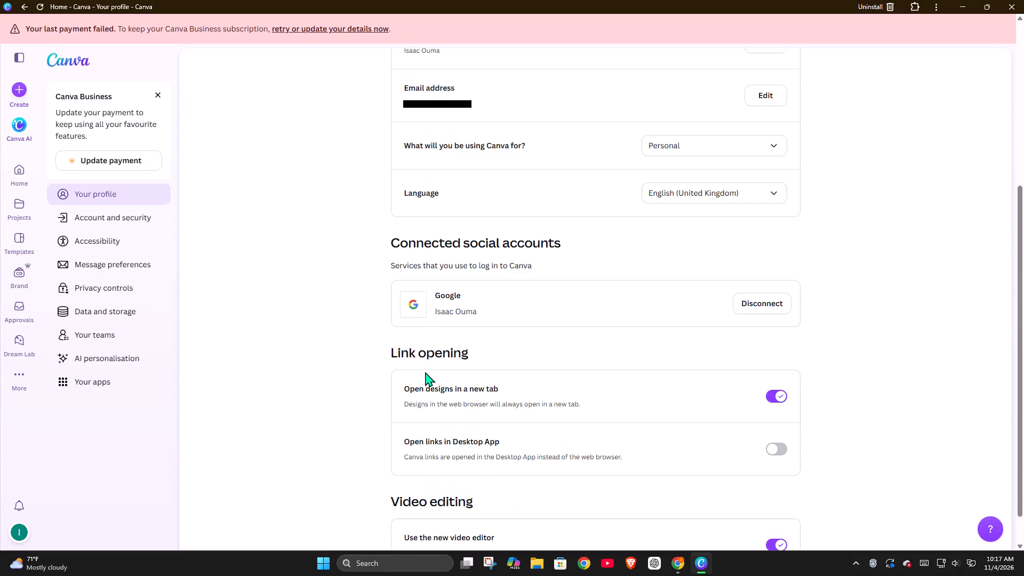
{"action": "scroll", "coordinate": [425, 372], "scroll_direction": "down", "scroll_amount": 7}
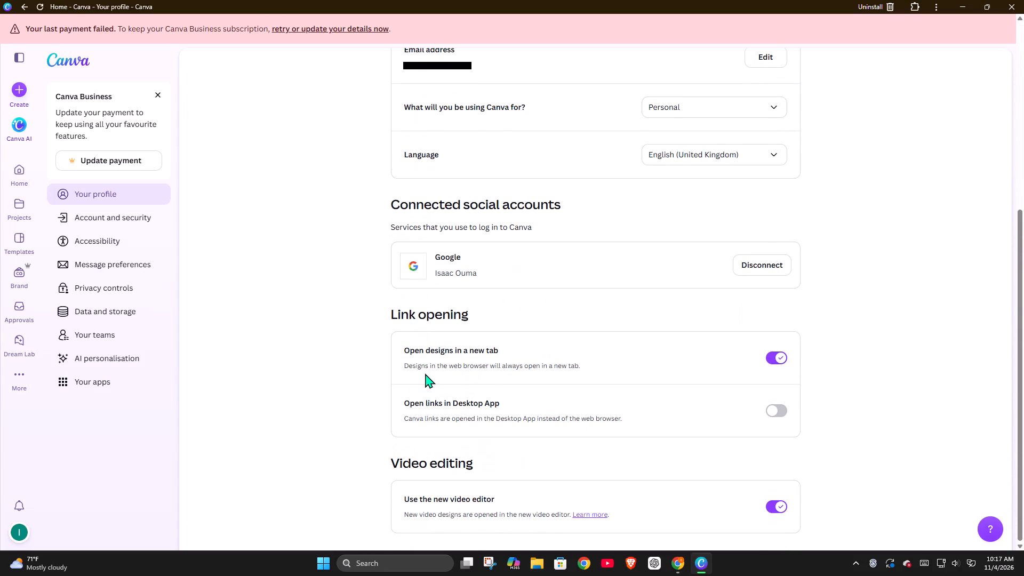
{"action": "scroll", "coordinate": [428, 383], "scroll_direction": "up", "scroll_amount": 4}
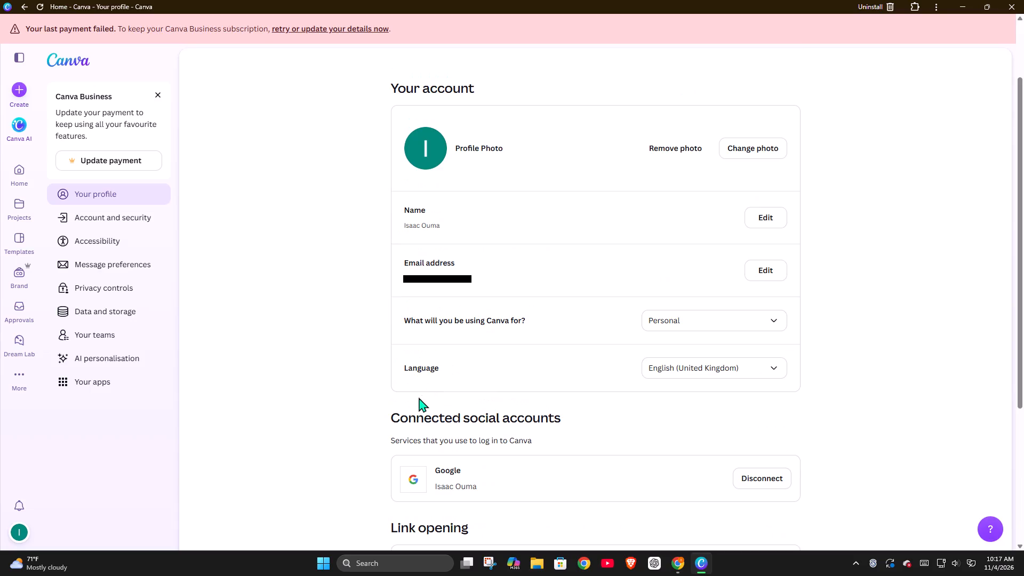
Review the Account and security settings, including login, recovery methods, security and account actions.
{"action": "left_click", "coordinate": [132, 218]}
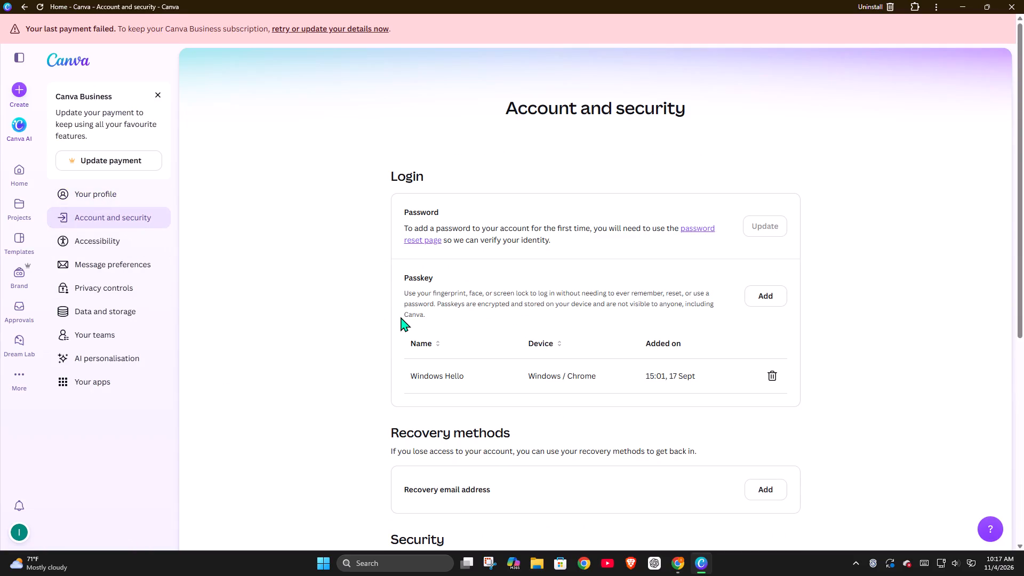
{"action": "scroll", "coordinate": [410, 331], "scroll_direction": "down", "scroll_amount": 6}
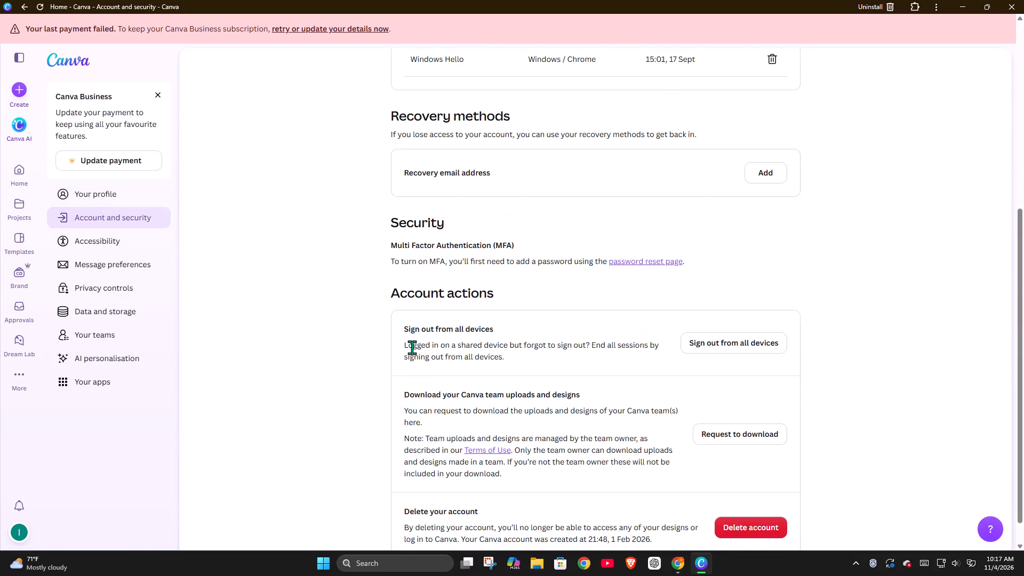
{"action": "scroll", "coordinate": [412, 347], "scroll_direction": "down", "scroll_amount": 5}
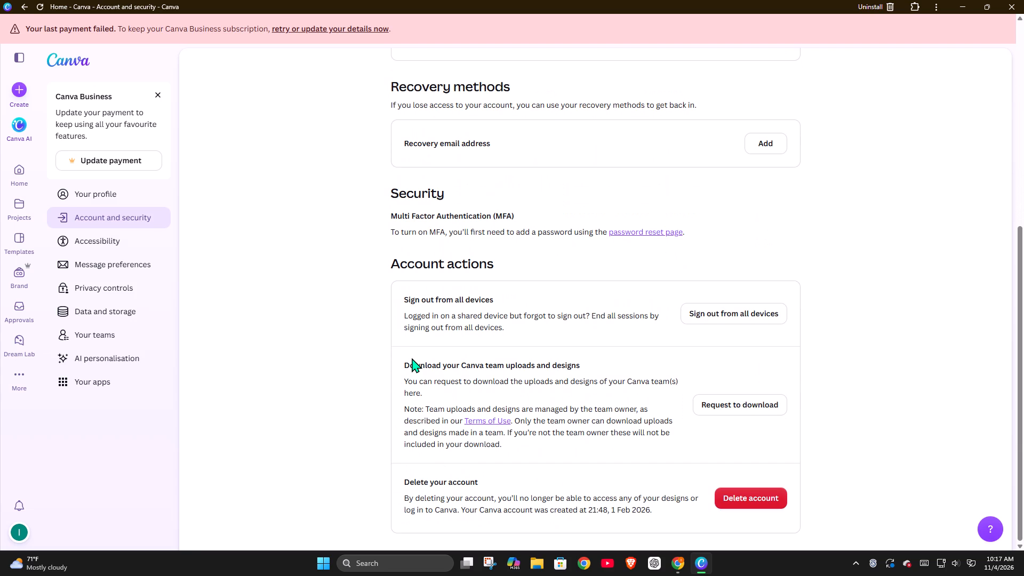
{"action": "scroll", "coordinate": [412, 358], "scroll_direction": "up", "scroll_amount": 3}
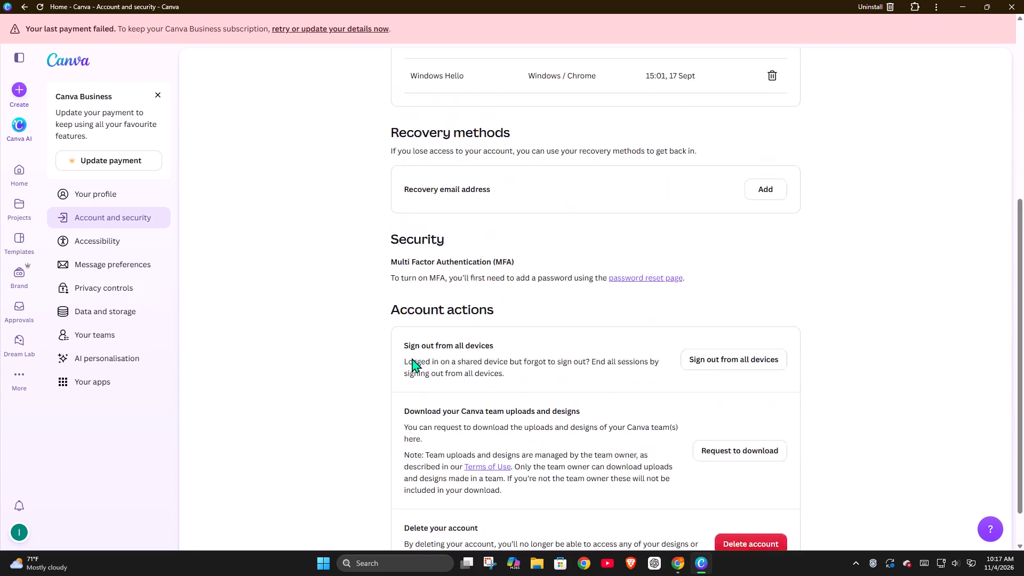
{"action": "scroll", "coordinate": [412, 358], "scroll_direction": "up", "scroll_amount": 3}
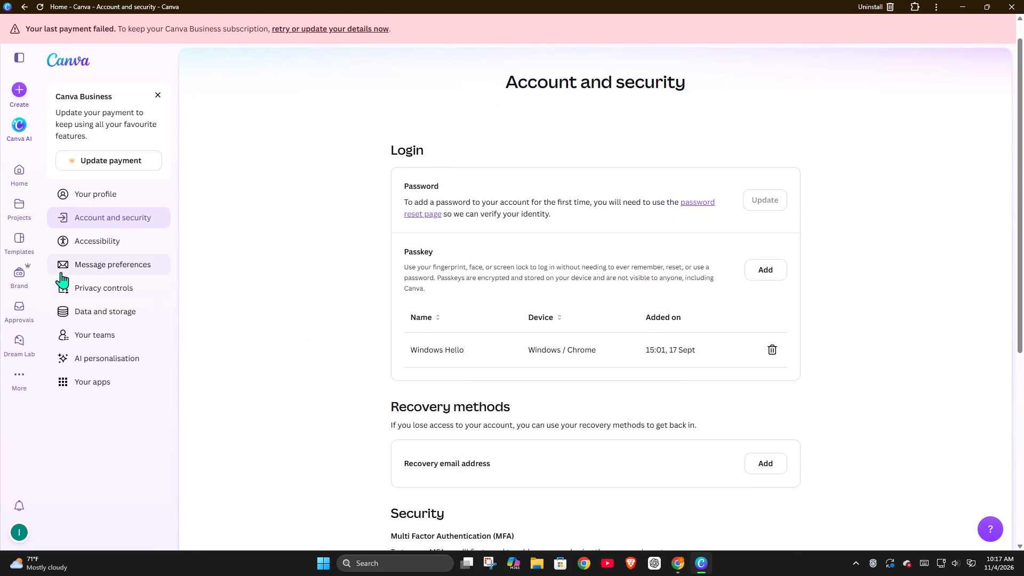
Look through the Accessibility, Privacy controls, Data and storage, Your teams, AI personalisation and Your apps settings pages.
{"action": "left_click", "coordinate": [104, 239]}
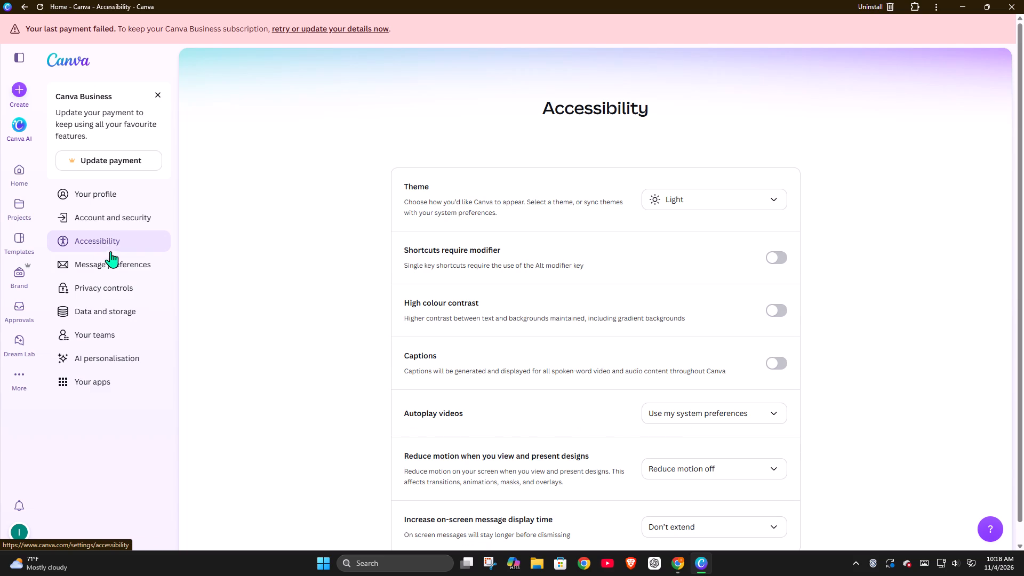
{"action": "left_click", "coordinate": [121, 283]}
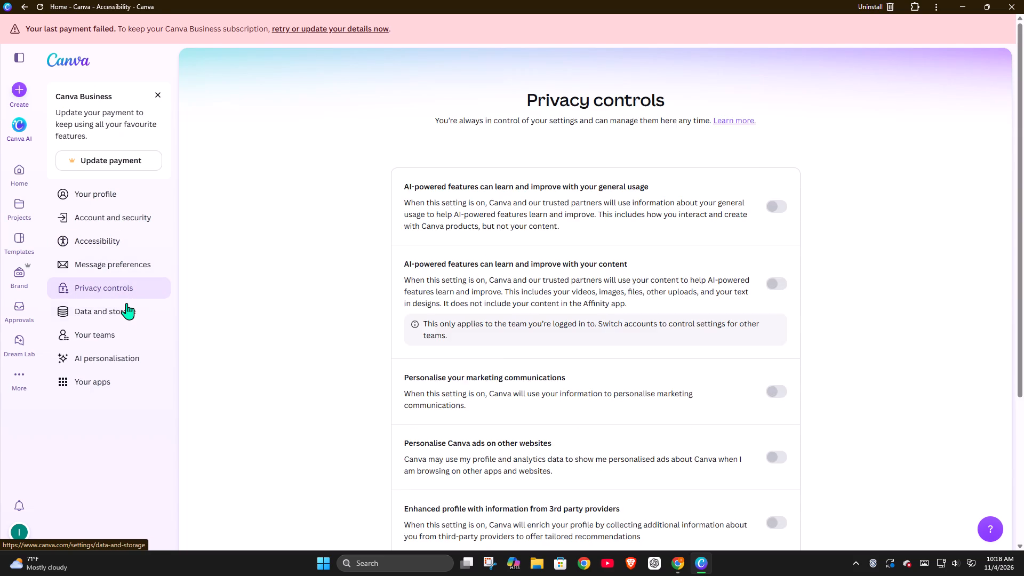
{"action": "left_click", "coordinate": [129, 315]}
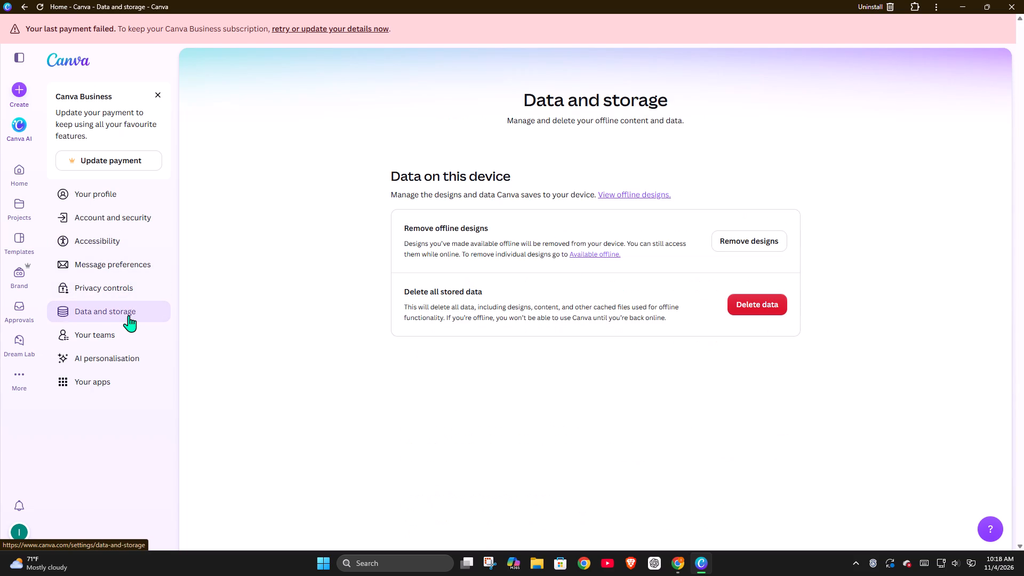
{"action": "left_click", "coordinate": [122, 334]}
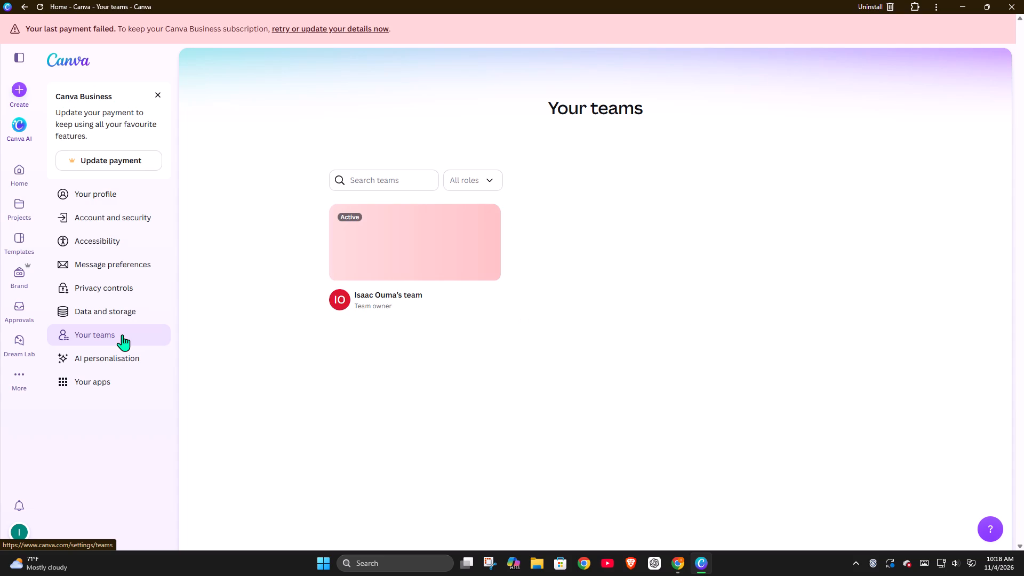
{"action": "left_click", "coordinate": [118, 350]}
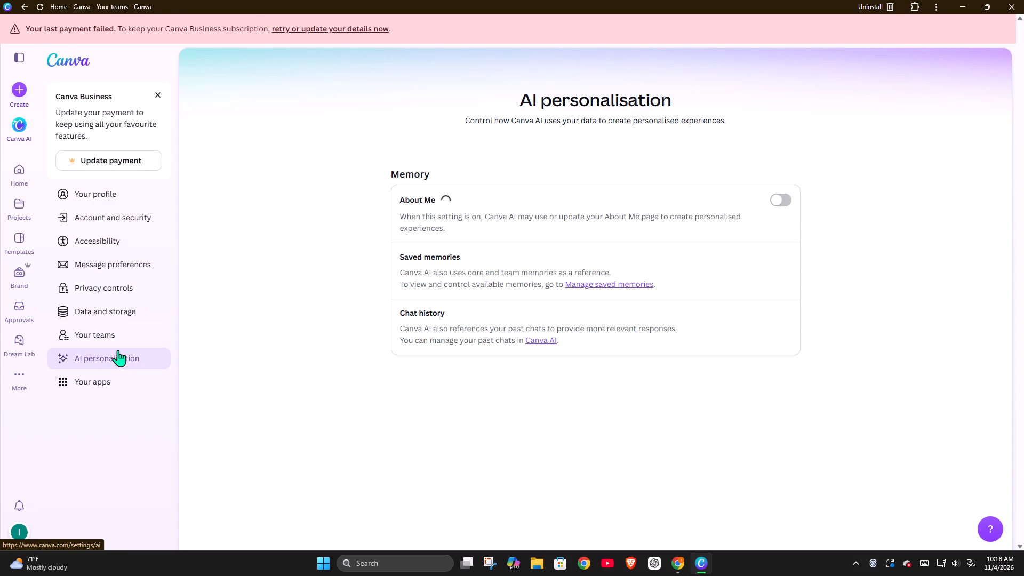
{"action": "left_click", "coordinate": [104, 383]}
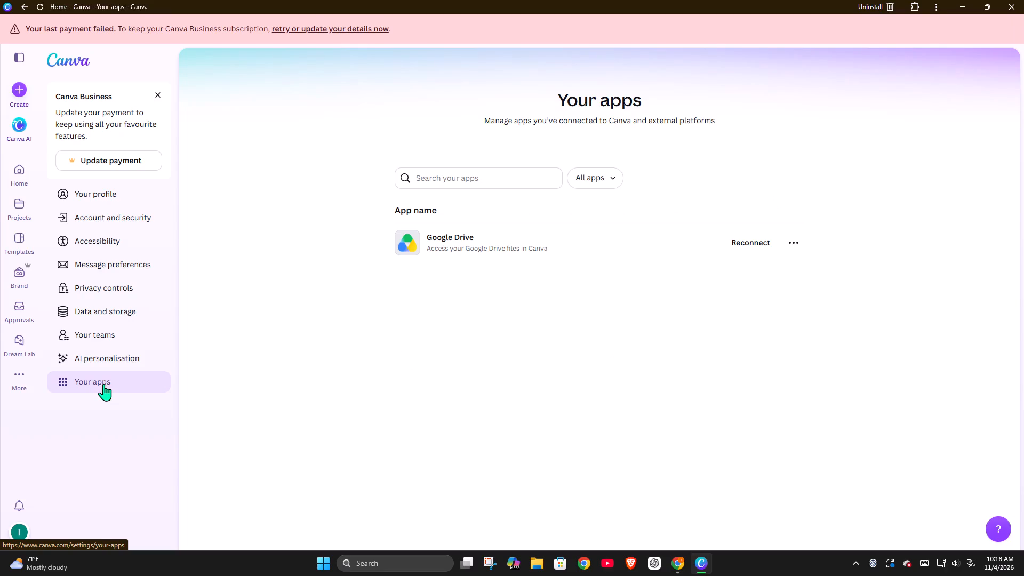
Open the Plans and pricing page from the account options.
{"action": "left_click", "coordinate": [23, 534]}
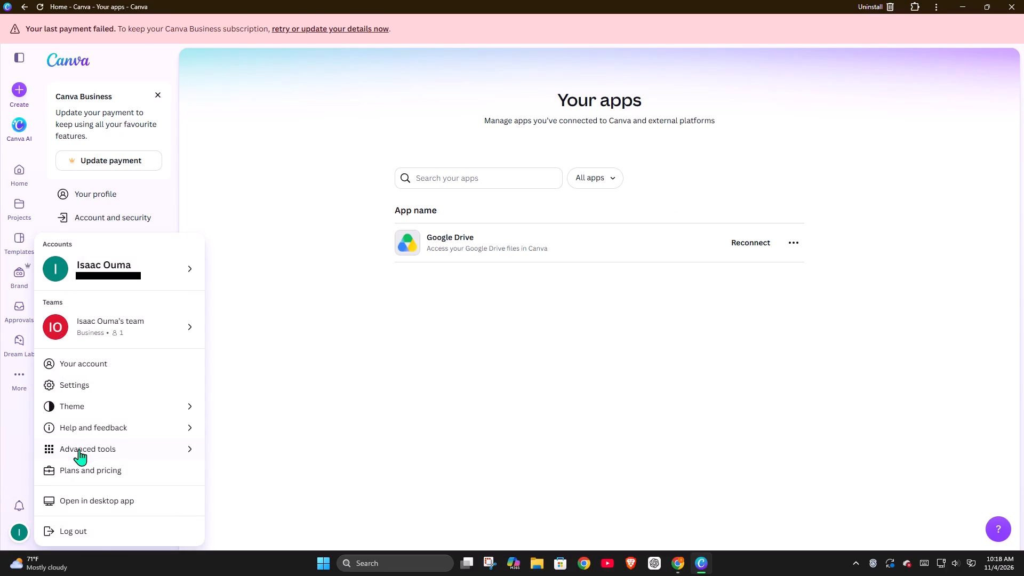
{"action": "left_click", "coordinate": [96, 470]}
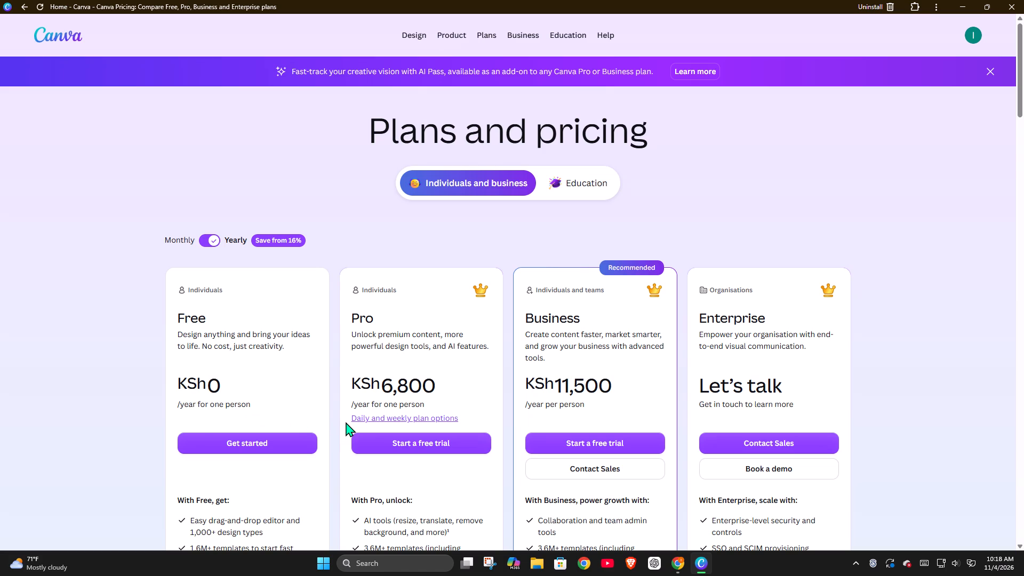
Compare the prices and features of the Free, Pro, Business and Enterprise plans.
{"action": "scroll", "coordinate": [346, 422], "scroll_direction": "down", "scroll_amount": 3}
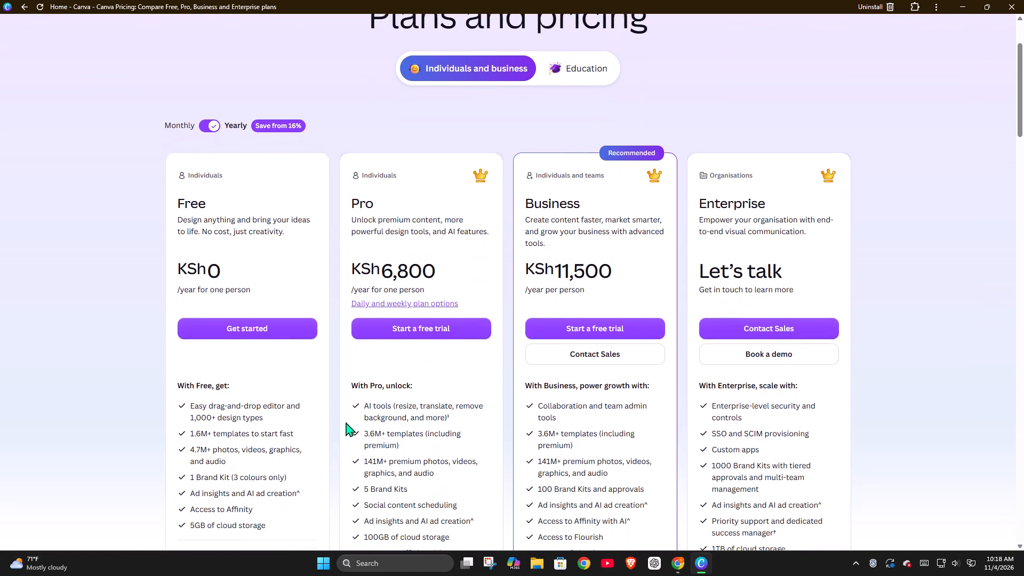
{"action": "scroll", "coordinate": [346, 422], "scroll_direction": "down", "scroll_amount": 1}
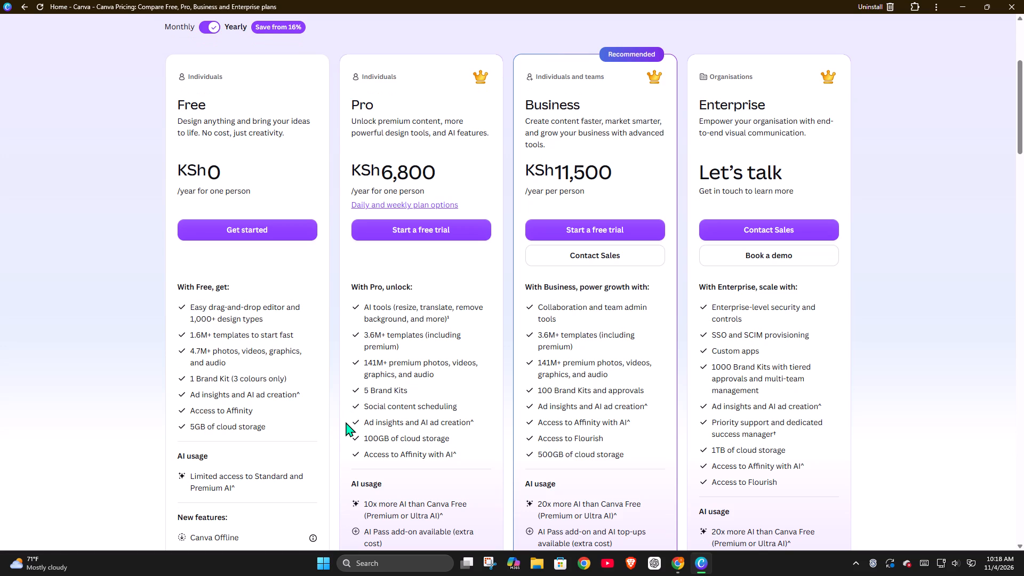
{"action": "scroll", "coordinate": [346, 422], "scroll_direction": "down", "scroll_amount": 2}
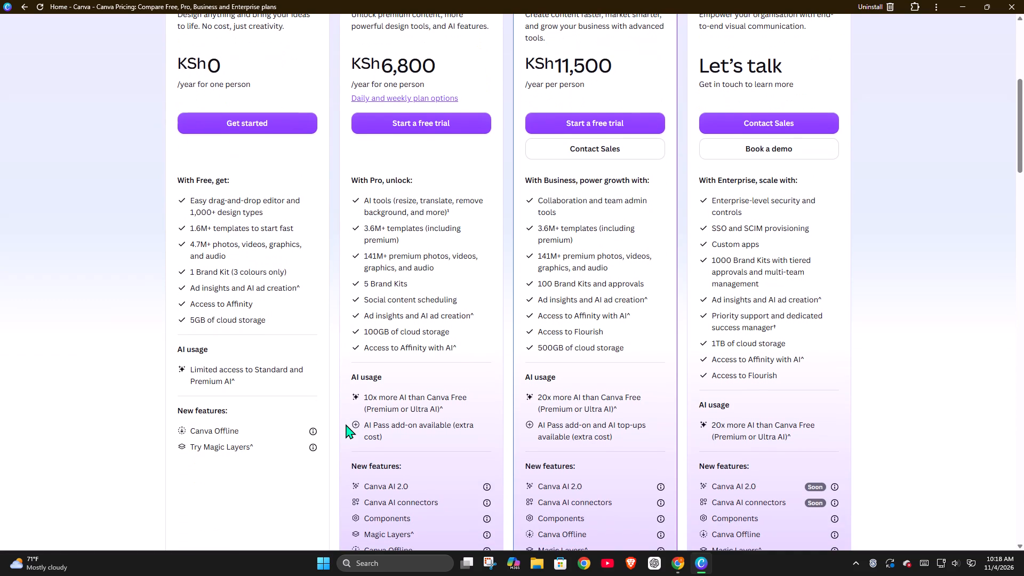
{"action": "scroll", "coordinate": [346, 424], "scroll_direction": "up", "scroll_amount": 1}
{"action": "scroll", "coordinate": [346, 424], "scroll_direction": "down", "scroll_amount": 2}
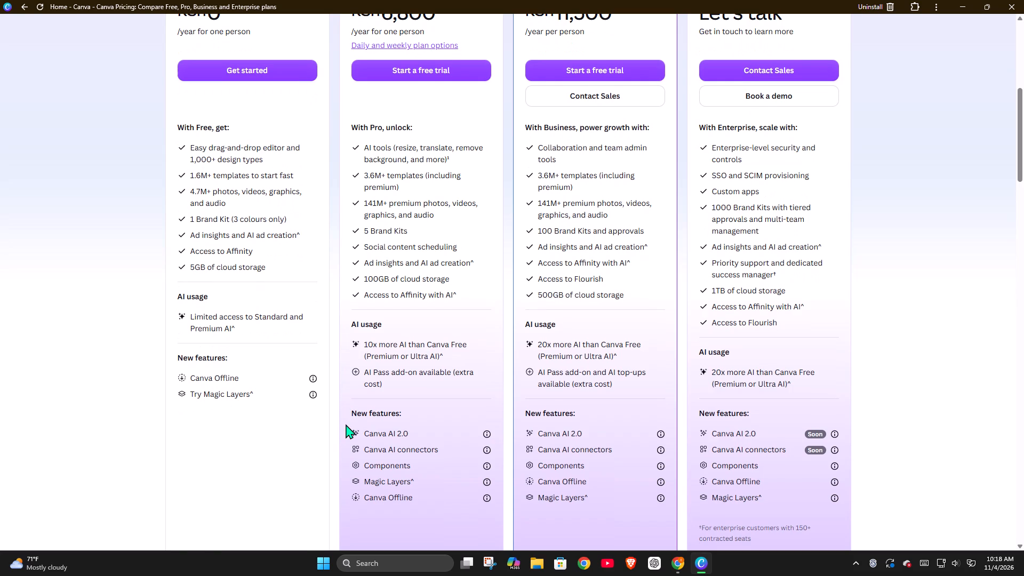
{"action": "scroll", "coordinate": [346, 424], "scroll_direction": "up", "scroll_amount": 3}
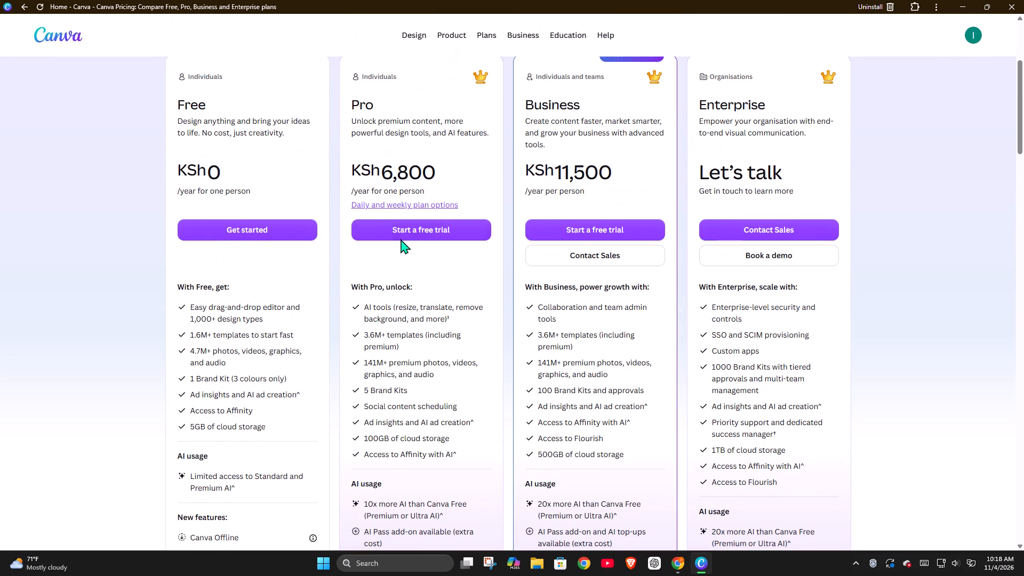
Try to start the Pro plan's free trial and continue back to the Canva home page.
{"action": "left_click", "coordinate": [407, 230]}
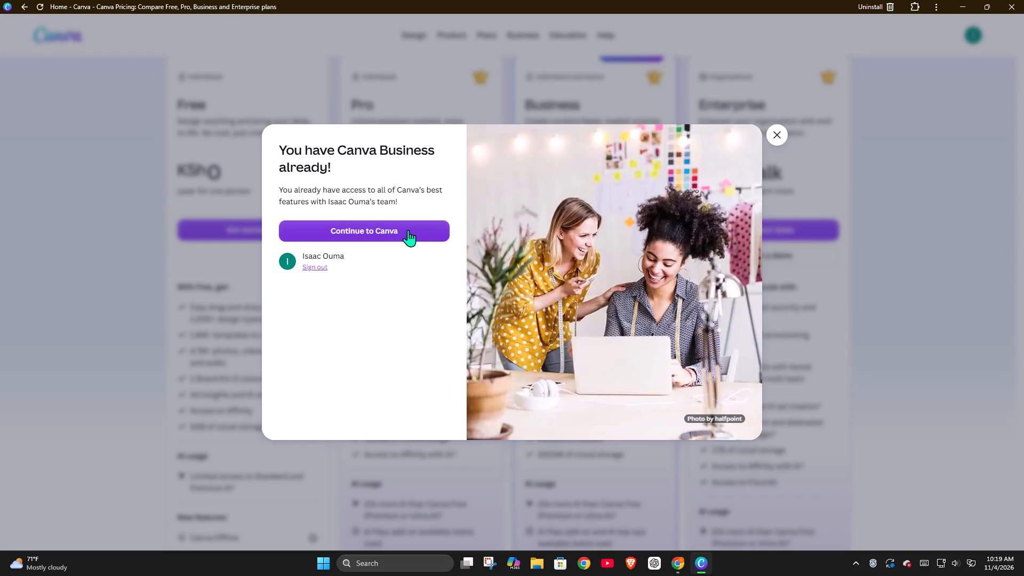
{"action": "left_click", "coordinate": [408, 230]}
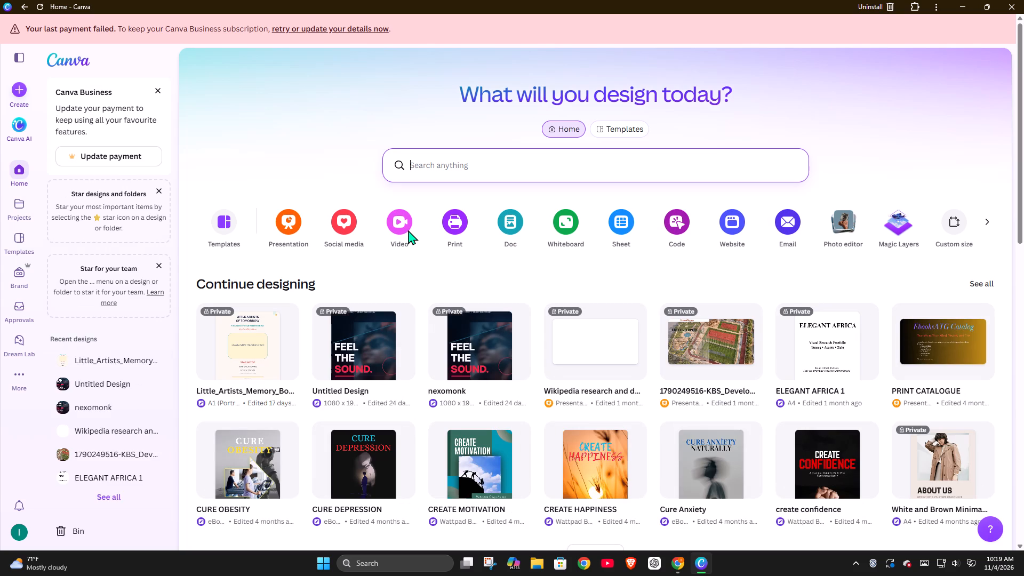
Open the Brand Kit and look through its asset categories.
{"action": "left_click", "coordinate": [20, 275]}
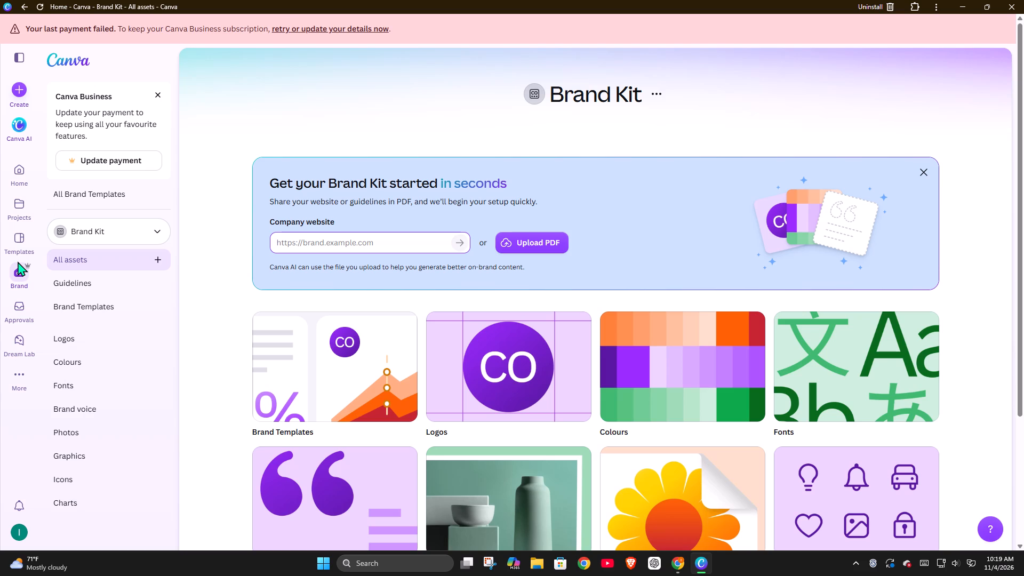
{"action": "scroll", "coordinate": [65, 276], "scroll_direction": "down", "scroll_amount": 2}
{"action": "scroll", "coordinate": [595, 296], "scroll_direction": "down", "scroll_amount": 8}
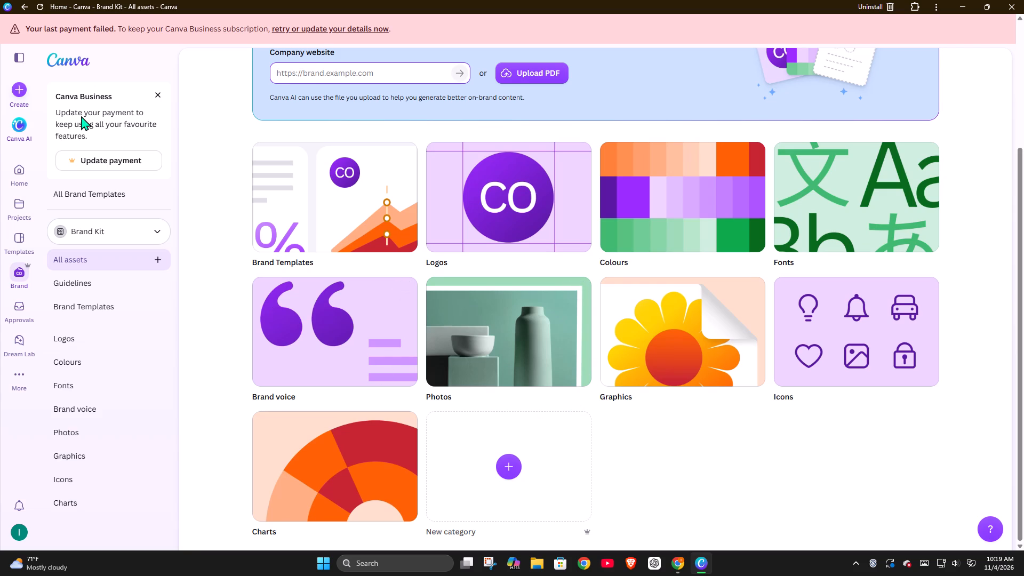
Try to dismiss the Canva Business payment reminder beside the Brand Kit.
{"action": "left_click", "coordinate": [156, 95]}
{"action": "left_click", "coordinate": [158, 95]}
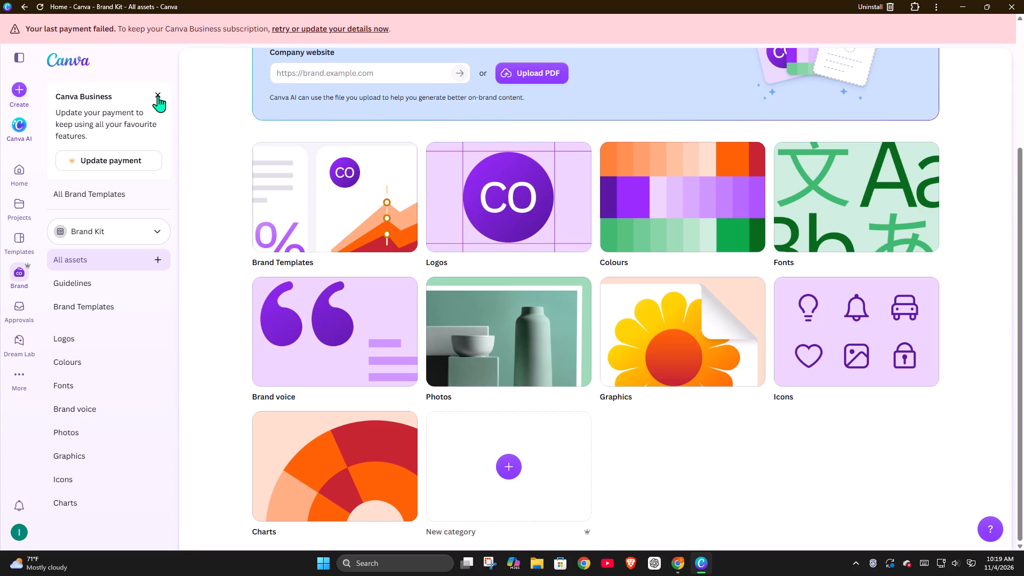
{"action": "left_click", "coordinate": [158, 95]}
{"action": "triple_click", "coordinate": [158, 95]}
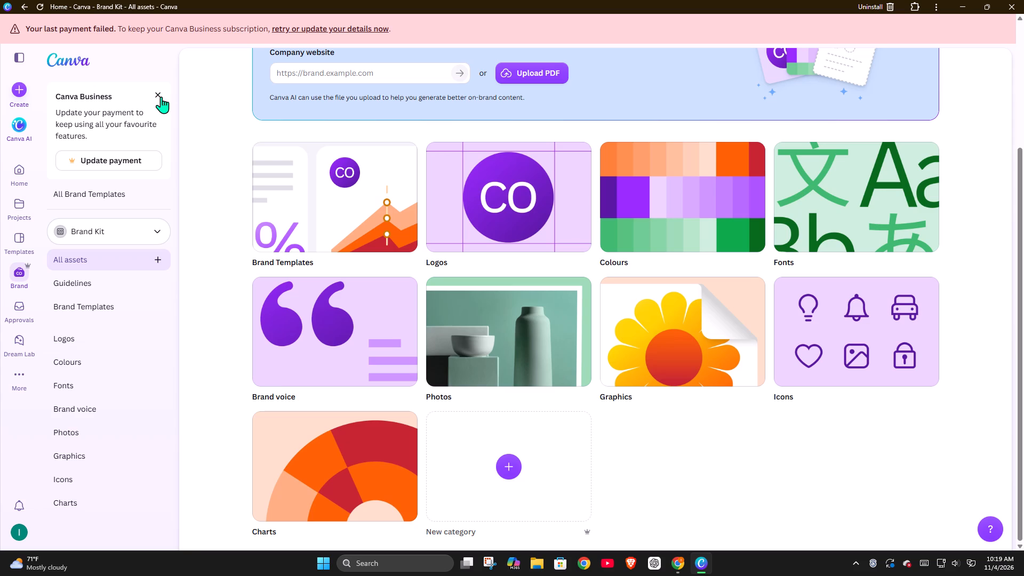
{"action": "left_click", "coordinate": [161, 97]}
Return to the home page and search for "music ads".
{"action": "left_click", "coordinate": [17, 173]}
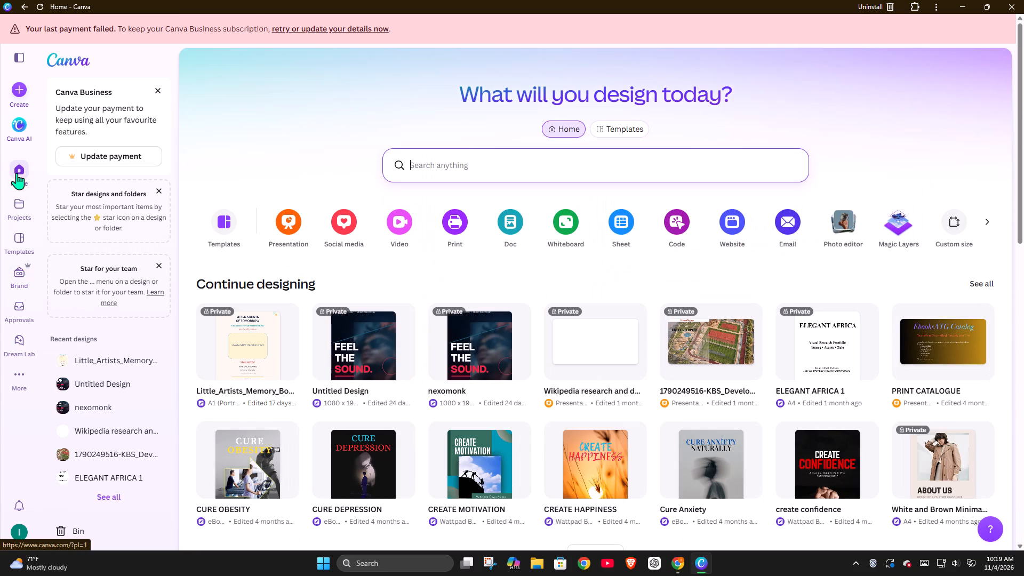
{"action": "left_click", "coordinate": [452, 157]}
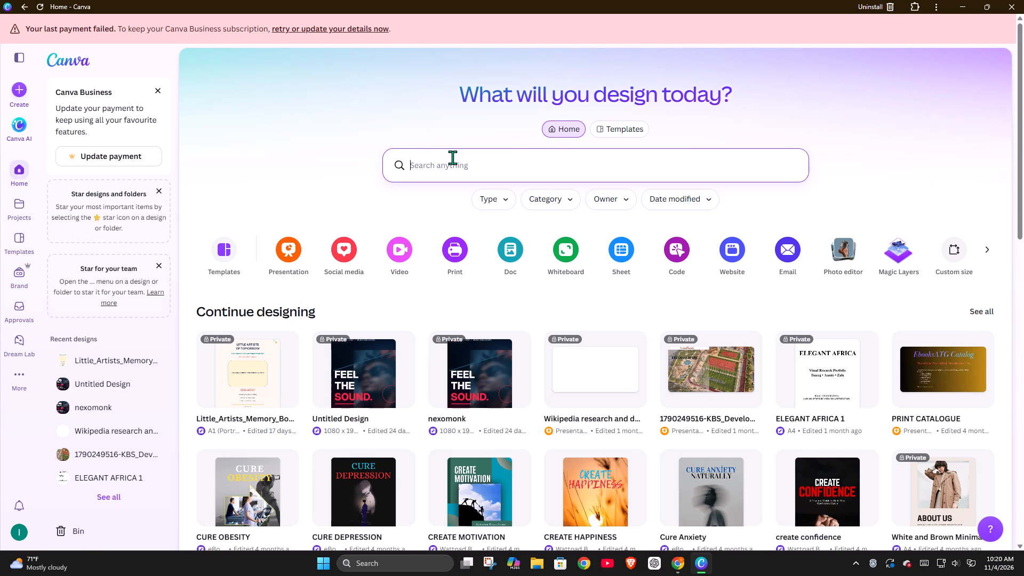
{"action": "key", "text": "m"}
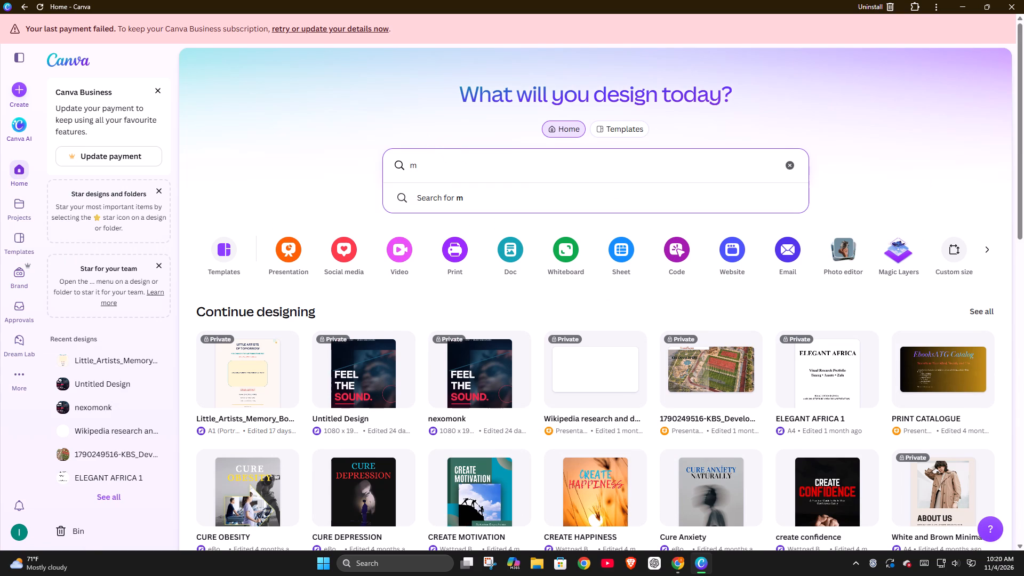
{"action": "type", "text": "usi"}
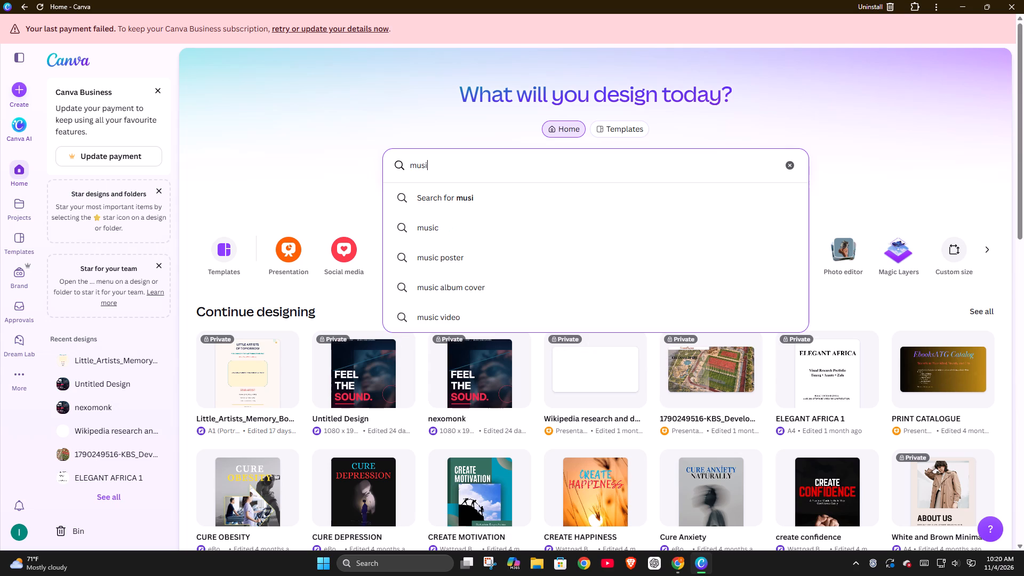
{"action": "type", "text": "c ads"}
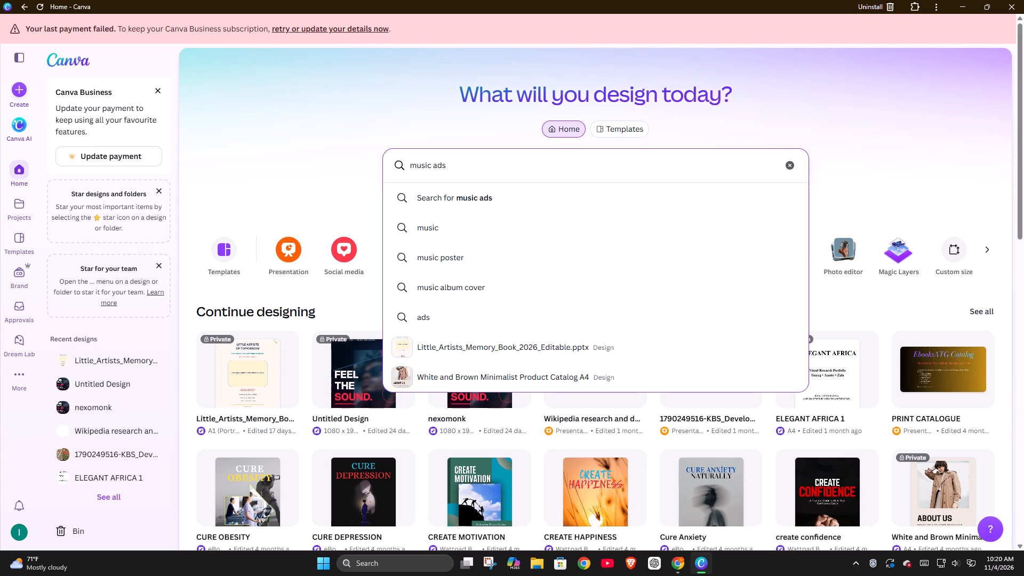
{"action": "key", "text": "Return"}
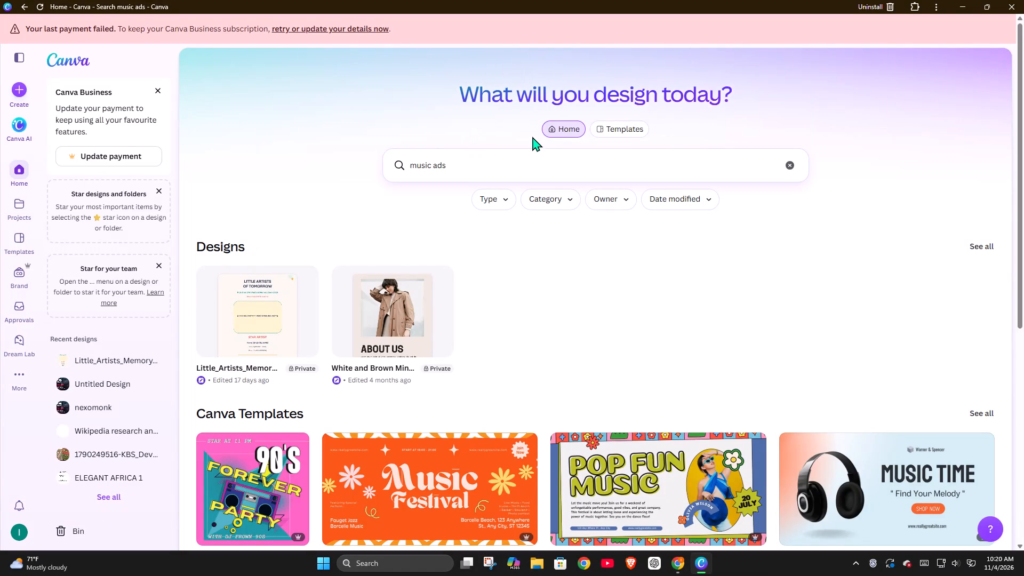
Filter the music ads results by the Mobile Video category.
{"action": "left_click", "coordinate": [573, 201]}
{"action": "scroll", "coordinate": [639, 314], "scroll_direction": "down", "scroll_amount": 3}
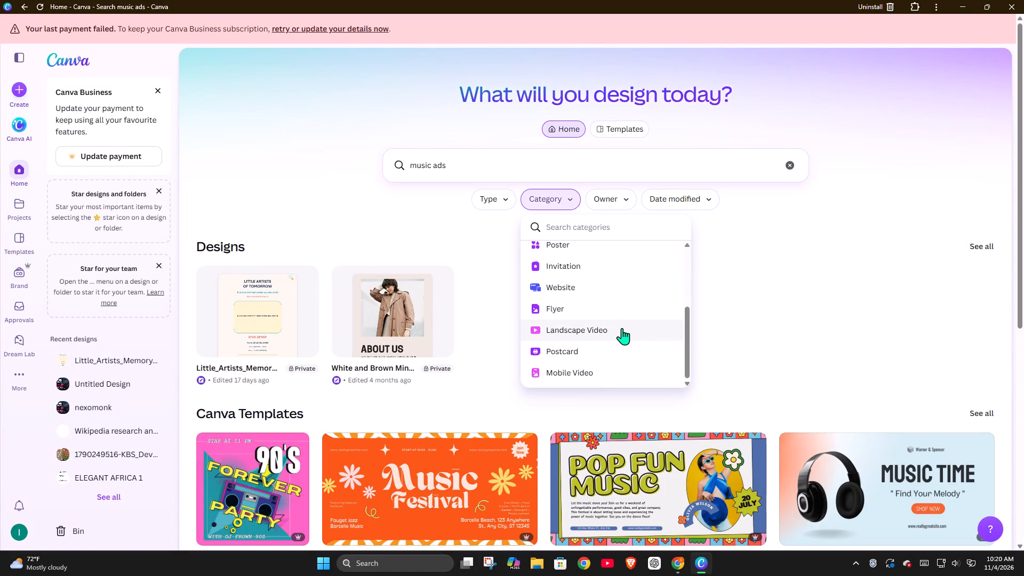
{"action": "scroll", "coordinate": [620, 333], "scroll_direction": "down", "scroll_amount": 3}
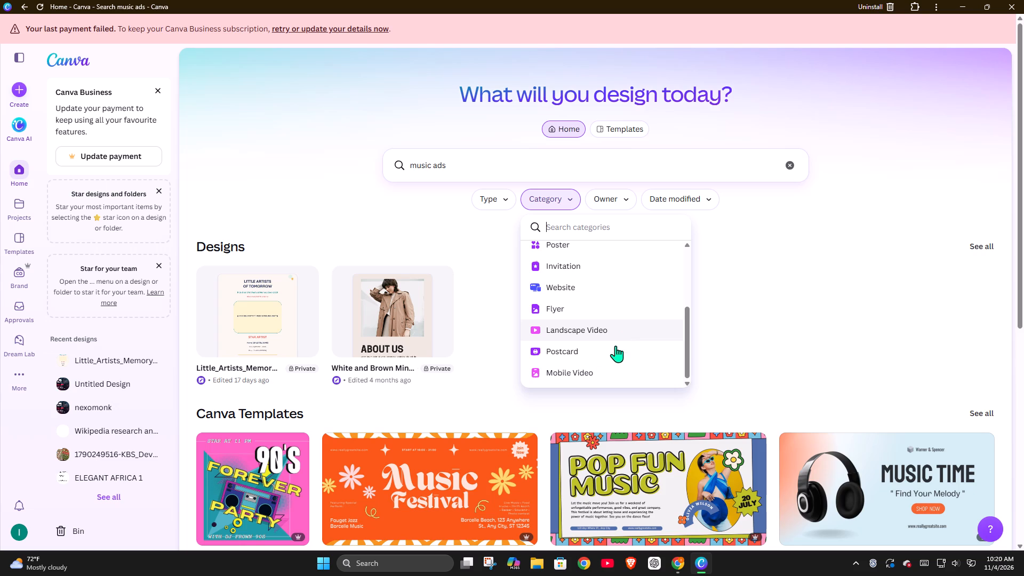
{"action": "left_click", "coordinate": [601, 372]}
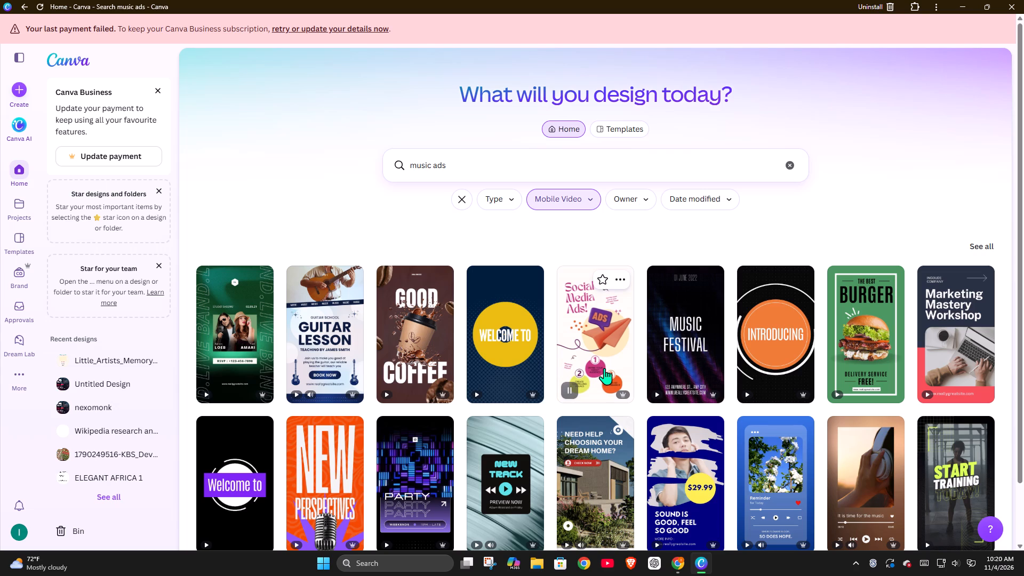
Look over the Mobile Video results and open the full list of matching templates.
{"action": "scroll", "coordinate": [604, 368], "scroll_direction": "down", "scroll_amount": 9}
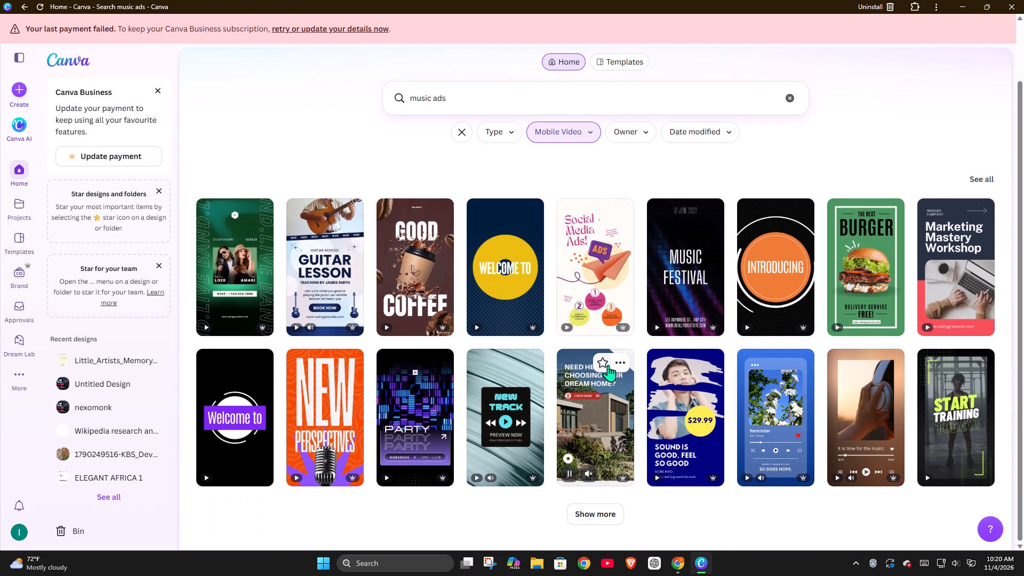
{"action": "scroll", "coordinate": [621, 356], "scroll_direction": "up", "scroll_amount": 5}
{"action": "left_click", "coordinate": [982, 247]}
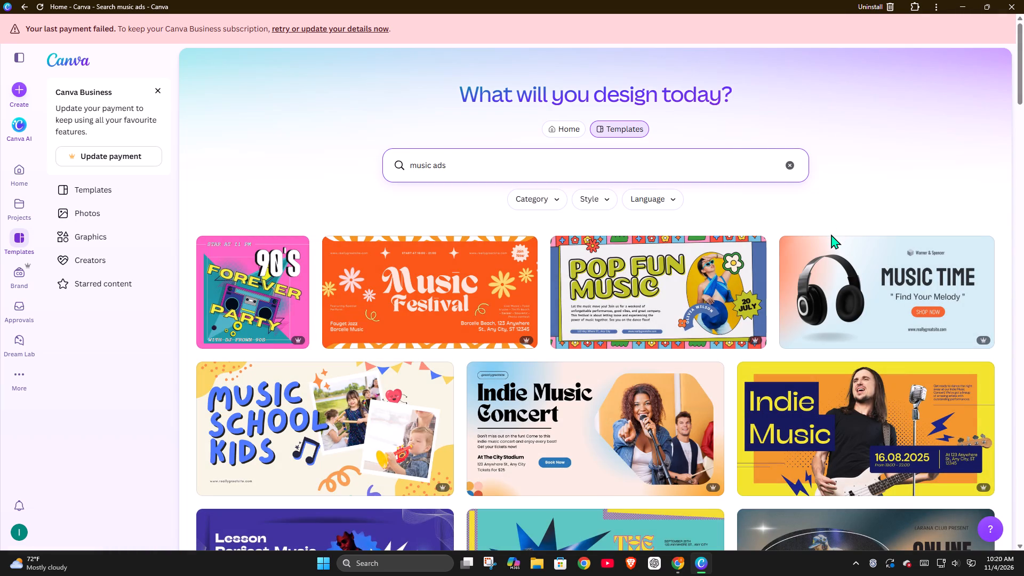
Look over the music ads templates across all categories.
{"action": "scroll", "coordinate": [757, 312], "scroll_direction": "down", "scroll_amount": 11}
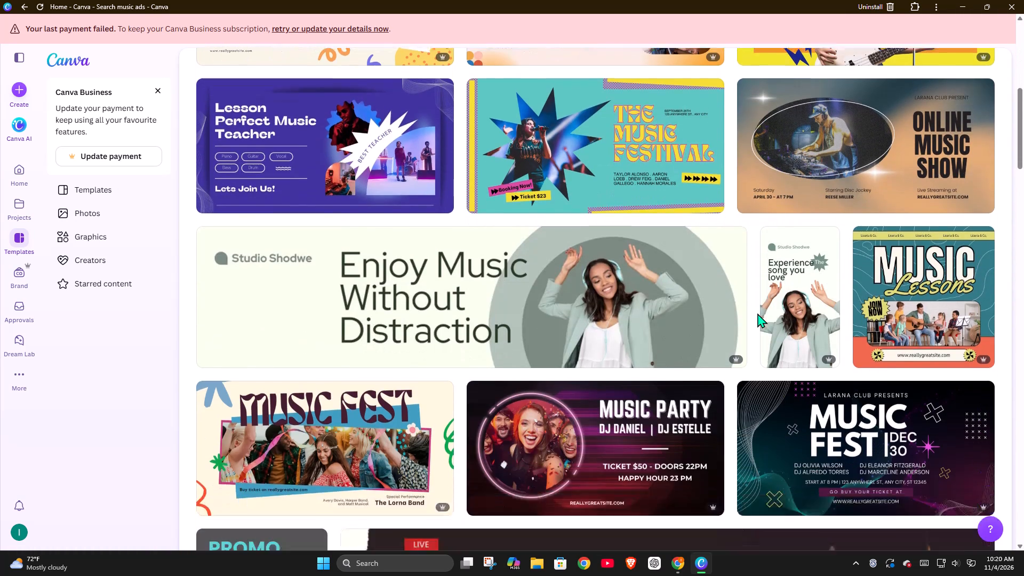
{"action": "scroll", "coordinate": [757, 313], "scroll_direction": "down", "scroll_amount": 15}
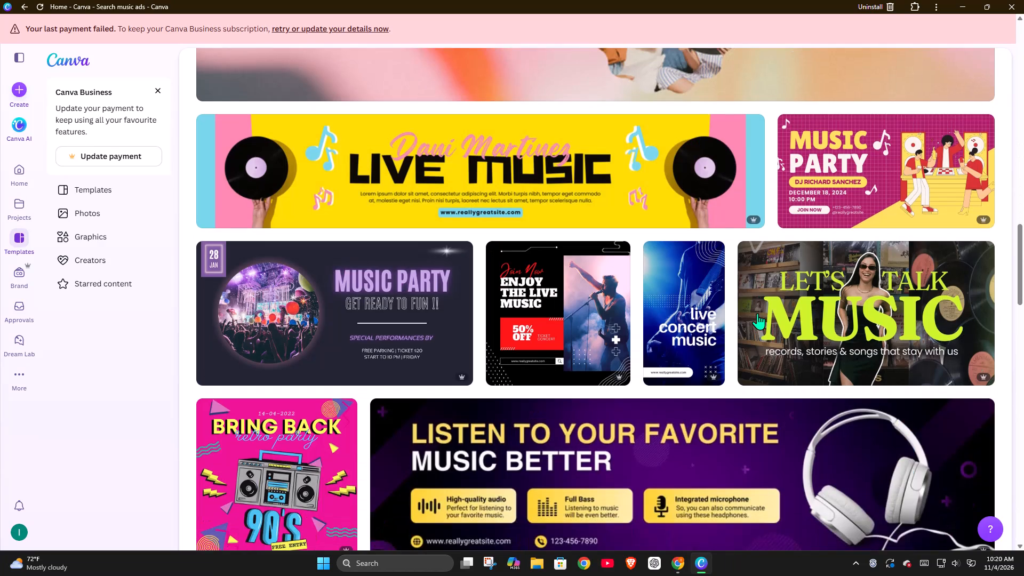
{"action": "scroll", "coordinate": [742, 308], "scroll_direction": "up", "scroll_amount": 5}
{"action": "scroll", "coordinate": [520, 238], "scroll_direction": "up", "scroll_amount": 20}
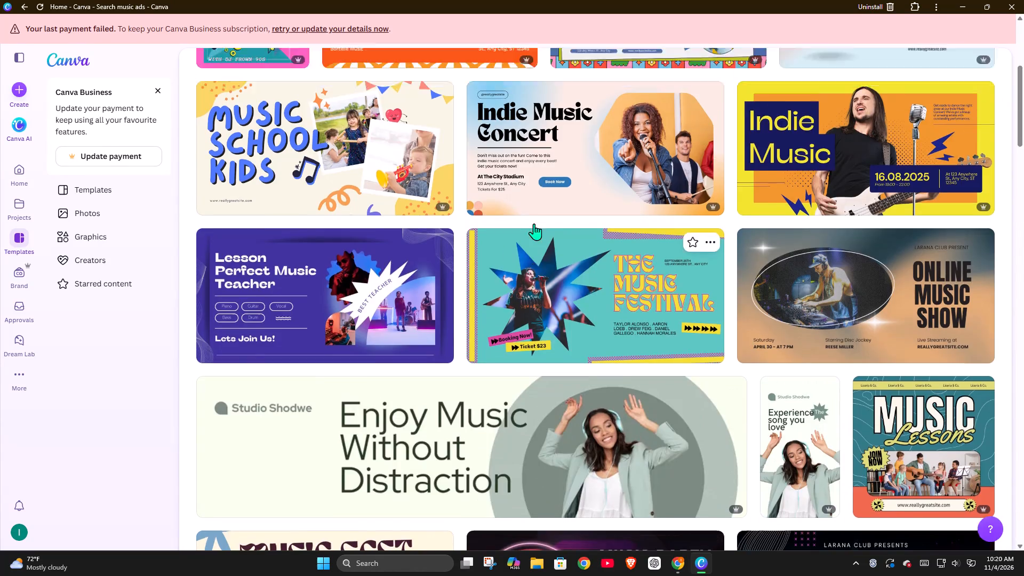
{"action": "scroll", "coordinate": [534, 223], "scroll_direction": "up", "scroll_amount": 3}
Filter the music ads templates by the Facebook Ad category.
{"action": "left_click", "coordinate": [556, 204]}
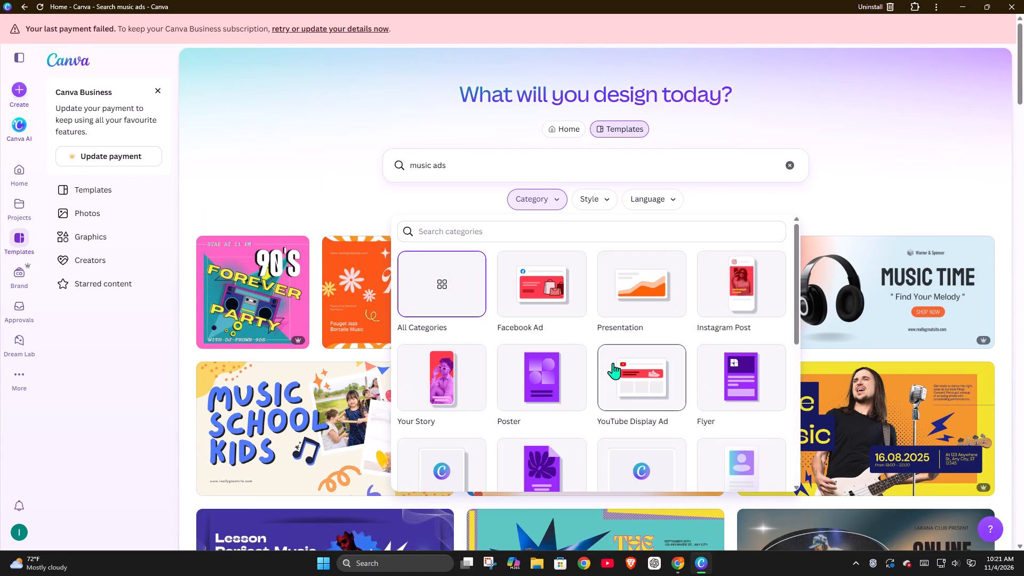
{"action": "left_click", "coordinate": [522, 295]}
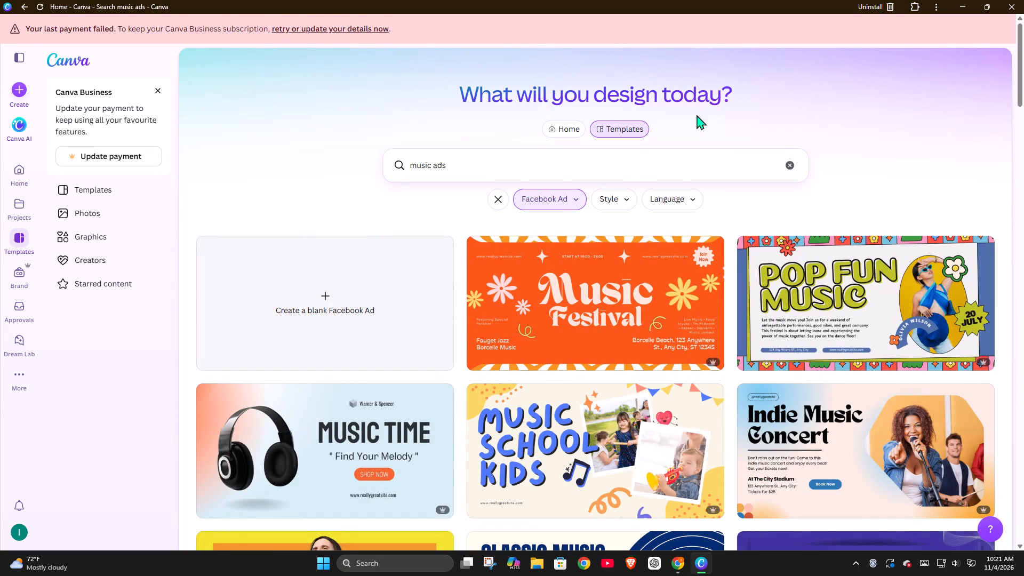
Review the other template categories available for the music ads search, keeping the Facebook Ad filter.
{"action": "left_click", "coordinate": [581, 202]}
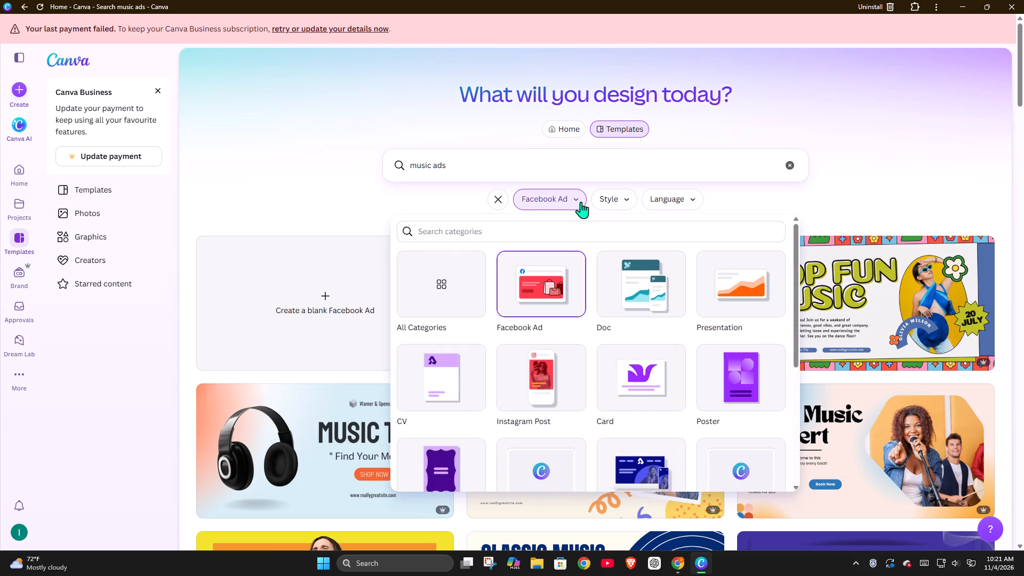
{"action": "scroll", "coordinate": [637, 313], "scroll_direction": "down", "scroll_amount": 6}
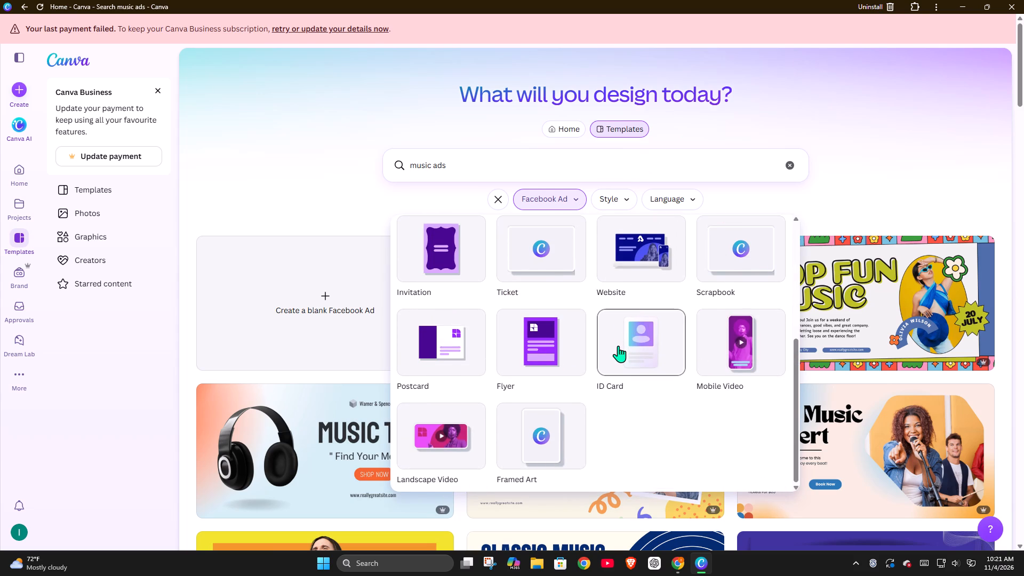
{"action": "scroll", "coordinate": [621, 349], "scroll_direction": "up", "scroll_amount": 6}
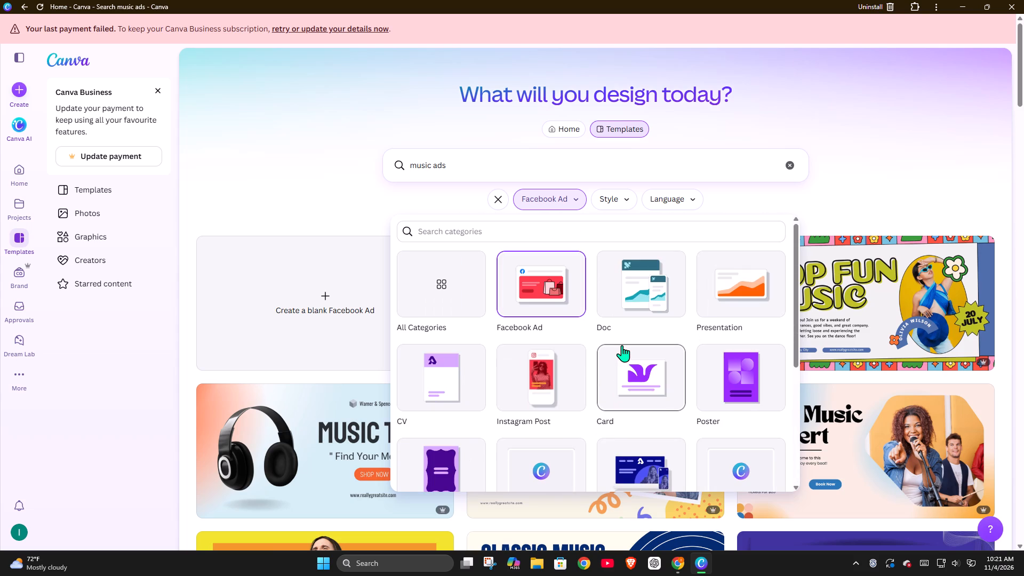
{"action": "scroll", "coordinate": [622, 345], "scroll_direction": "up", "scroll_amount": 4}
{"action": "left_click", "coordinate": [884, 199]}
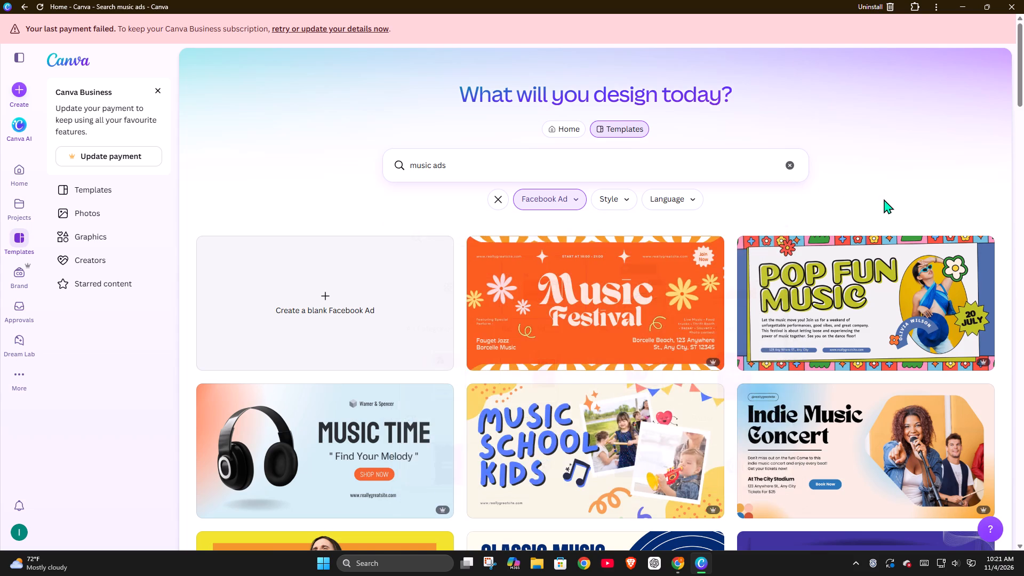
Browse the Facebook Ad templates for music ads to find a suitable design.
{"action": "scroll", "coordinate": [884, 203], "scroll_direction": "down", "scroll_amount": 6}
{"action": "scroll", "coordinate": [769, 300], "scroll_direction": "down", "scroll_amount": 6}
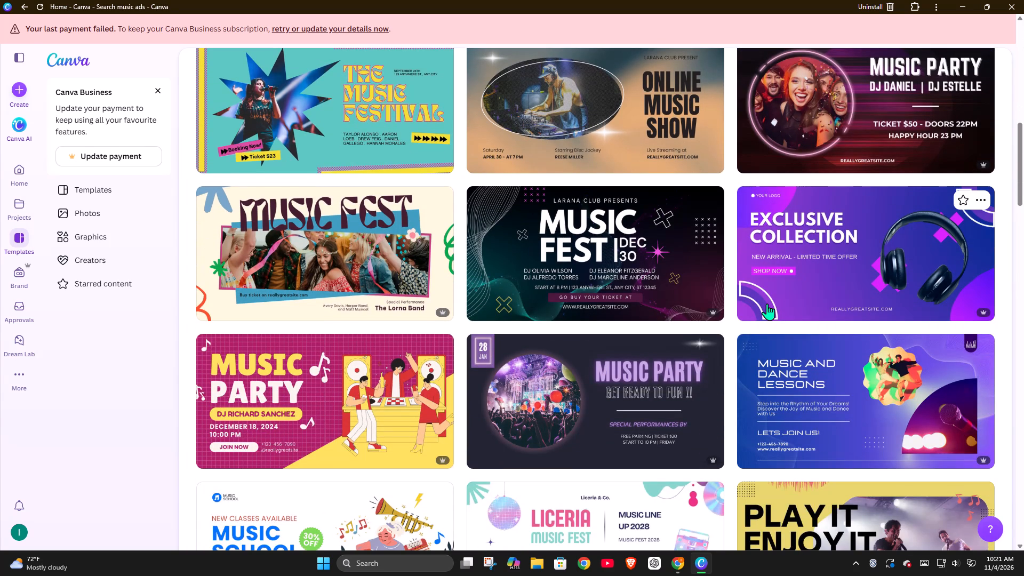
{"action": "scroll", "coordinate": [767, 303], "scroll_direction": "down", "scroll_amount": 5}
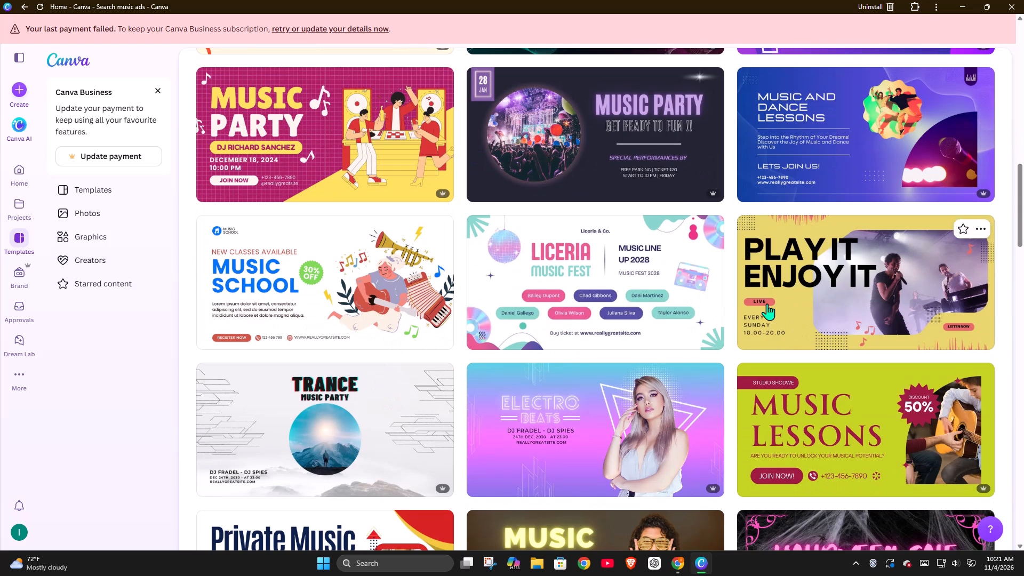
{"action": "scroll", "coordinate": [767, 303], "scroll_direction": "down", "scroll_amount": 8}
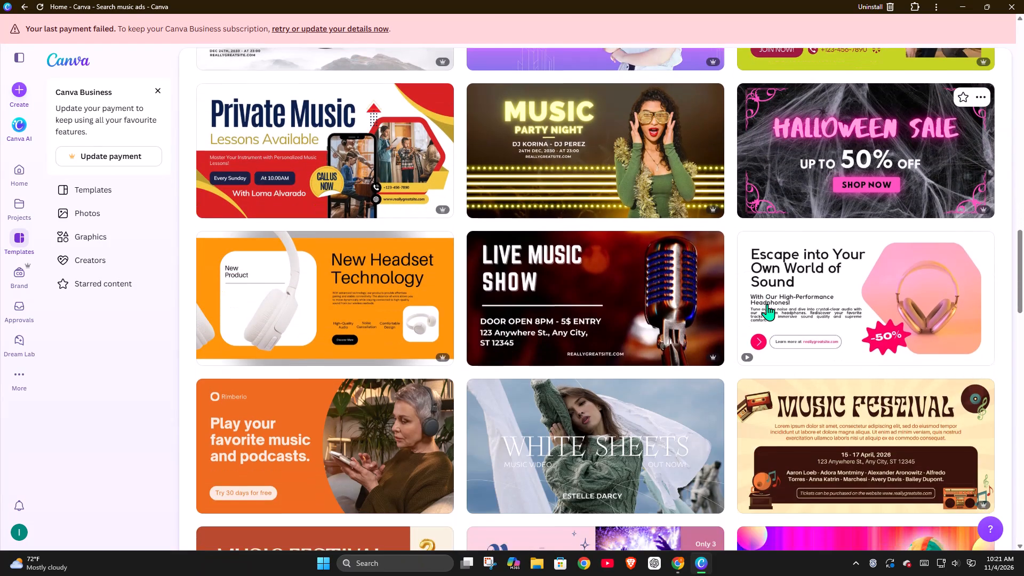
{"action": "scroll", "coordinate": [767, 304], "scroll_direction": "down", "scroll_amount": 5}
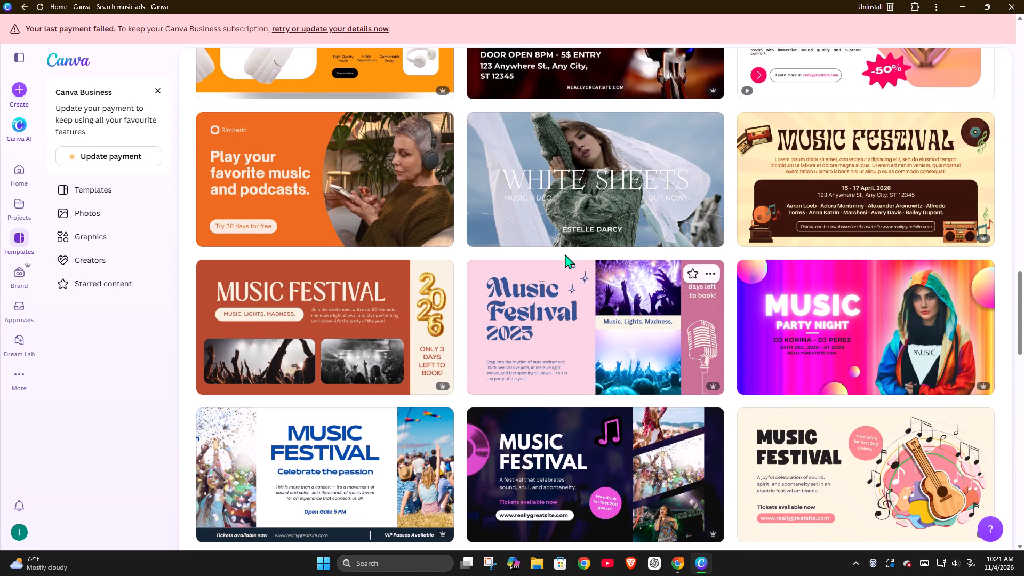
Browse the full list of music ads templates for a suitable design.
{"action": "scroll", "coordinate": [569, 247], "scroll_direction": "down", "scroll_amount": 5}
{"action": "scroll", "coordinate": [569, 251], "scroll_direction": "up", "scroll_amount": 5}
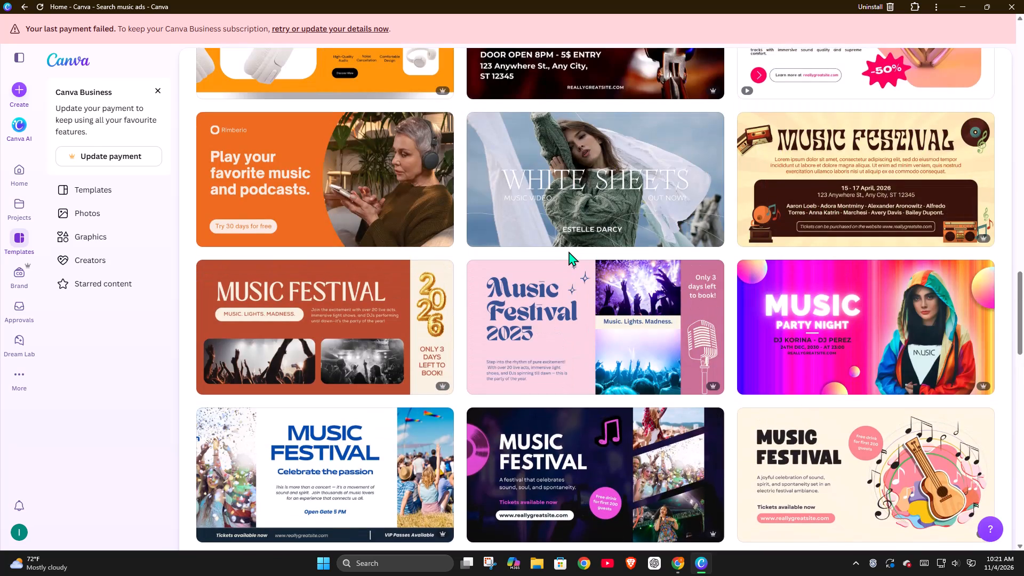
{"action": "scroll", "coordinate": [395, 220], "scroll_direction": "down", "scroll_amount": 4}
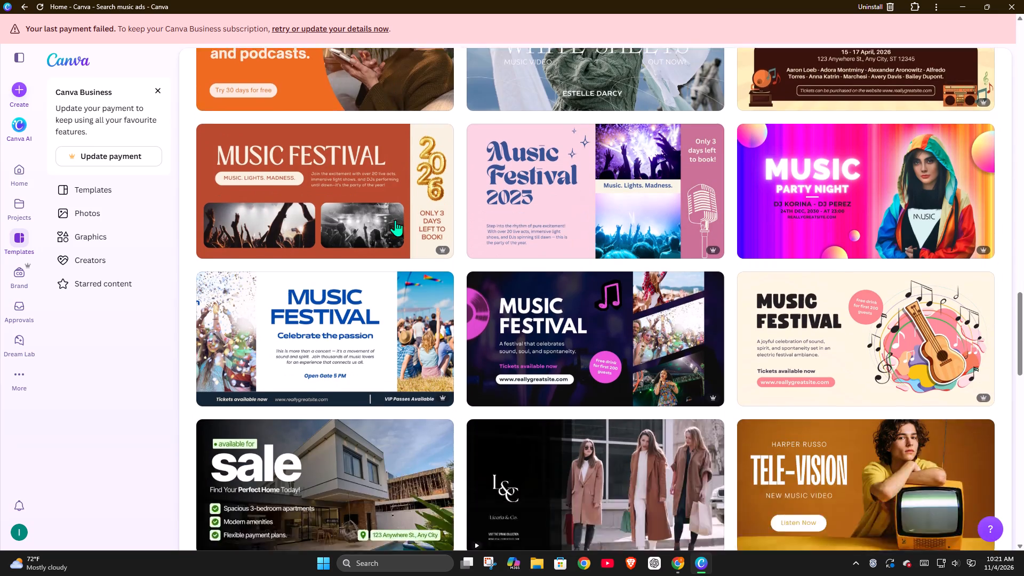
{"action": "scroll", "coordinate": [395, 220], "scroll_direction": "down", "scroll_amount": 8}
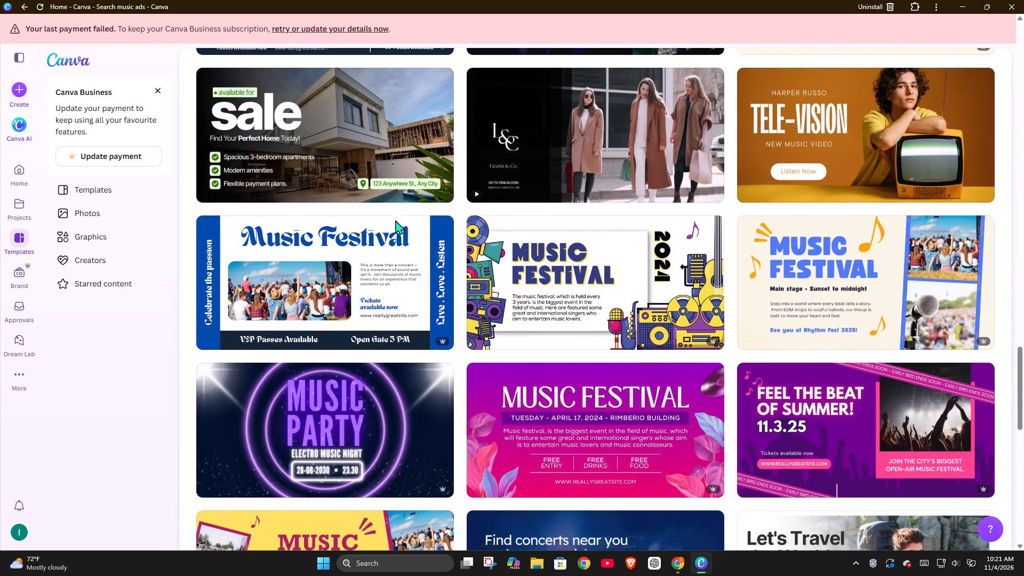
{"action": "scroll", "coordinate": [395, 220], "scroll_direction": "down", "scroll_amount": 6}
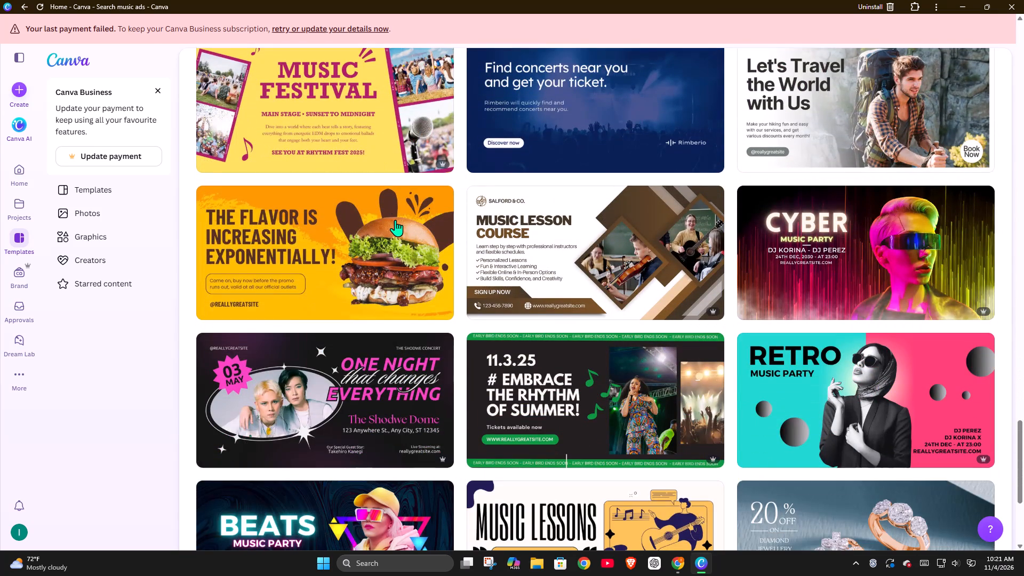
{"action": "scroll", "coordinate": [395, 220], "scroll_direction": "down", "scroll_amount": 4}
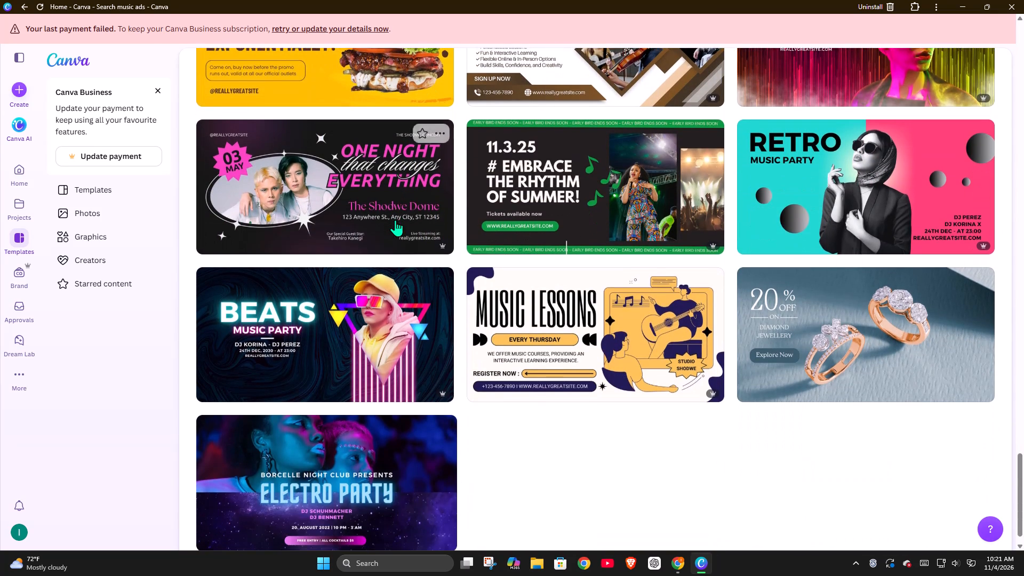
{"action": "scroll", "coordinate": [395, 220], "scroll_direction": "down", "scroll_amount": 4}
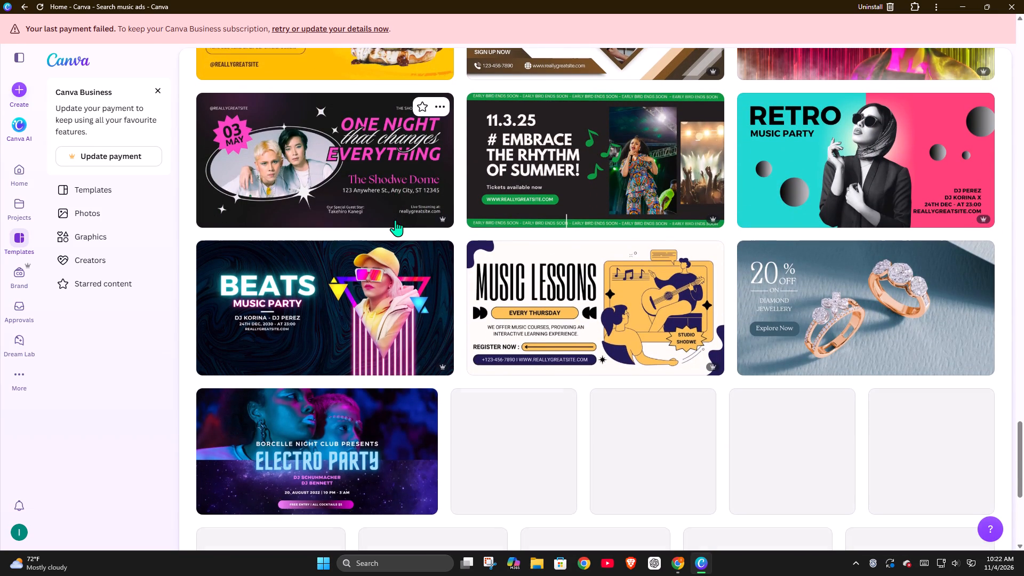
{"action": "scroll", "coordinate": [395, 220], "scroll_direction": "up", "scroll_amount": 15}
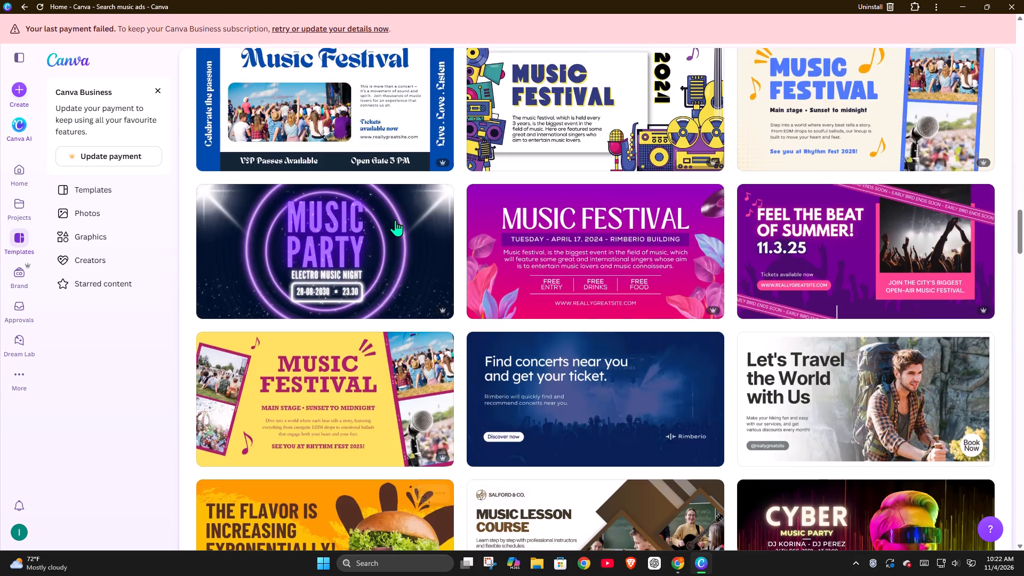
Open the preview of the Orange Modern Music and Podcast Streaming Service Promotion Facebook Ad template.
{"action": "scroll", "coordinate": [395, 220], "scroll_direction": "up", "scroll_amount": 10}
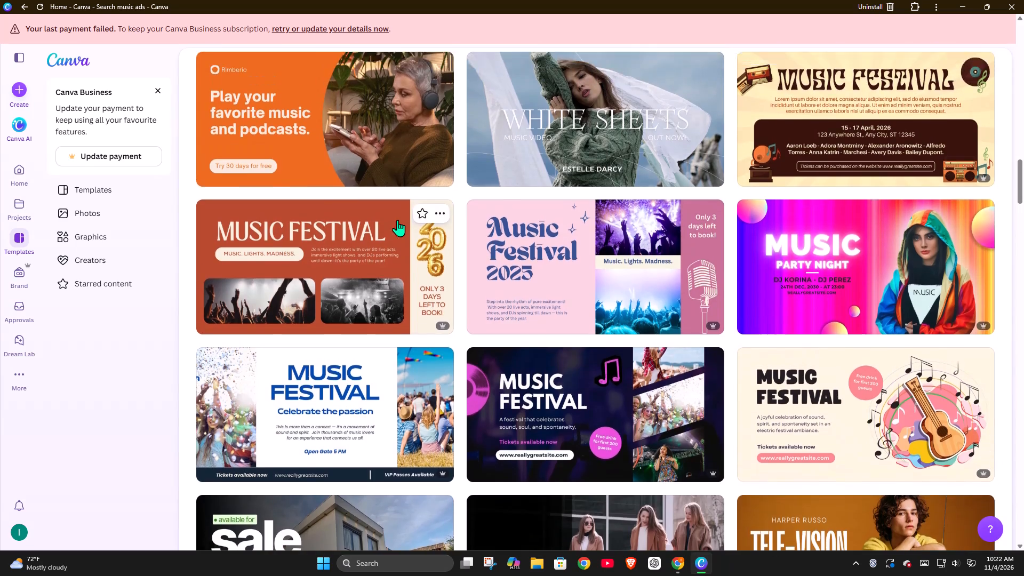
{"action": "left_click", "coordinate": [333, 295]}
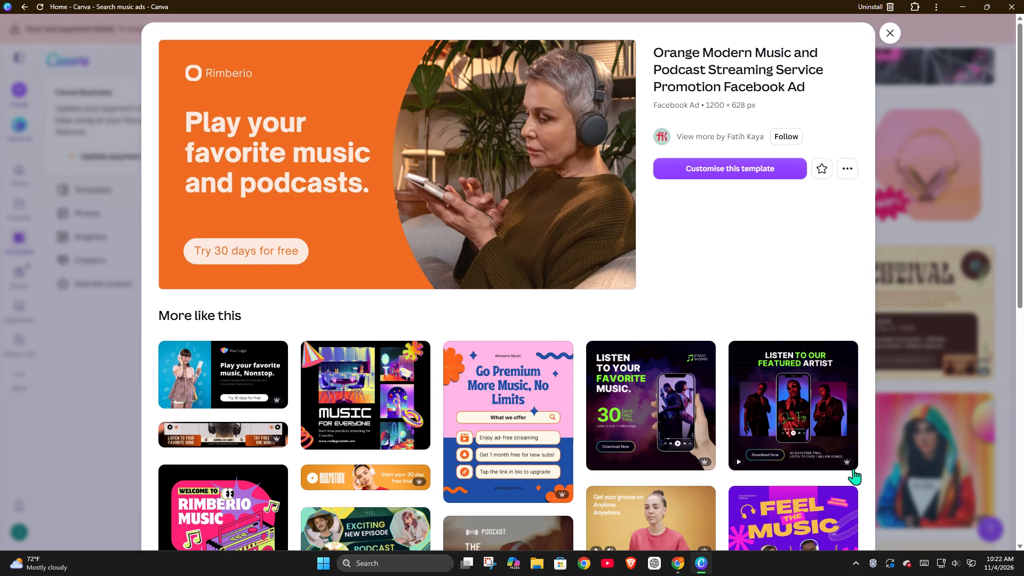
Choose the similar Green and Purple Modern Animated Music Streaming App Instagram Post template and open it for editing.
{"action": "left_click", "coordinate": [804, 434]}
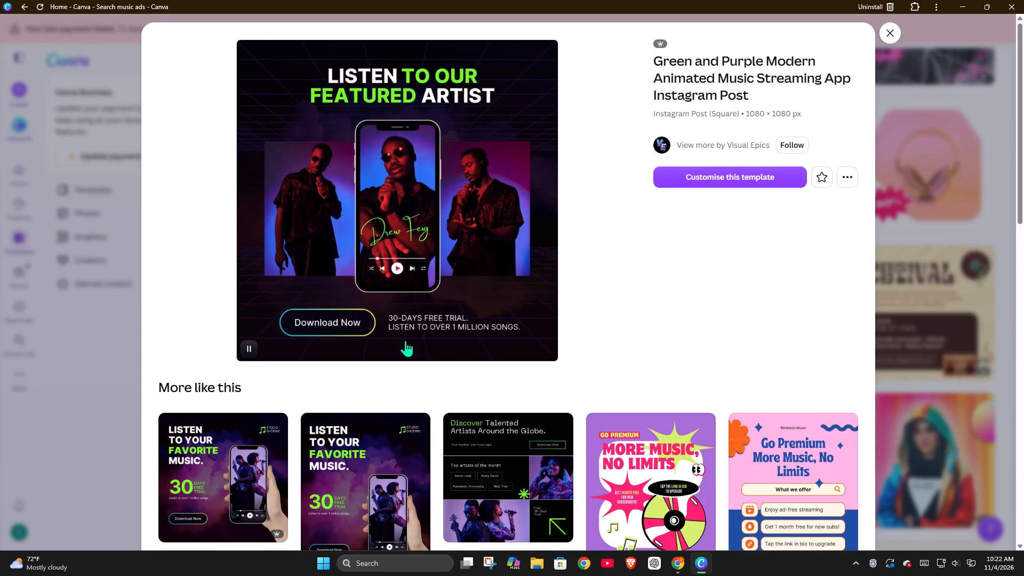
{"action": "left_click", "coordinate": [337, 319]}
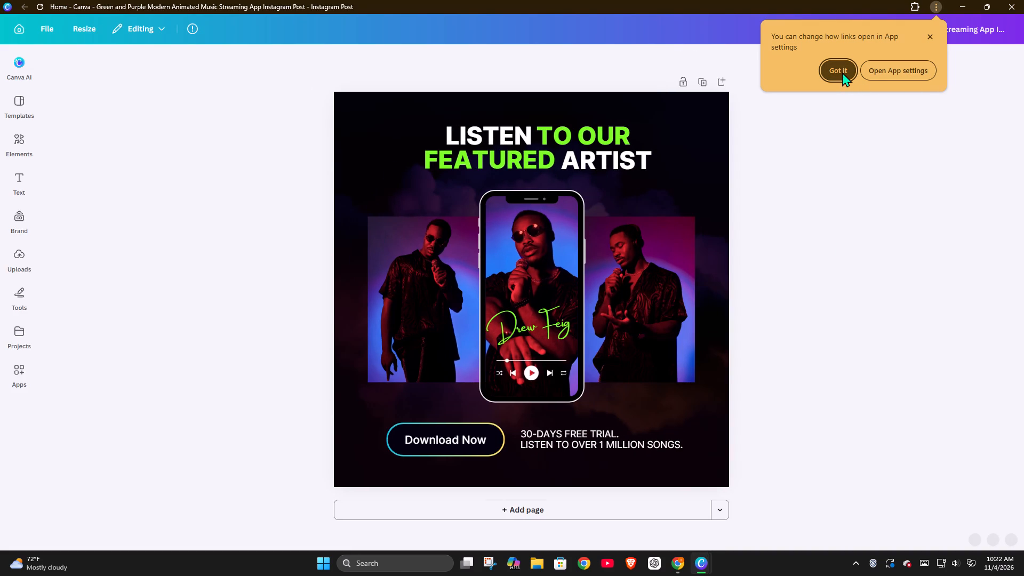
Open the Canva app settings that control how links open.
{"action": "left_click", "coordinate": [902, 73]}
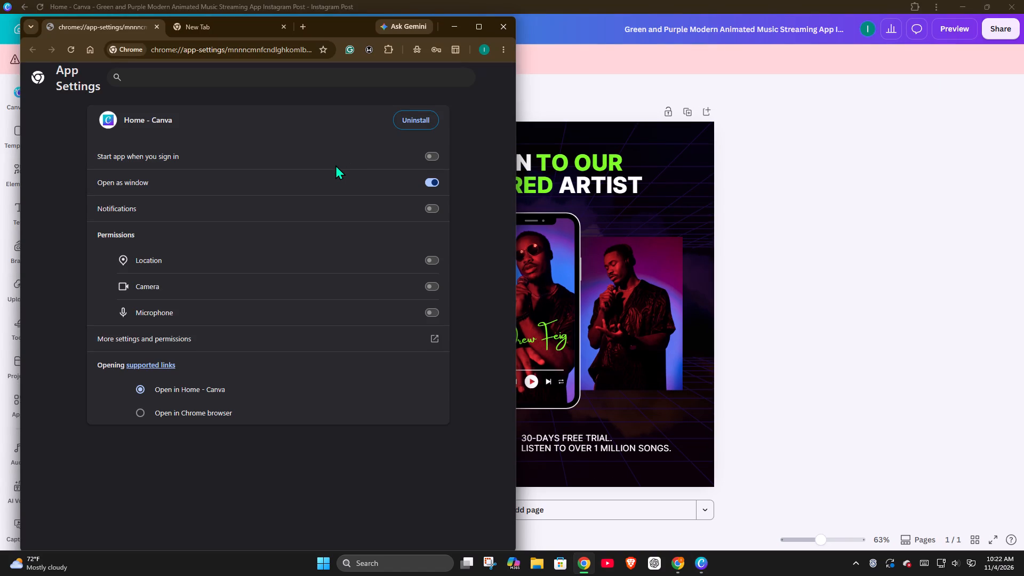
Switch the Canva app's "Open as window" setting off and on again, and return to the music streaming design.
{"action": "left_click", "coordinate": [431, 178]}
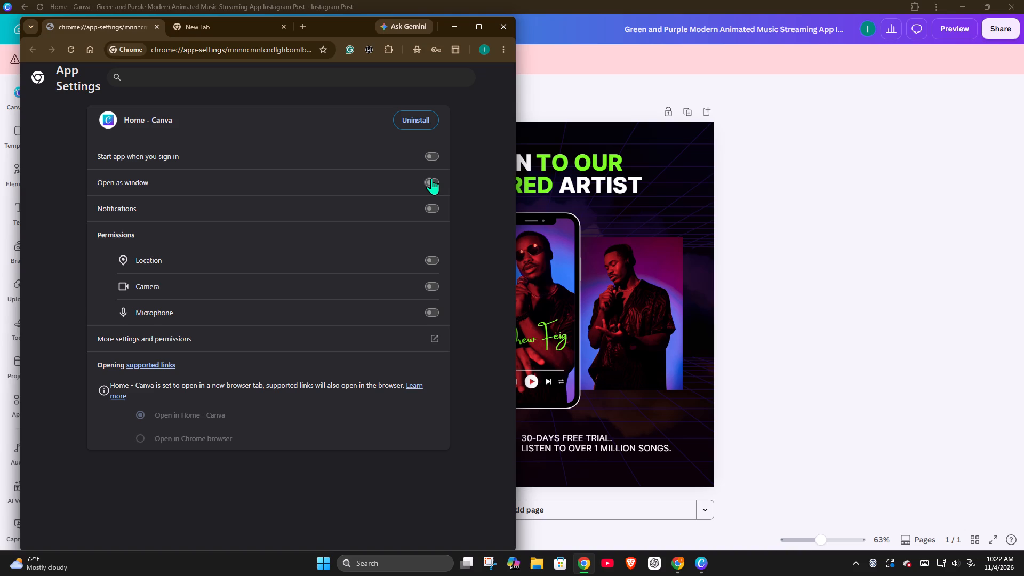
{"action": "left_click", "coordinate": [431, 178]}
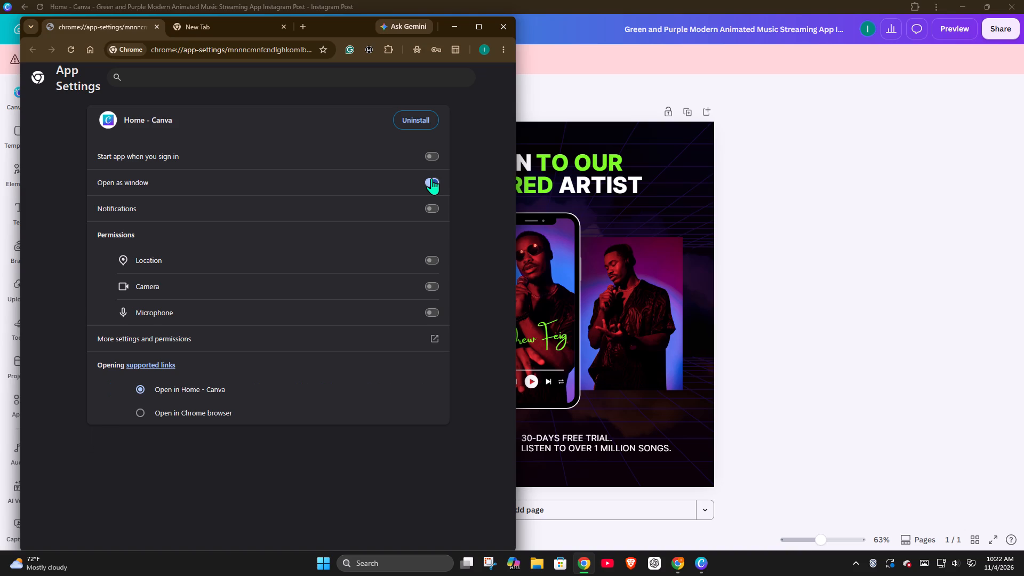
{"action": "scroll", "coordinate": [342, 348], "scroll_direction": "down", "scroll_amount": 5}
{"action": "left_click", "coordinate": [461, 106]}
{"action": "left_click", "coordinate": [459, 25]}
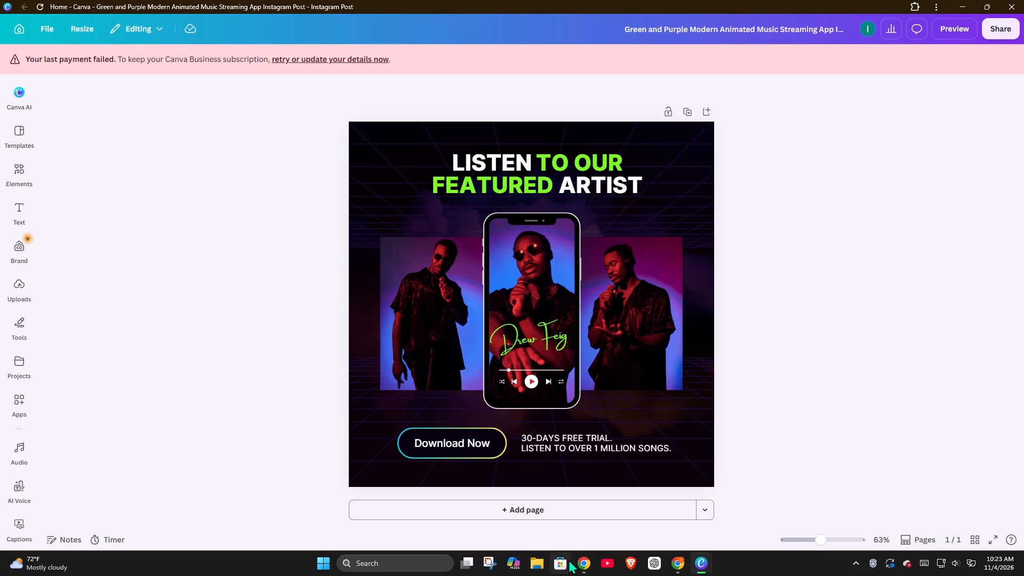
Examine the music streaming post's Download Now button, phone frame, signature text and free-trial caption.
{"action": "left_click", "coordinate": [460, 438]}
{"action": "left_click", "coordinate": [460, 438]}
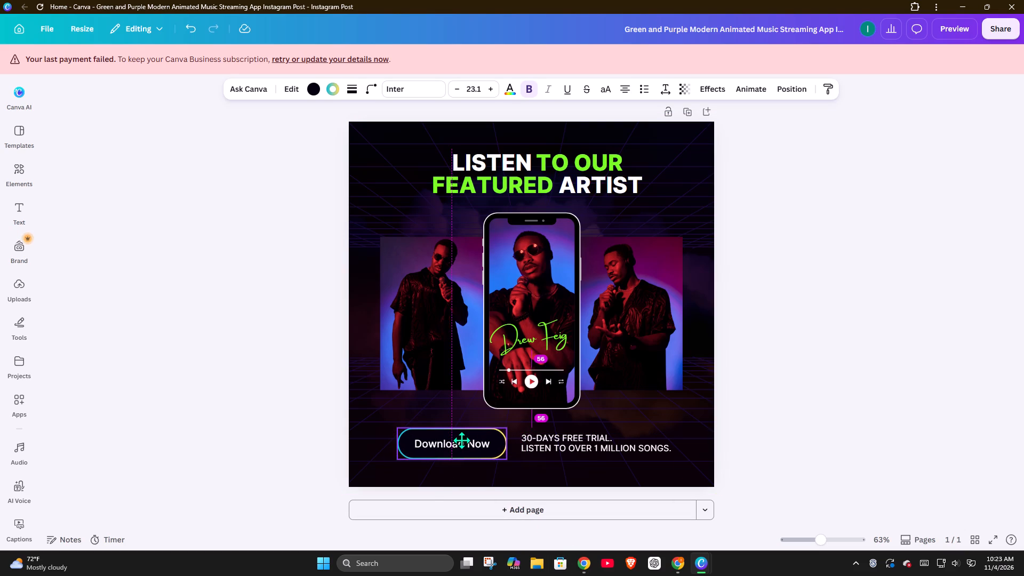
{"action": "left_click", "coordinate": [790, 354]}
{"action": "left_click", "coordinate": [547, 344]}
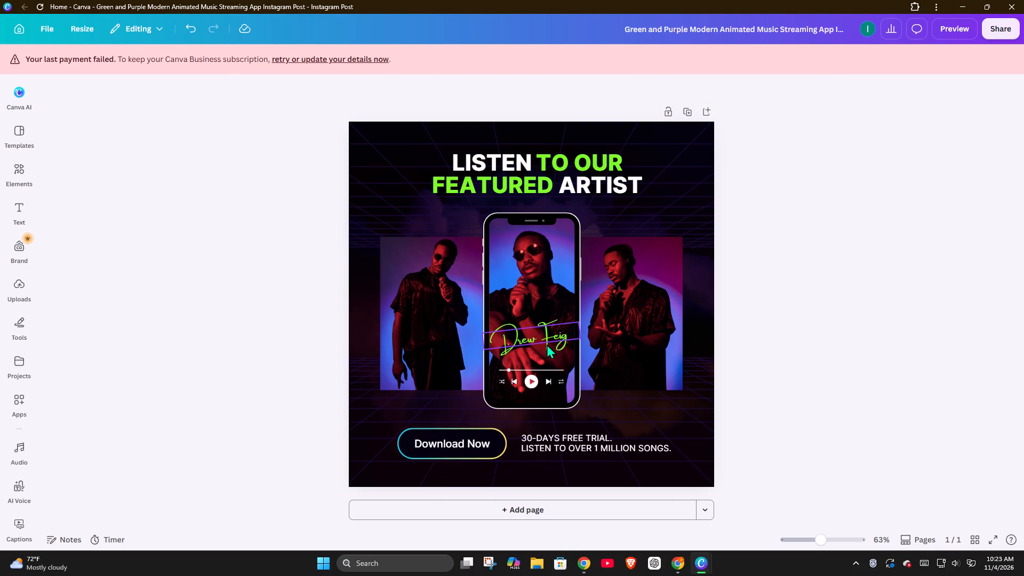
{"action": "left_click", "coordinate": [536, 252]}
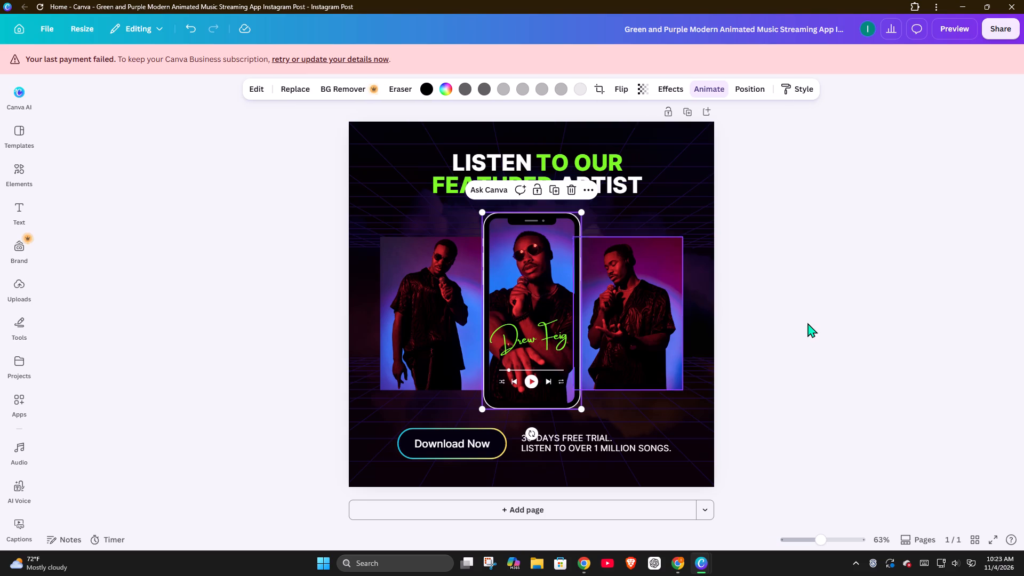
{"action": "left_click", "coordinate": [807, 322]}
{"action": "scroll", "coordinate": [760, 396], "scroll_direction": "down", "scroll_amount": 7}
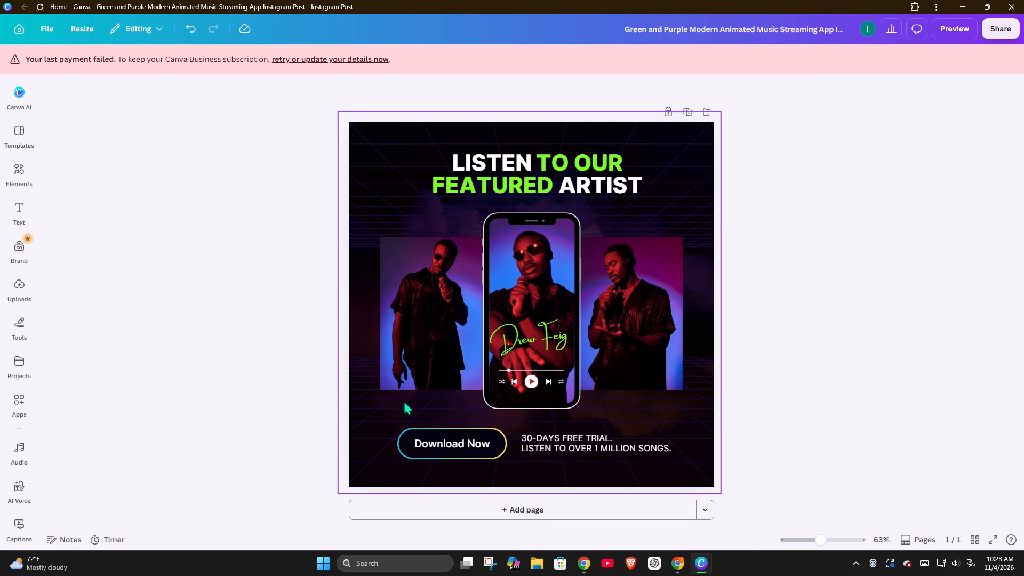
{"action": "left_click", "coordinate": [257, 390]}
{"action": "double_click", "coordinate": [257, 390]}
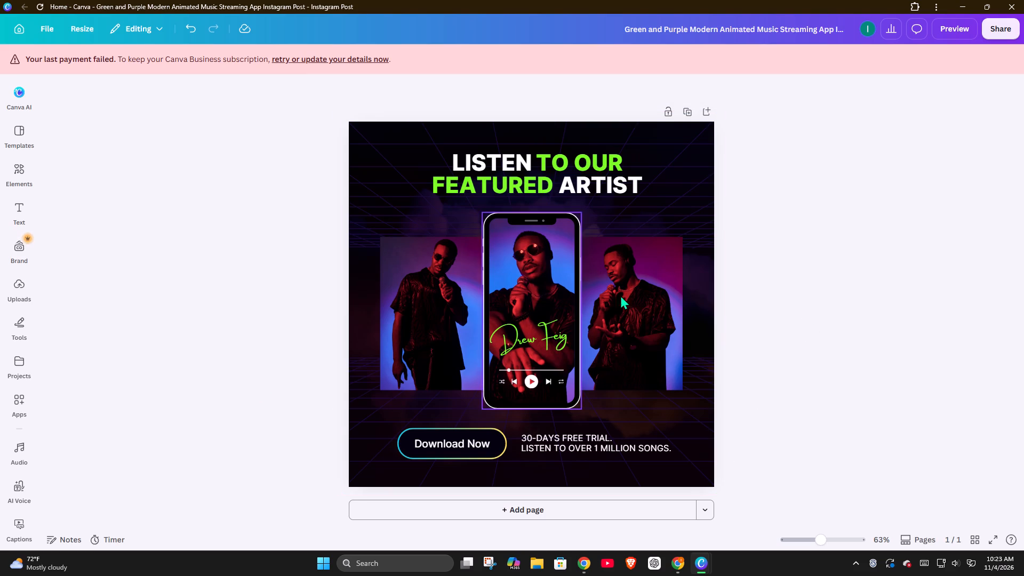
{"action": "scroll", "coordinate": [713, 315], "scroll_direction": "down", "scroll_amount": 4}
{"action": "scroll", "coordinate": [782, 358], "scroll_direction": "down", "scroll_amount": 4}
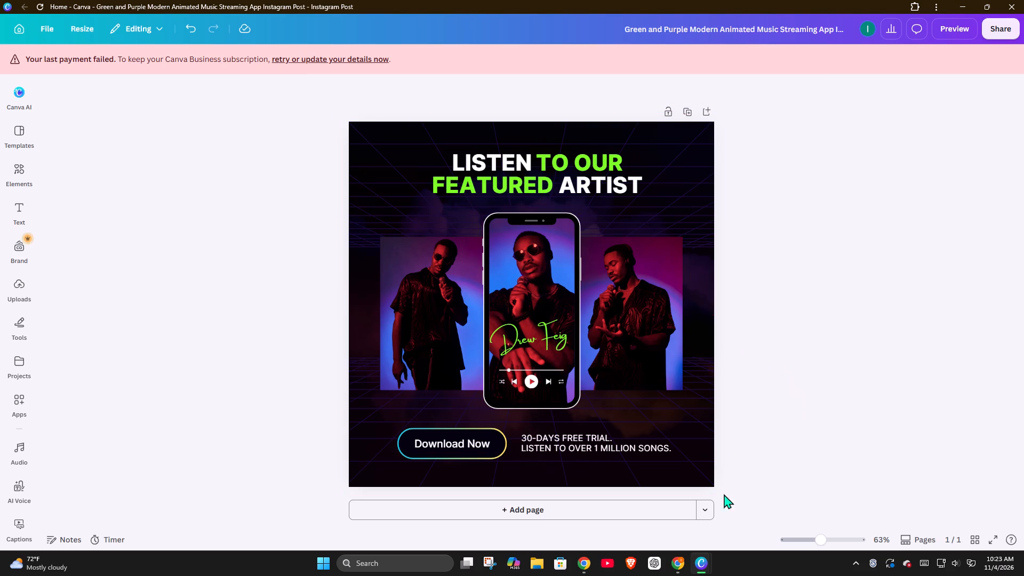
{"action": "left_click", "coordinate": [620, 443]}
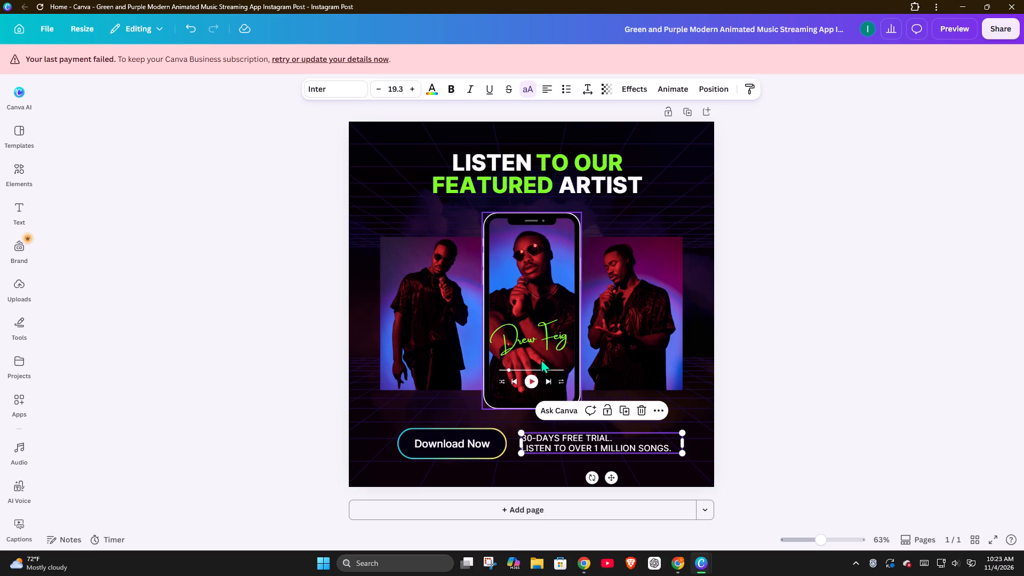
{"action": "triple_click", "coordinate": [825, 216]}
{"action": "triple_click", "coordinate": [825, 216]}
{"action": "scroll", "coordinate": [797, 306], "scroll_direction": "down", "scroll_amount": 7}
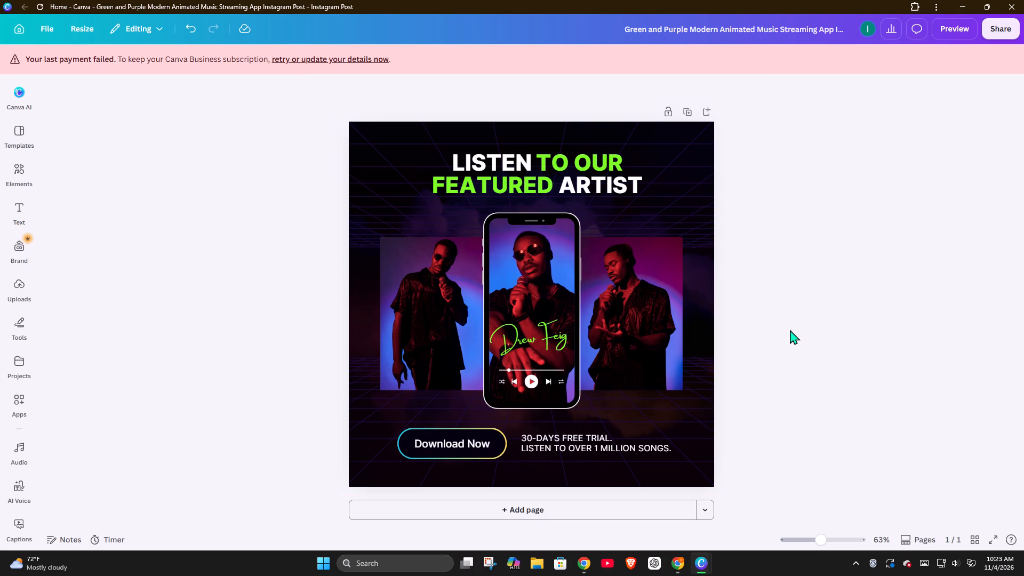
{"action": "scroll", "coordinate": [790, 330], "scroll_direction": "down", "scroll_amount": 3}
View the page type options available for adding another page to the design.
{"action": "left_click_drag", "start_coordinate": [825, 541], "coordinate": [813, 541]}
{"action": "left_click", "coordinate": [685, 517]}
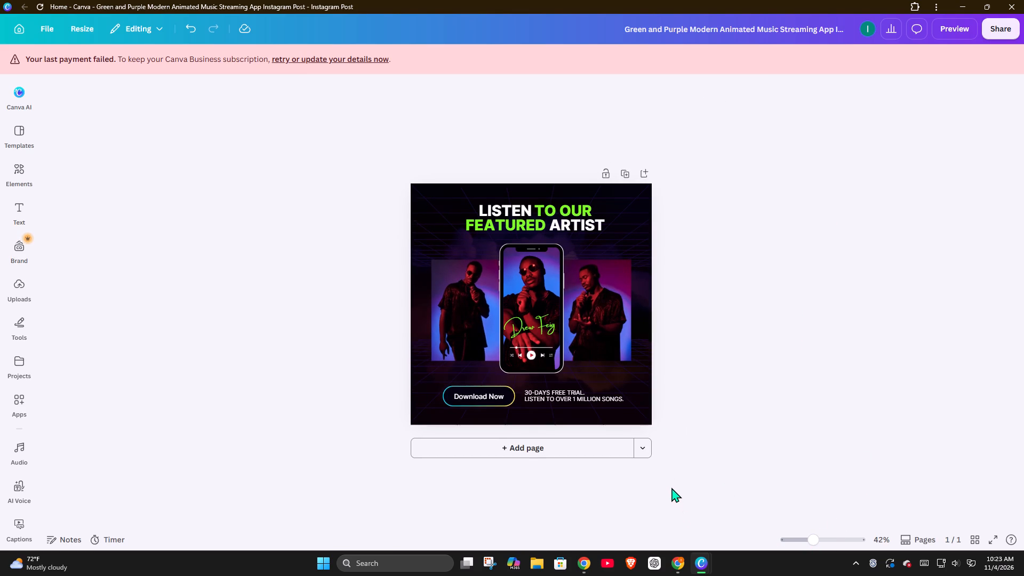
{"action": "left_click", "coordinate": [710, 416]}
{"action": "left_click", "coordinate": [646, 446]}
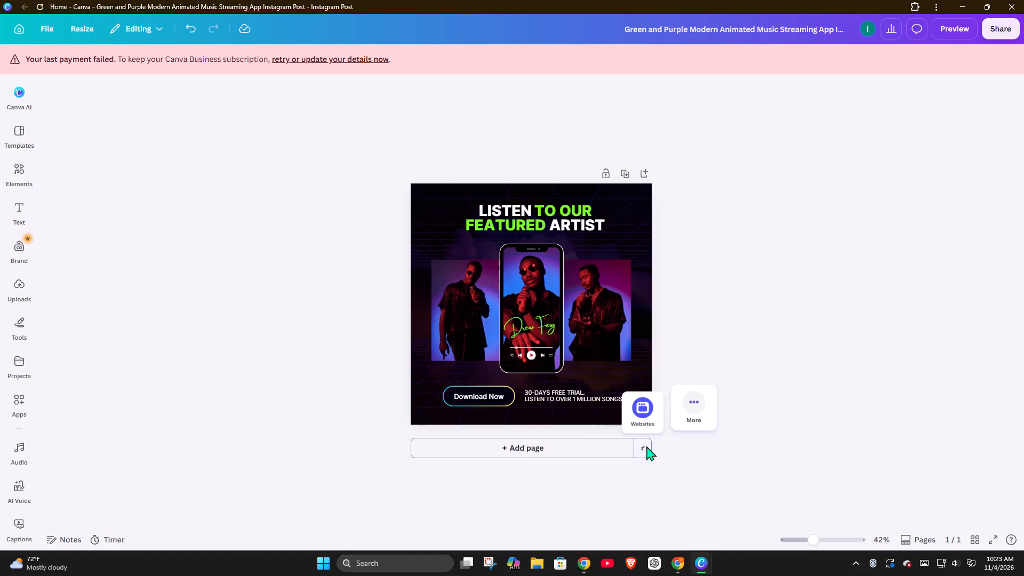
{"action": "left_click", "coordinate": [646, 446]}
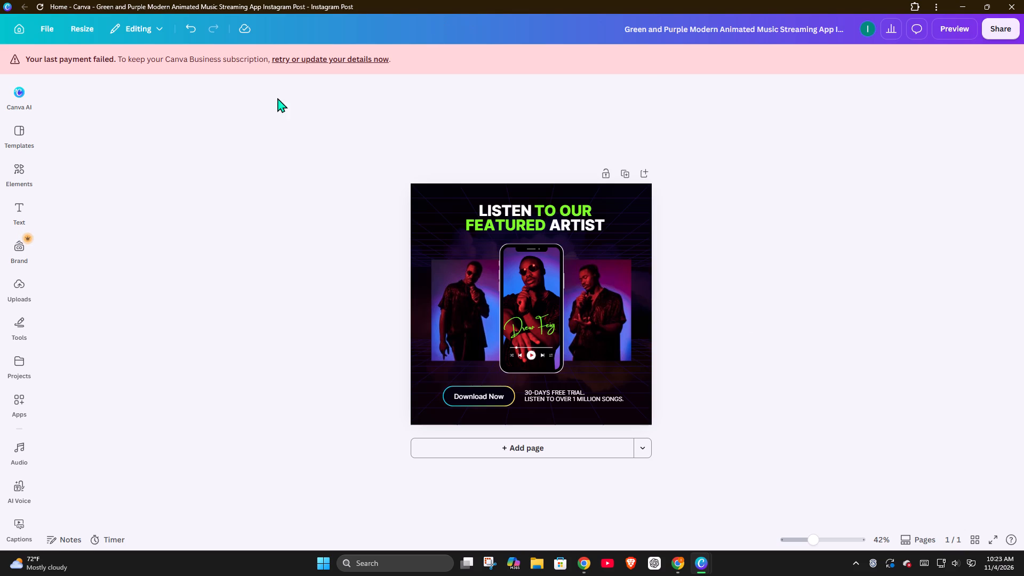
Upload a video file for use in the design.
{"action": "left_click", "coordinate": [23, 283]}
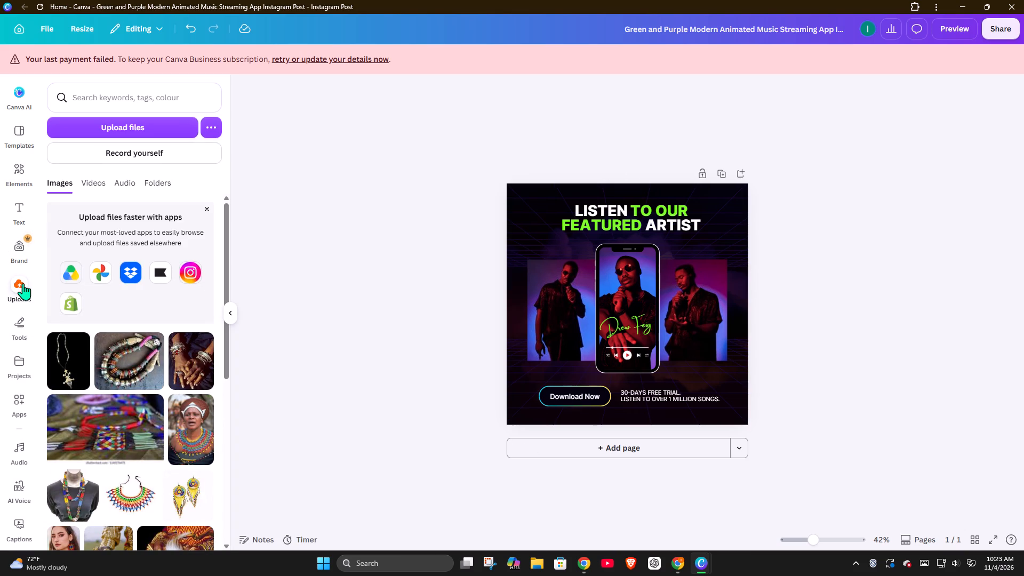
{"action": "left_click", "coordinate": [132, 126]}
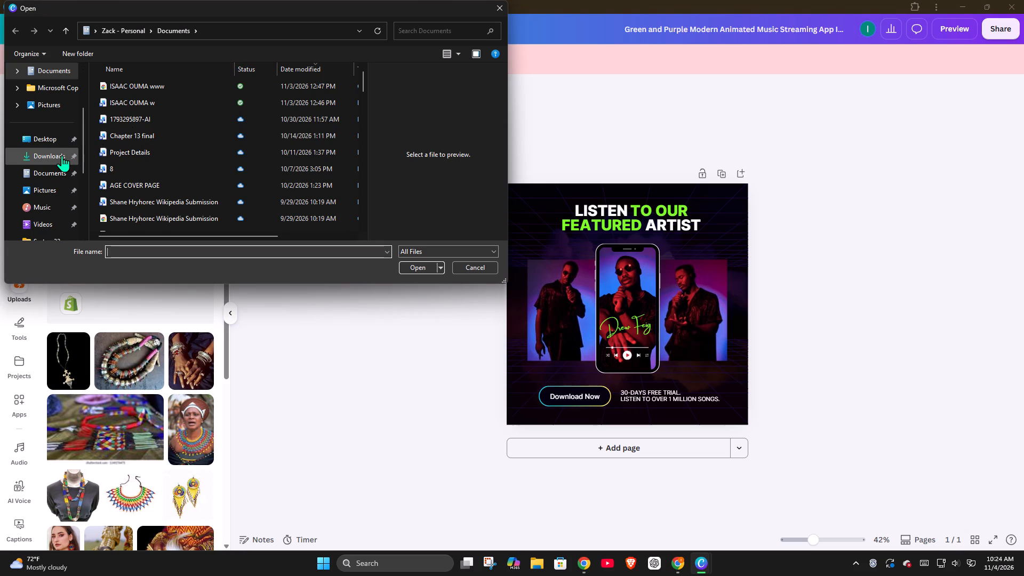
Look through the Home folder's quick access and recent files for a video to upload.
{"action": "scroll", "coordinate": [43, 103], "scroll_direction": "up", "scroll_amount": 6}
{"action": "double_click", "coordinate": [48, 75]}
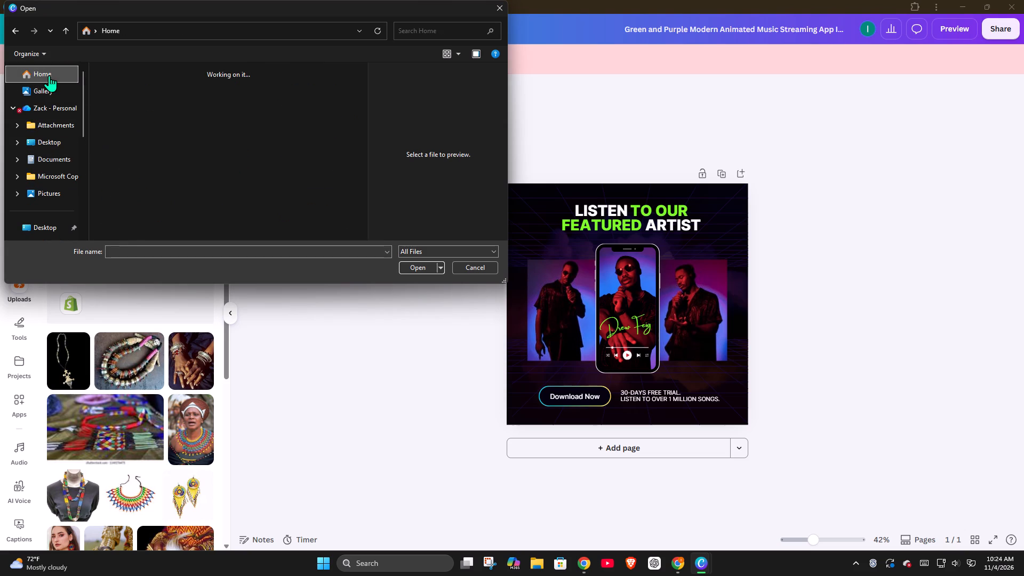
{"action": "scroll", "coordinate": [174, 191], "scroll_direction": "up", "scroll_amount": 5}
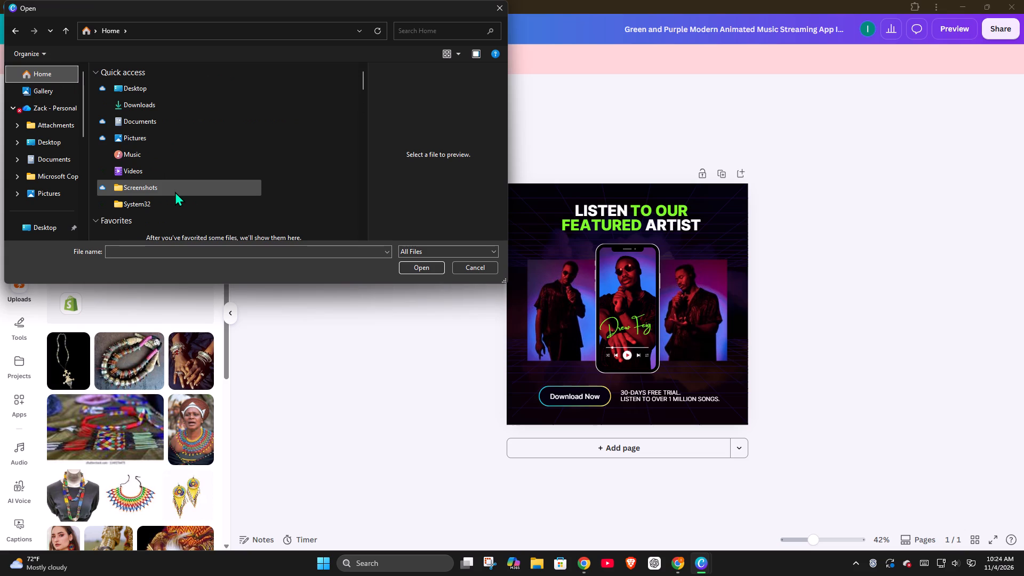
{"action": "scroll", "coordinate": [175, 193], "scroll_direction": "up", "scroll_amount": 2}
{"action": "double_click", "coordinate": [29, 73]}
{"action": "scroll", "coordinate": [178, 174], "scroll_direction": "down", "scroll_amount": 2}
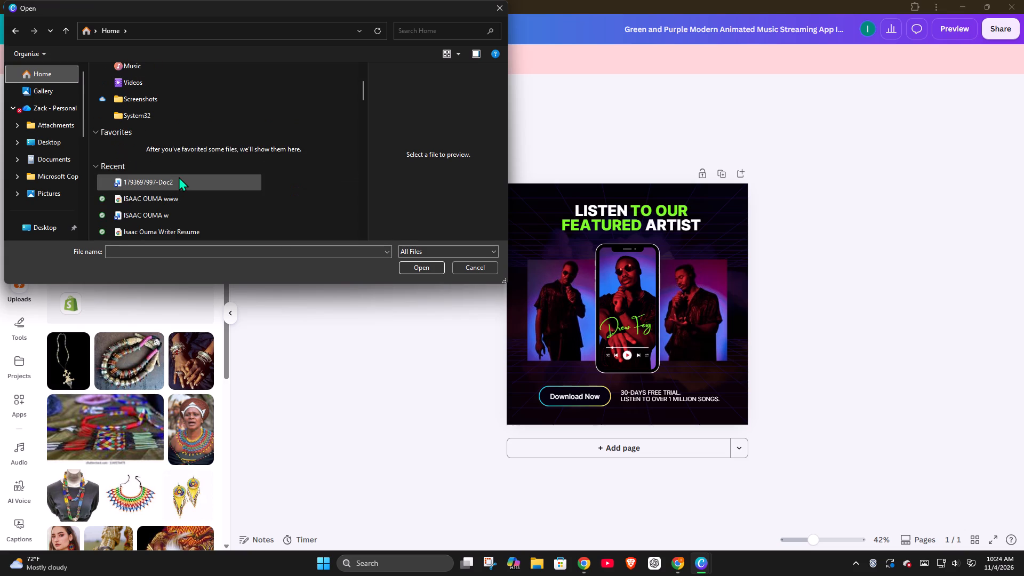
{"action": "scroll", "coordinate": [186, 189], "scroll_direction": "down", "scroll_amount": 1}
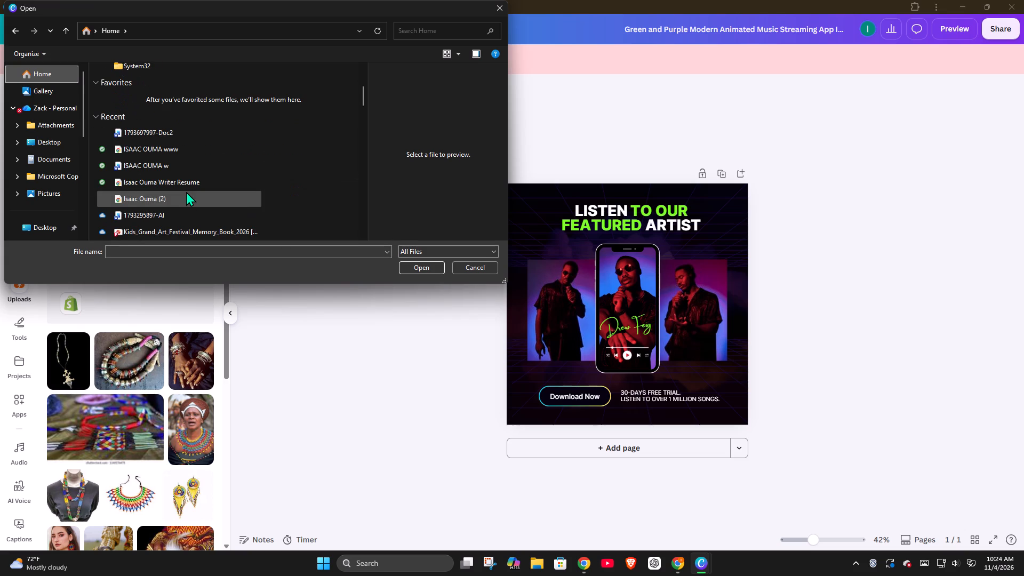
{"action": "scroll", "coordinate": [186, 191], "scroll_direction": "down", "scroll_amount": 3}
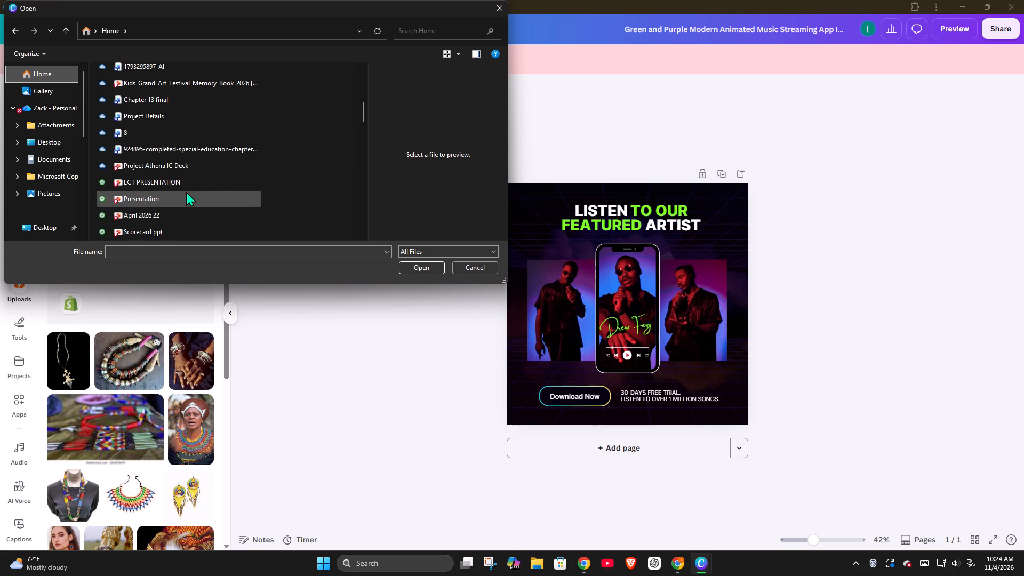
{"action": "scroll", "coordinate": [187, 193], "scroll_direction": "up", "scroll_amount": 3}
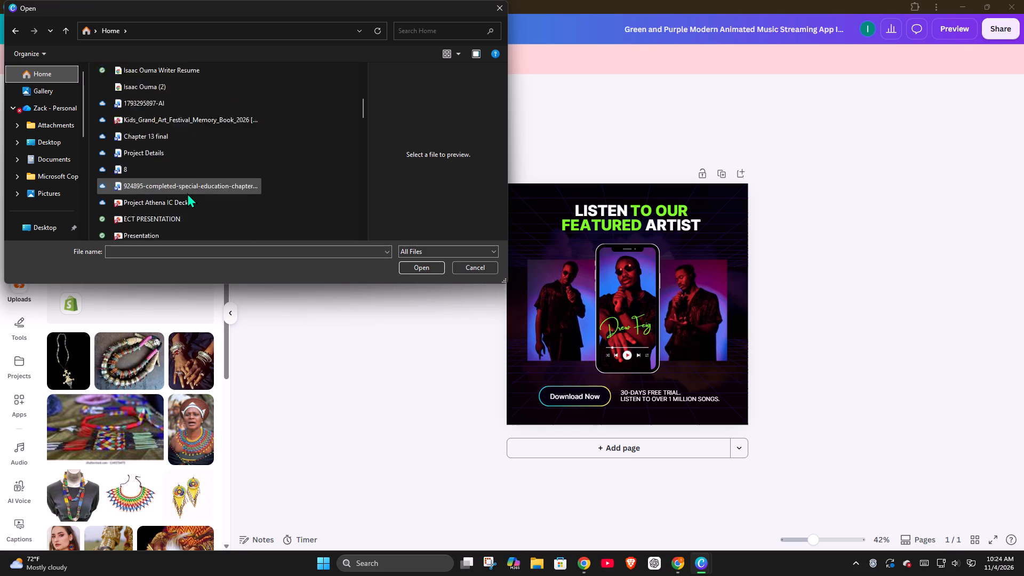
{"action": "scroll", "coordinate": [187, 196], "scroll_direction": "up", "scroll_amount": 3}
{"action": "scroll", "coordinate": [187, 196], "scroll_direction": "down", "scroll_amount": 3}
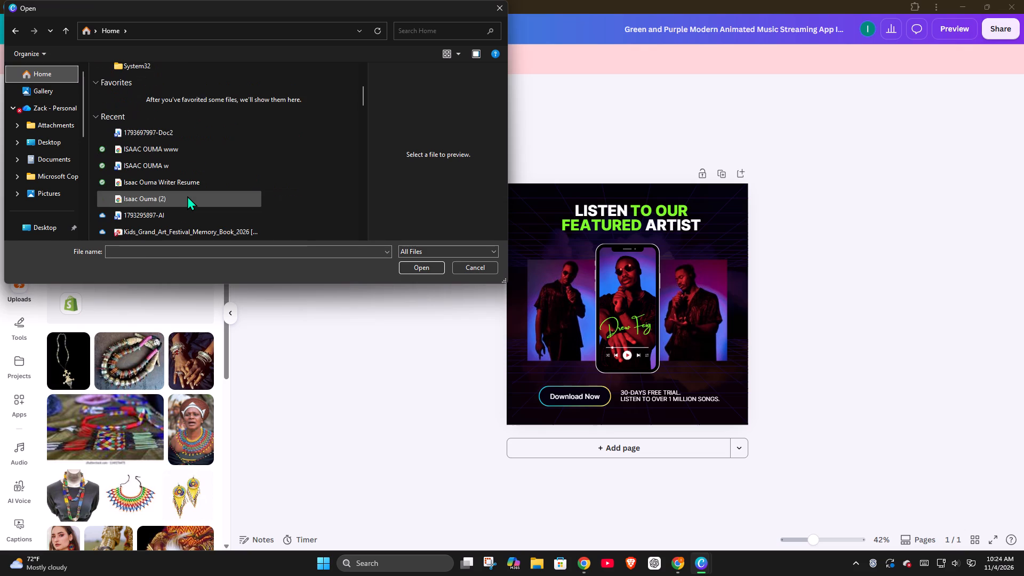
{"action": "scroll", "coordinate": [187, 196], "scroll_direction": "down", "scroll_amount": 3}
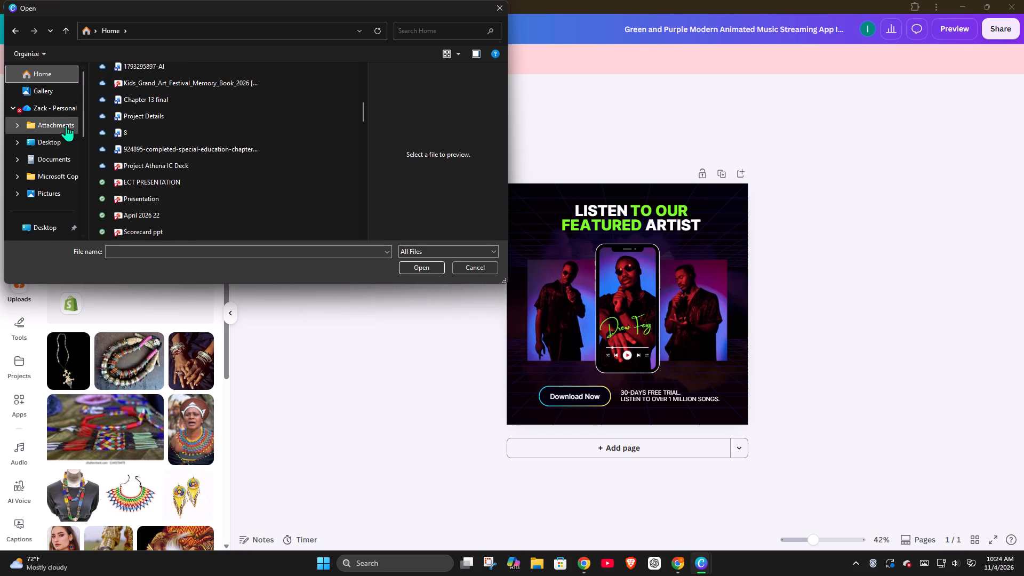
Upload the MP4 video 7251761-uhd_2160_3840_25fps from the Downloads folder to the design's uploads.
{"action": "scroll", "coordinate": [57, 154], "scroll_direction": "down", "scroll_amount": 2}
{"action": "double_click", "coordinate": [52, 139]}
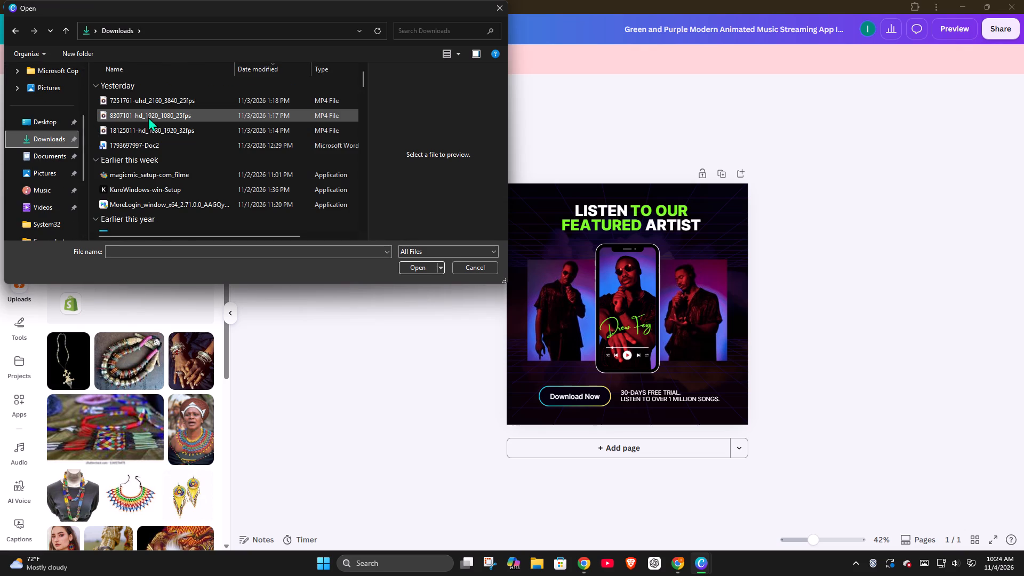
{"action": "scroll", "coordinate": [154, 129], "scroll_direction": "down", "scroll_amount": 1}
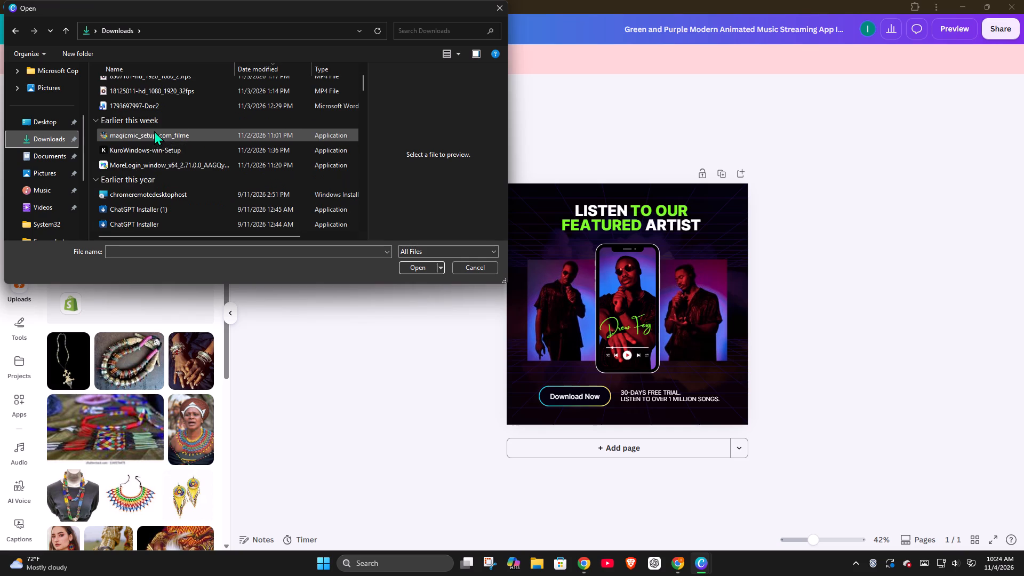
{"action": "scroll", "coordinate": [154, 131], "scroll_direction": "down", "scroll_amount": 2}
{"action": "scroll", "coordinate": [154, 132], "scroll_direction": "up", "scroll_amount": 6}
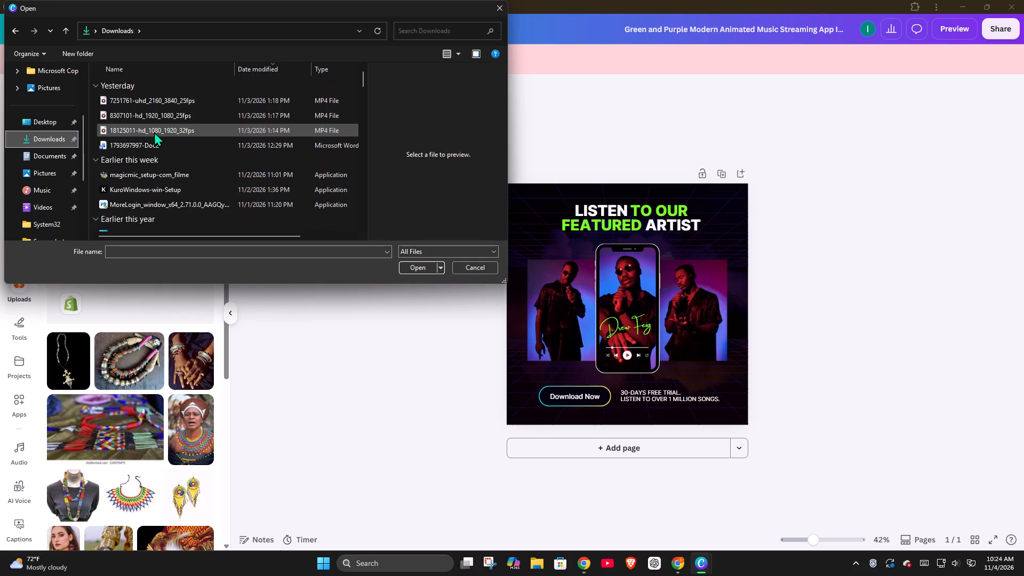
{"action": "double_click", "coordinate": [157, 102]}
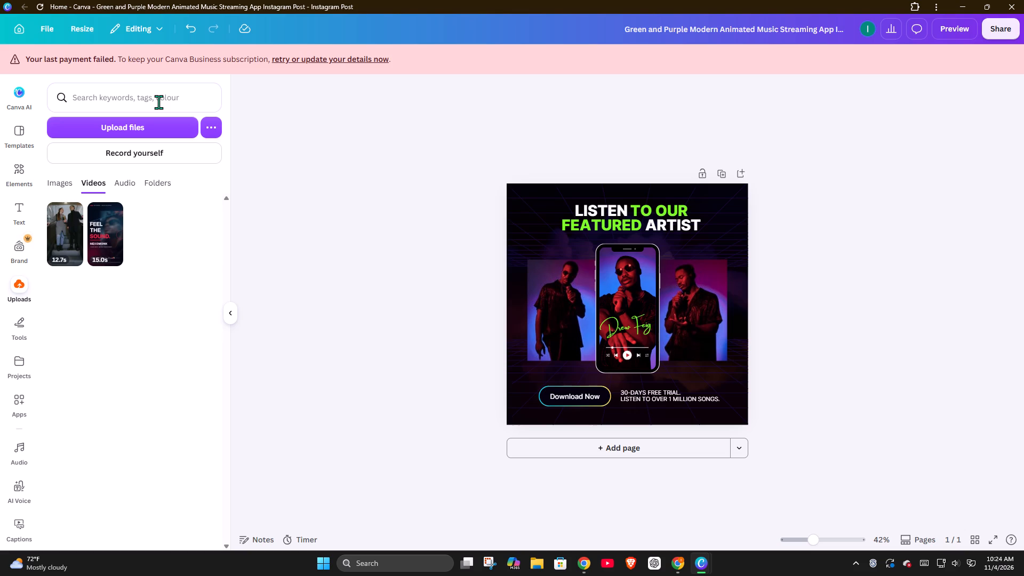
Delete the artist image inside the central phone mockup, keeping its frame.
{"action": "left_click", "coordinate": [606, 302]}
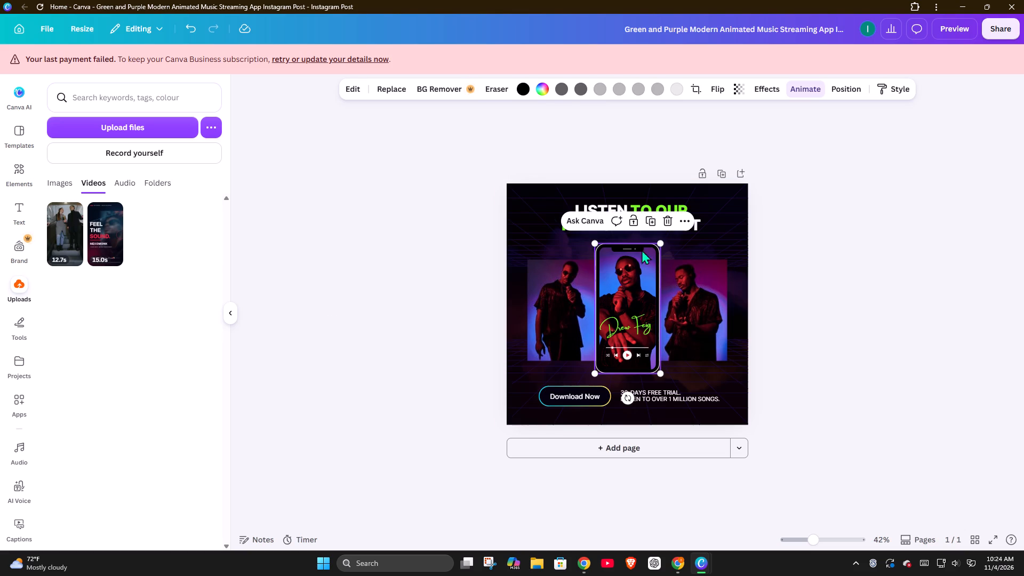
{"action": "left_click", "coordinate": [663, 223]}
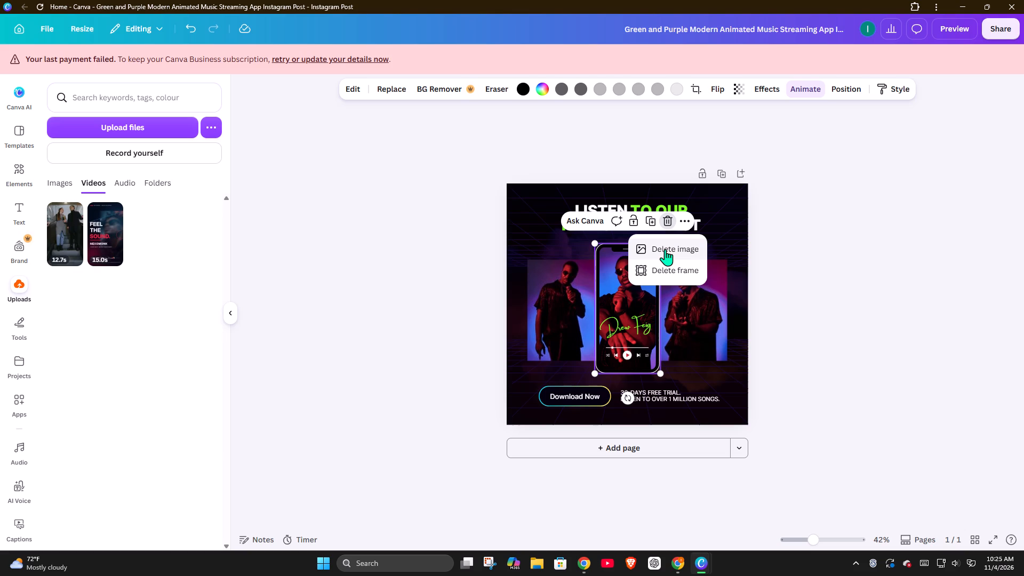
{"action": "left_click", "coordinate": [665, 249]}
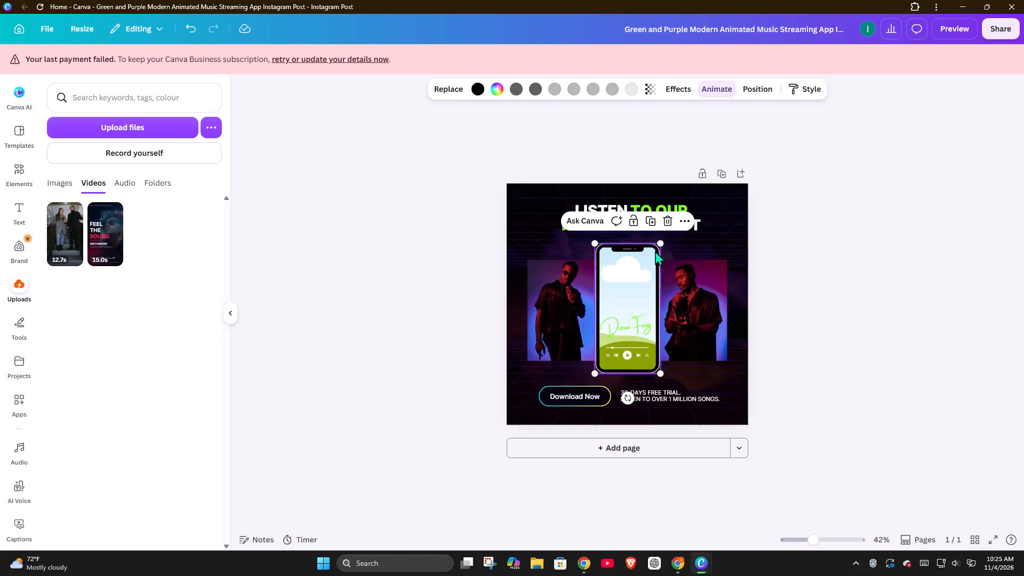
Place the uploaded 12.7s video of the two standing people inside the central phone frame and play it.
{"action": "left_click_drag", "start_coordinate": [66, 252], "coordinate": [92, 261]}
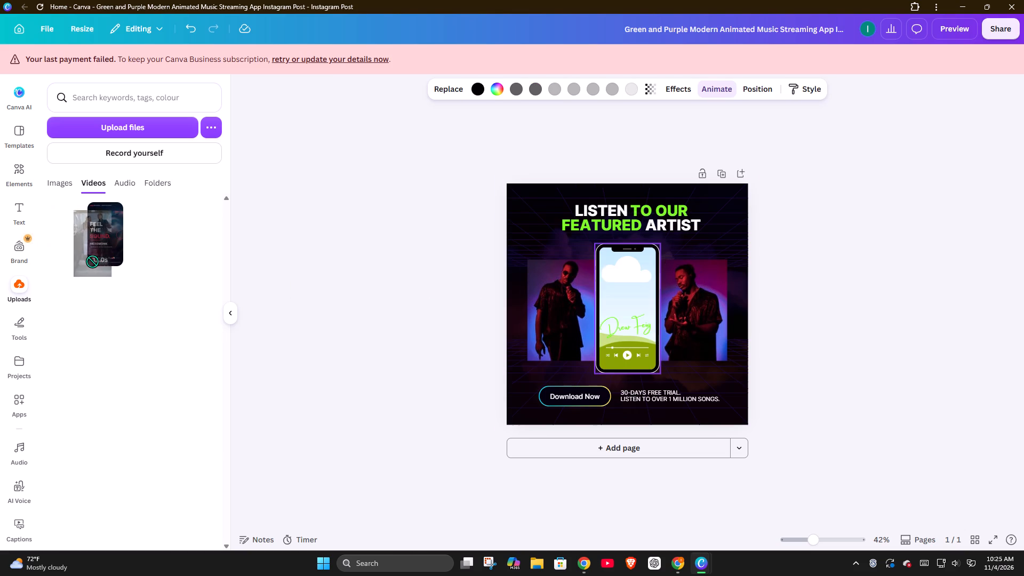
{"action": "left_click_drag", "start_coordinate": [92, 261], "coordinate": [610, 305]}
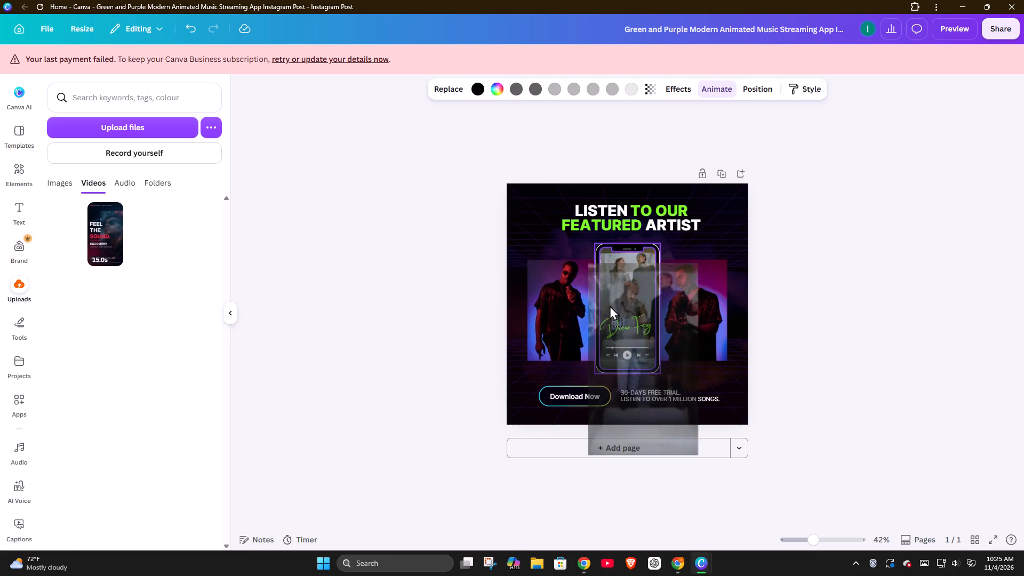
{"action": "left_click_drag", "start_coordinate": [610, 305], "coordinate": [607, 286]}
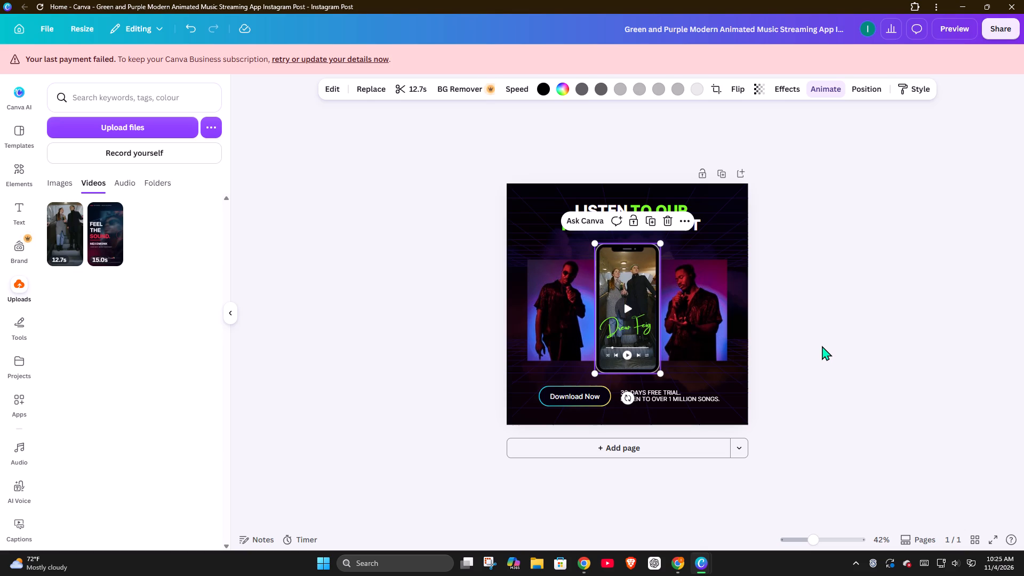
{"action": "left_click", "coordinate": [623, 307]}
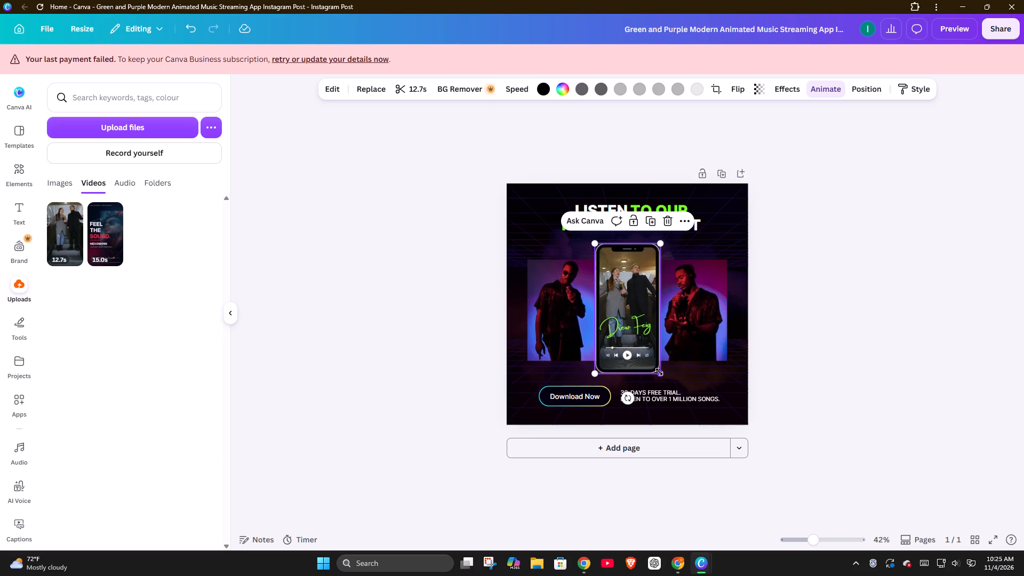
Enlarge the central phone mockup proportionally to span from just below the headline to the top of the Download Now button, and play its video.
{"action": "left_click_drag", "start_coordinate": [659, 372], "coordinate": [669, 380]}
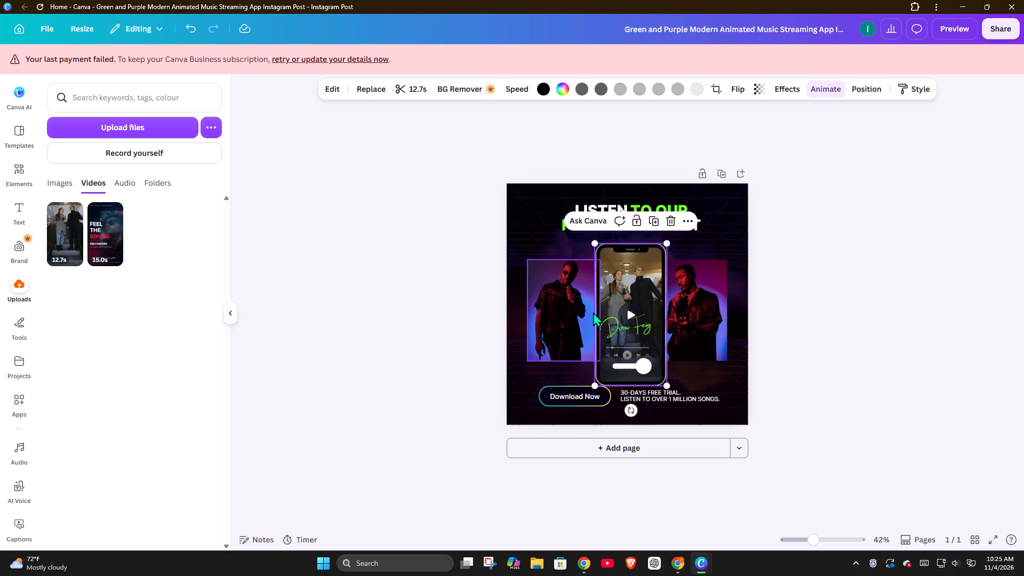
{"action": "left_click_drag", "start_coordinate": [596, 242], "coordinate": [594, 242]}
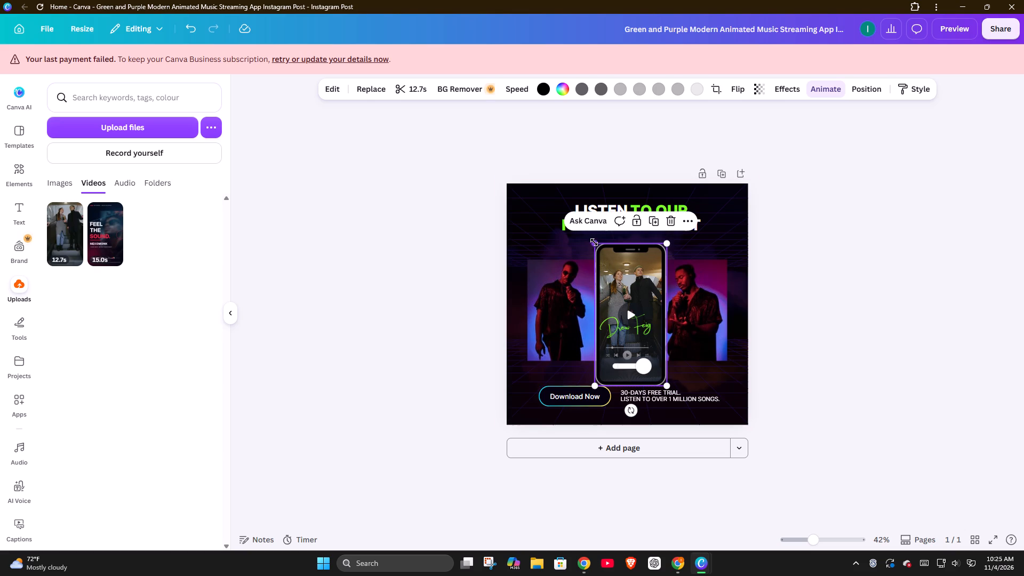
{"action": "left_click_drag", "start_coordinate": [594, 242], "coordinate": [580, 242]}
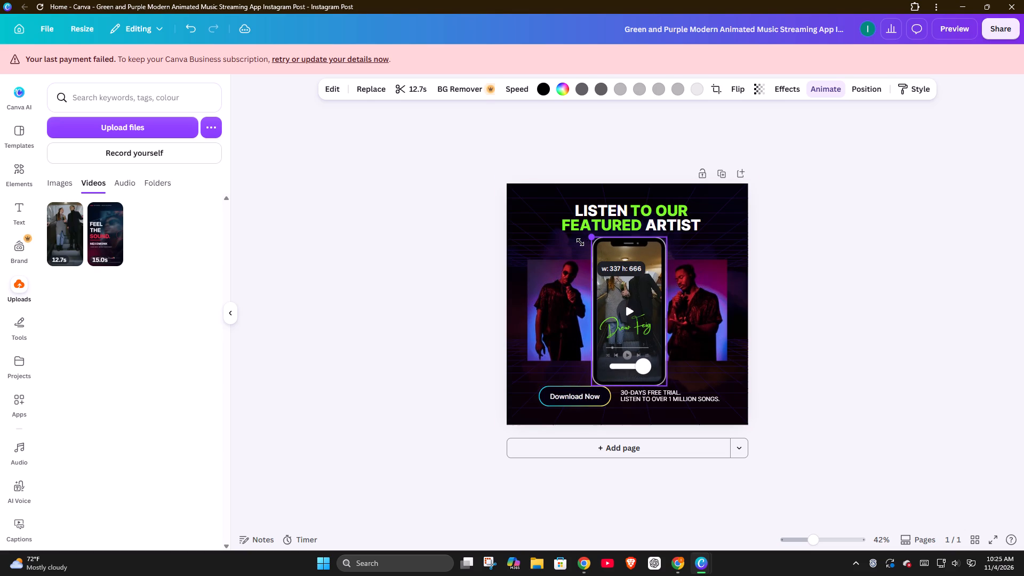
{"action": "left_click_drag", "start_coordinate": [580, 242], "coordinate": [577, 243]}
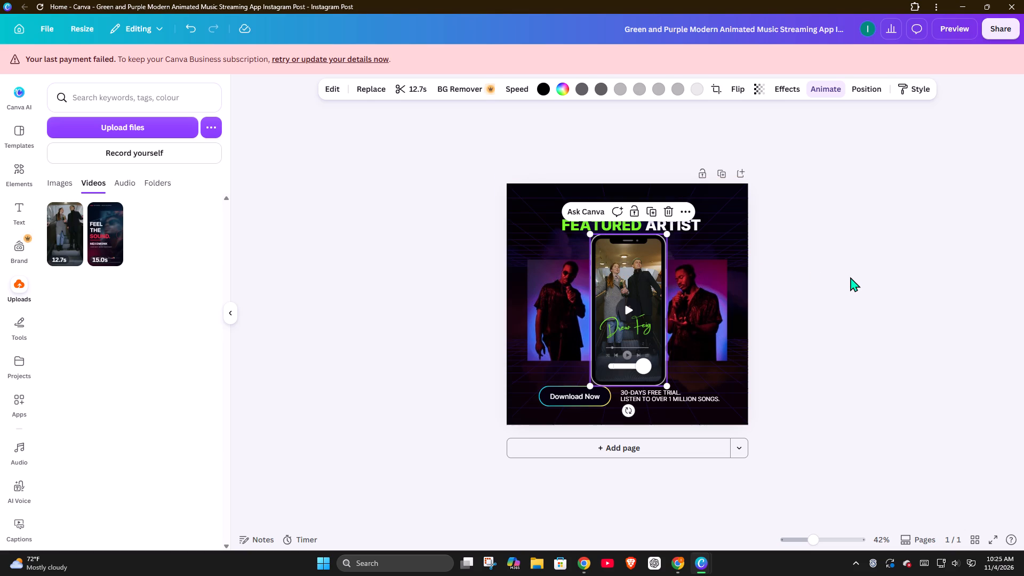
{"action": "left_click", "coordinate": [850, 277]}
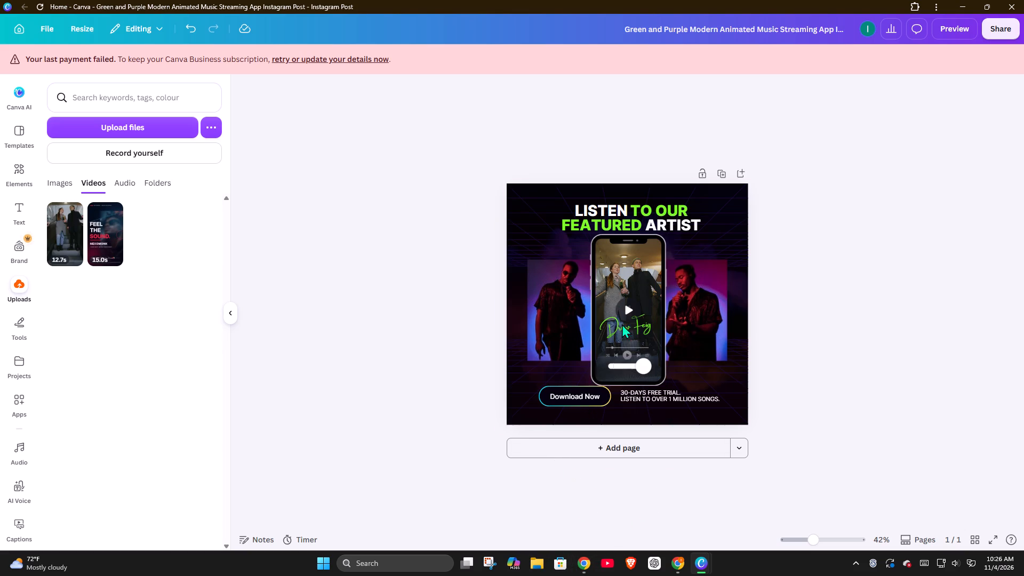
{"action": "left_click", "coordinate": [632, 306]}
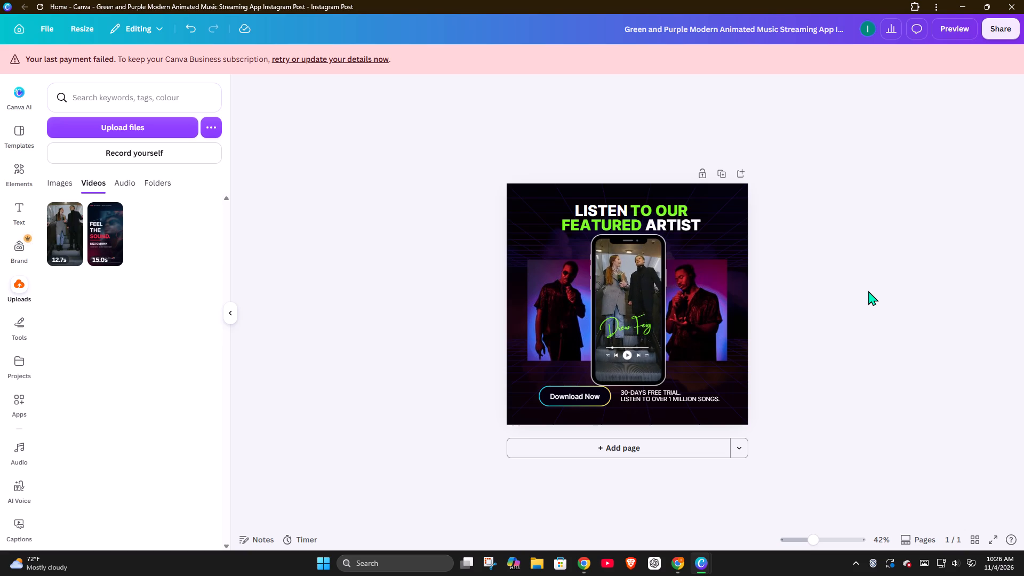
Replace the green signature text on the phone with NEXOMONK.
{"action": "left_click", "coordinate": [630, 326]}
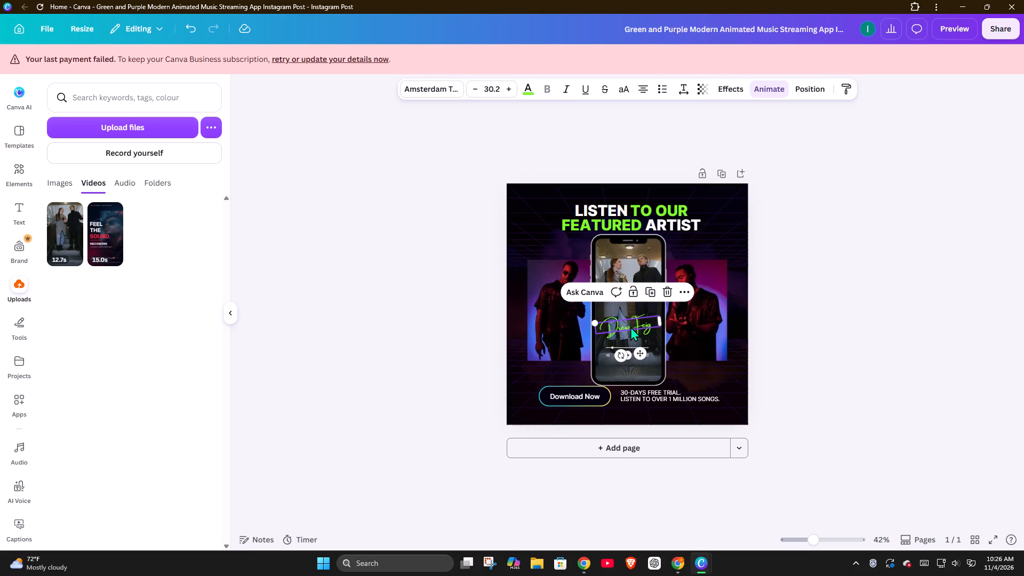
{"action": "left_click", "coordinate": [630, 326]}
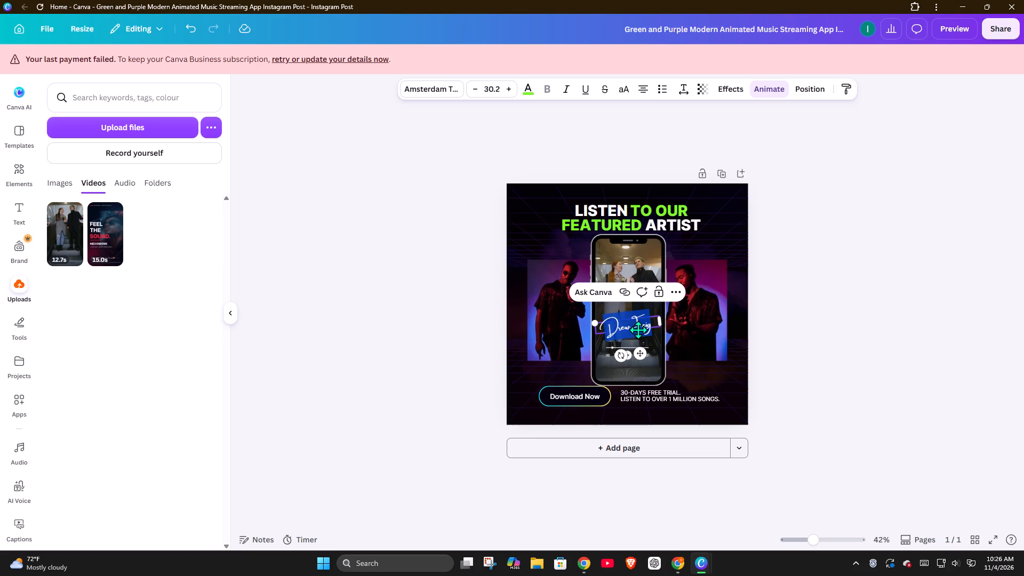
{"action": "key", "text": "BackSpace"}
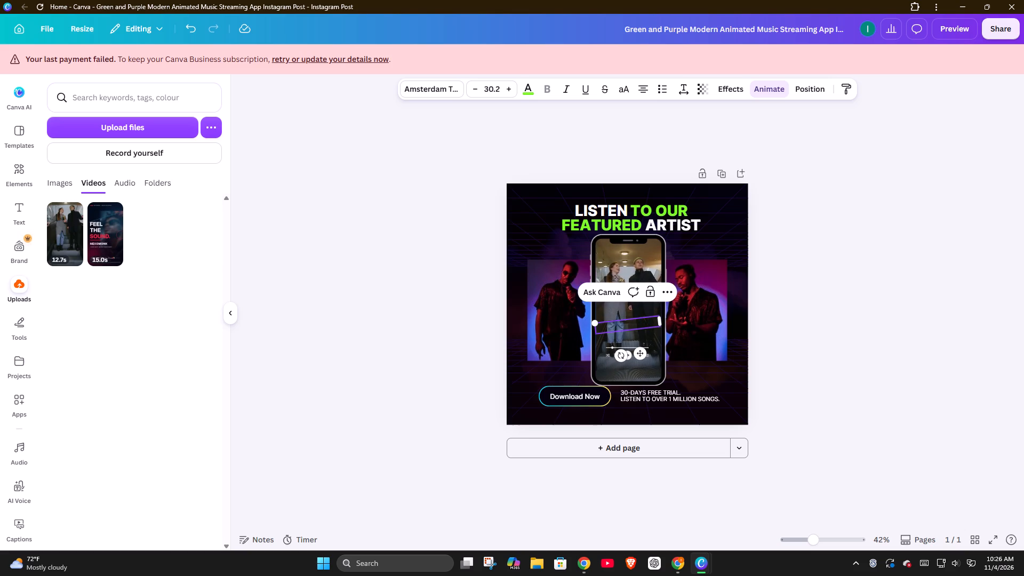
{"action": "type", "text": "NEXO"}
{"action": "type", "text": "MO"}
{"action": "type", "text": "NK"}
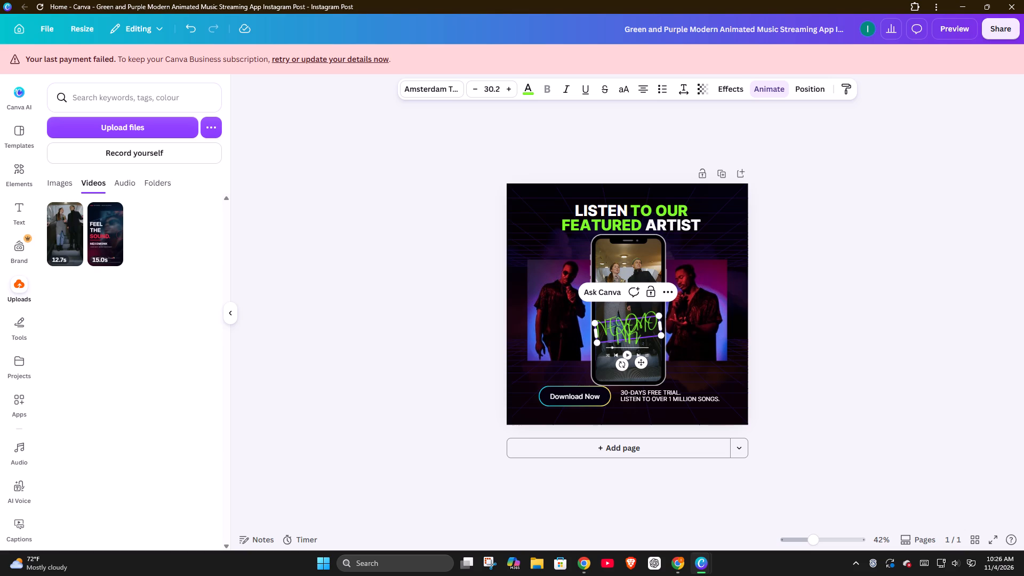
{"action": "key", "text": "BackSpace"}
{"action": "key", "text": "BackSpace"}
{"action": "key", "text": "BackSpace"}
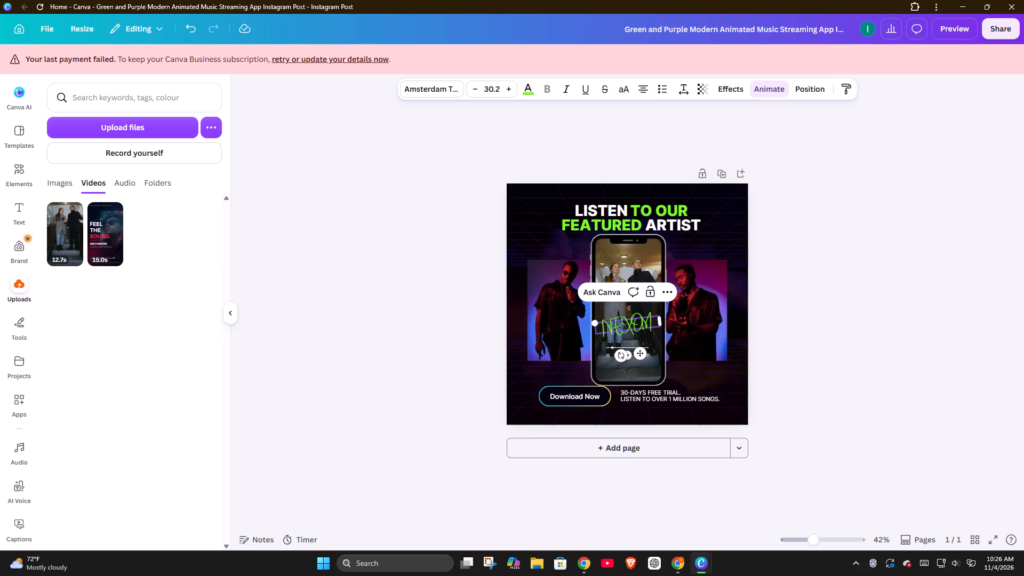
{"action": "type", "text": "ONK"}
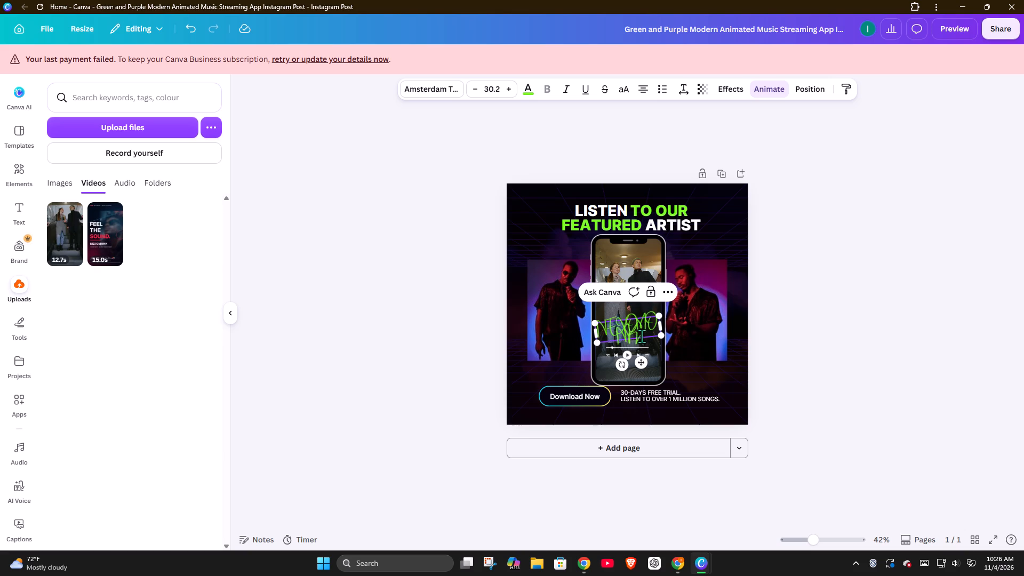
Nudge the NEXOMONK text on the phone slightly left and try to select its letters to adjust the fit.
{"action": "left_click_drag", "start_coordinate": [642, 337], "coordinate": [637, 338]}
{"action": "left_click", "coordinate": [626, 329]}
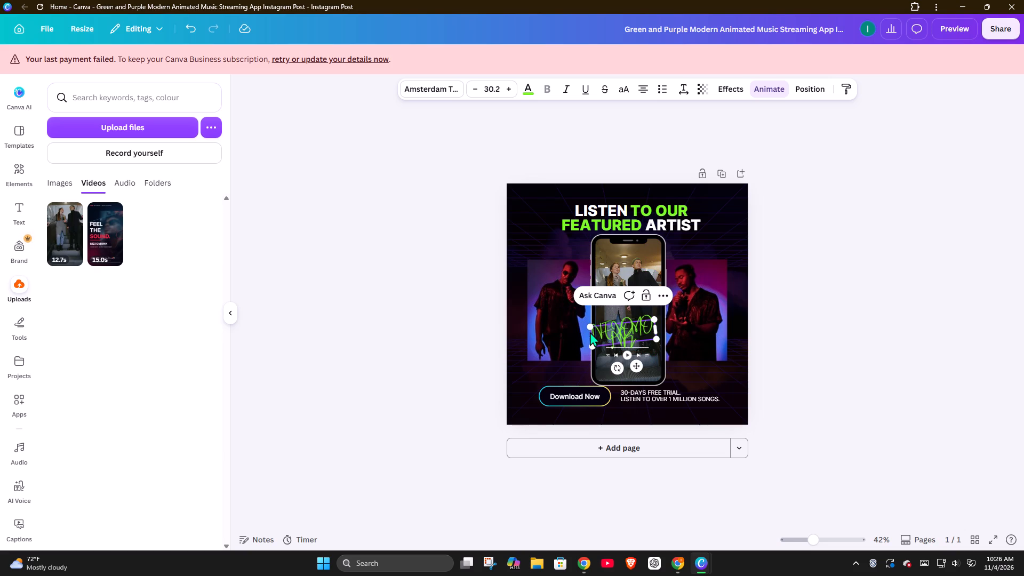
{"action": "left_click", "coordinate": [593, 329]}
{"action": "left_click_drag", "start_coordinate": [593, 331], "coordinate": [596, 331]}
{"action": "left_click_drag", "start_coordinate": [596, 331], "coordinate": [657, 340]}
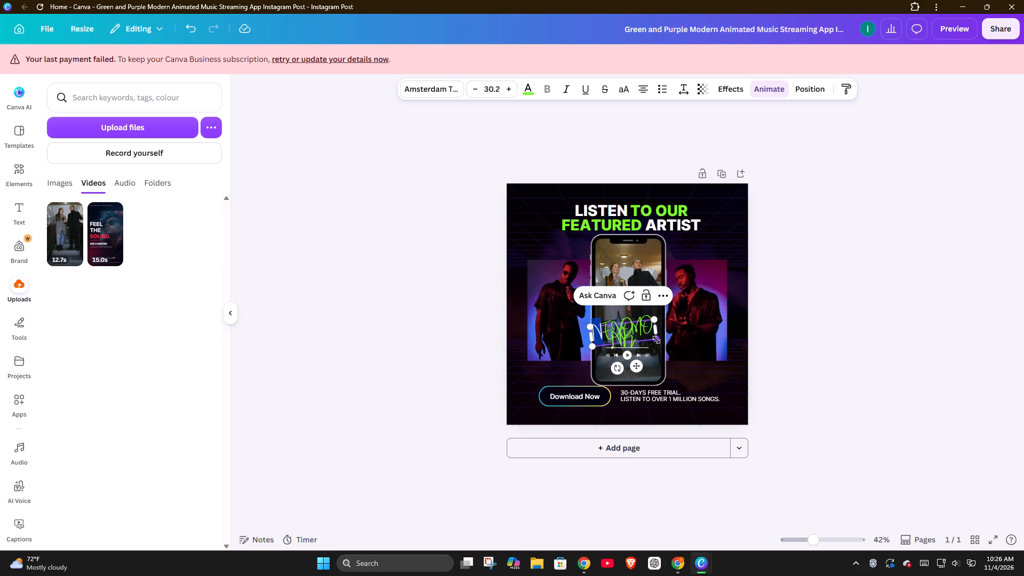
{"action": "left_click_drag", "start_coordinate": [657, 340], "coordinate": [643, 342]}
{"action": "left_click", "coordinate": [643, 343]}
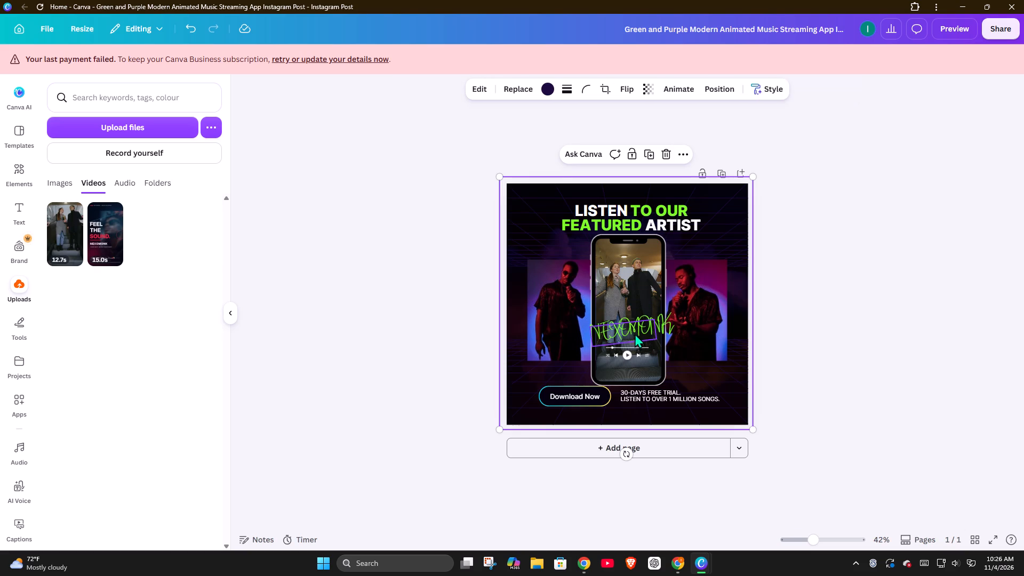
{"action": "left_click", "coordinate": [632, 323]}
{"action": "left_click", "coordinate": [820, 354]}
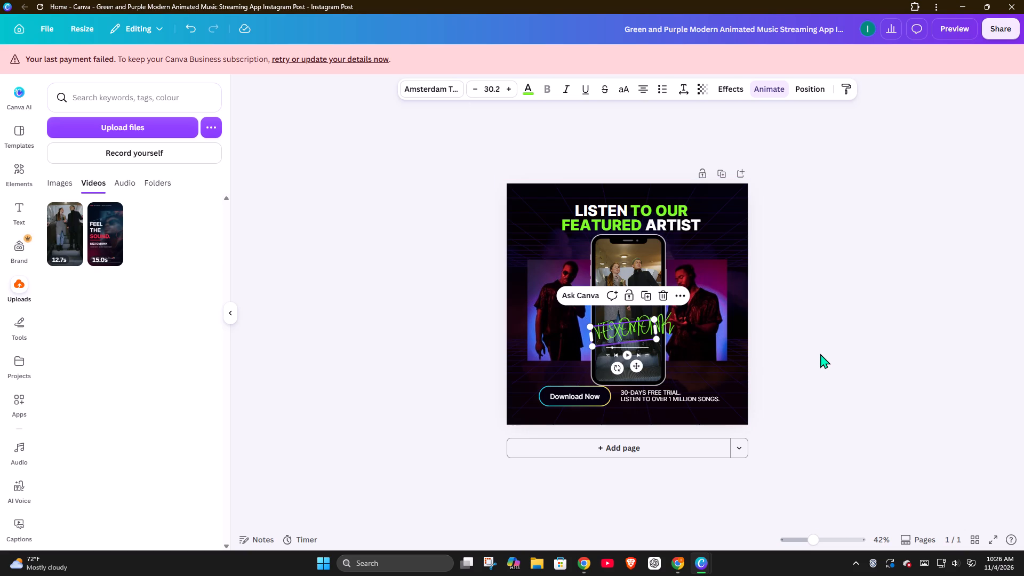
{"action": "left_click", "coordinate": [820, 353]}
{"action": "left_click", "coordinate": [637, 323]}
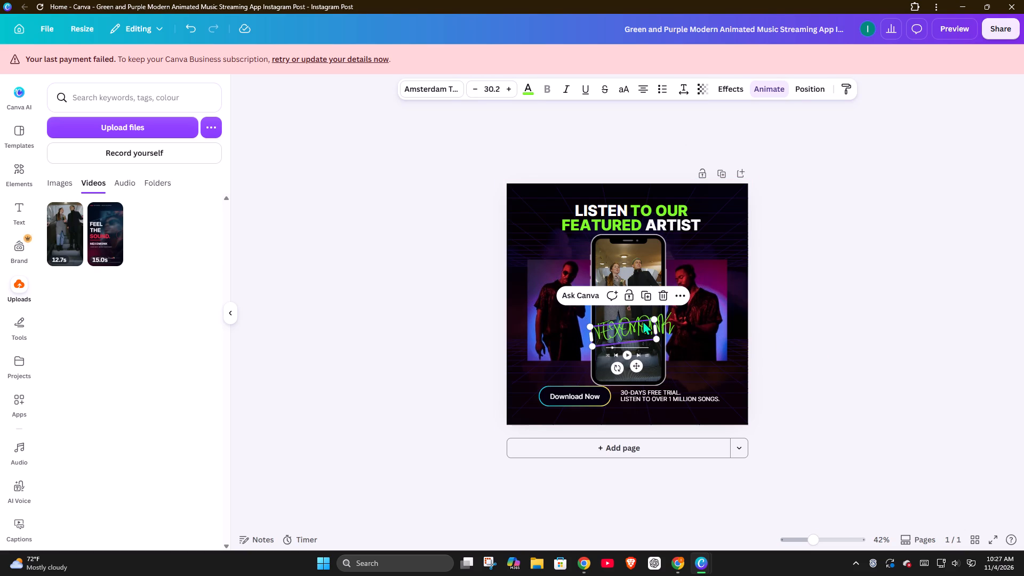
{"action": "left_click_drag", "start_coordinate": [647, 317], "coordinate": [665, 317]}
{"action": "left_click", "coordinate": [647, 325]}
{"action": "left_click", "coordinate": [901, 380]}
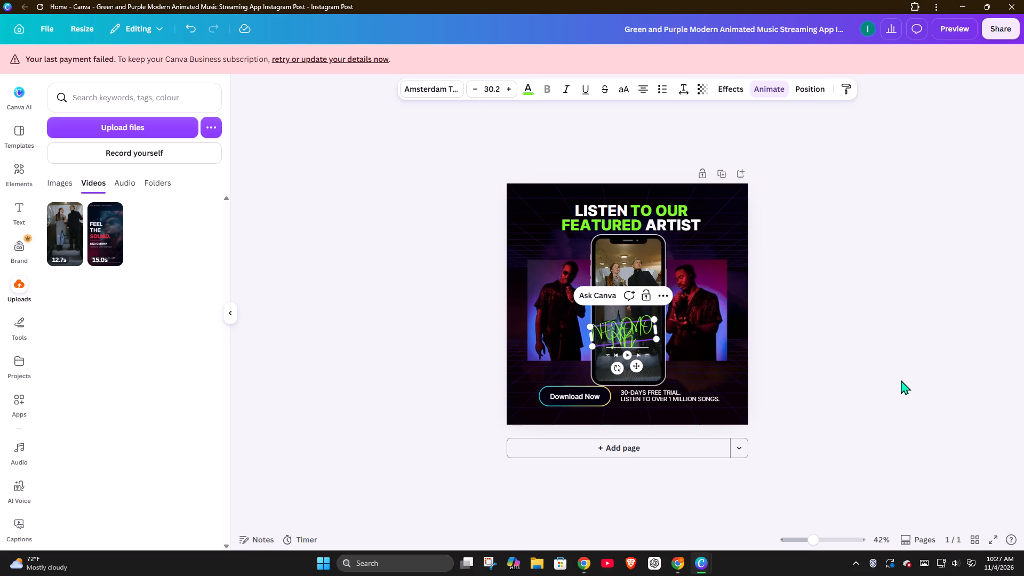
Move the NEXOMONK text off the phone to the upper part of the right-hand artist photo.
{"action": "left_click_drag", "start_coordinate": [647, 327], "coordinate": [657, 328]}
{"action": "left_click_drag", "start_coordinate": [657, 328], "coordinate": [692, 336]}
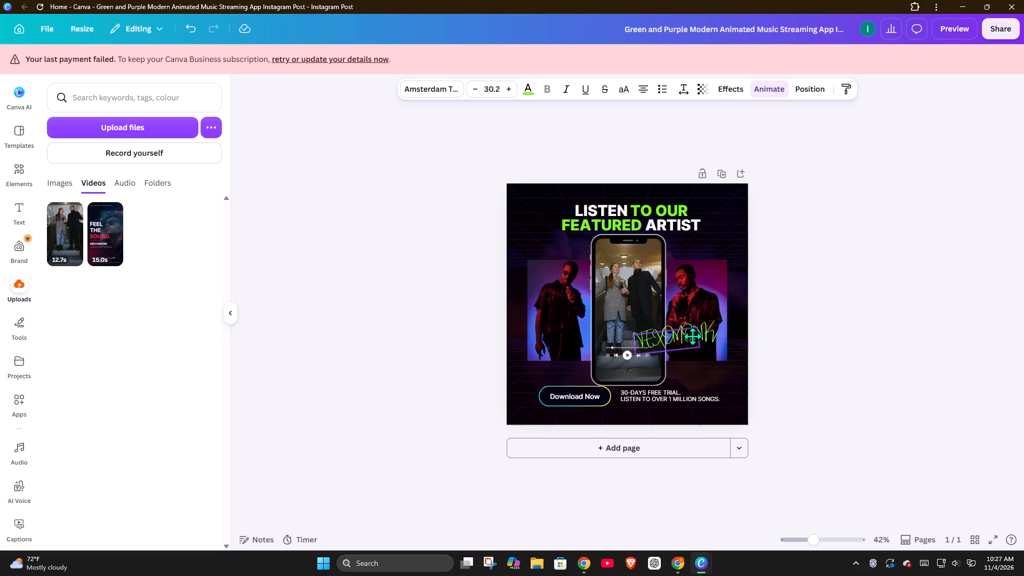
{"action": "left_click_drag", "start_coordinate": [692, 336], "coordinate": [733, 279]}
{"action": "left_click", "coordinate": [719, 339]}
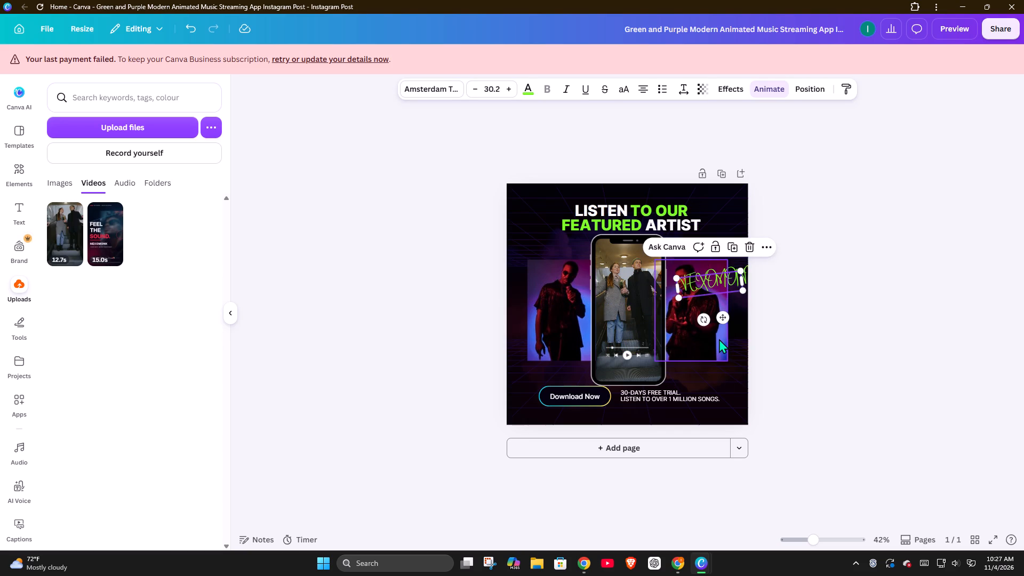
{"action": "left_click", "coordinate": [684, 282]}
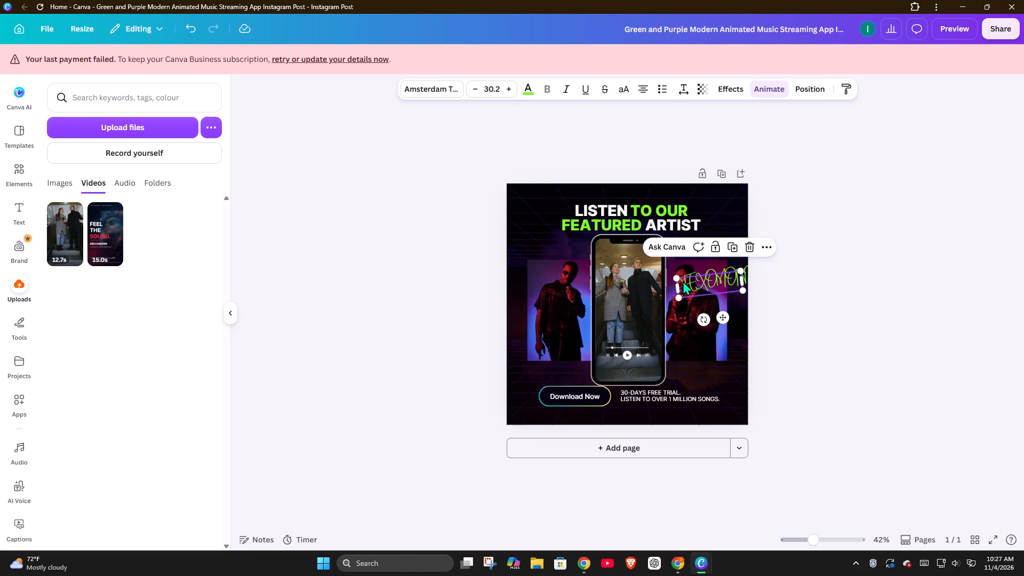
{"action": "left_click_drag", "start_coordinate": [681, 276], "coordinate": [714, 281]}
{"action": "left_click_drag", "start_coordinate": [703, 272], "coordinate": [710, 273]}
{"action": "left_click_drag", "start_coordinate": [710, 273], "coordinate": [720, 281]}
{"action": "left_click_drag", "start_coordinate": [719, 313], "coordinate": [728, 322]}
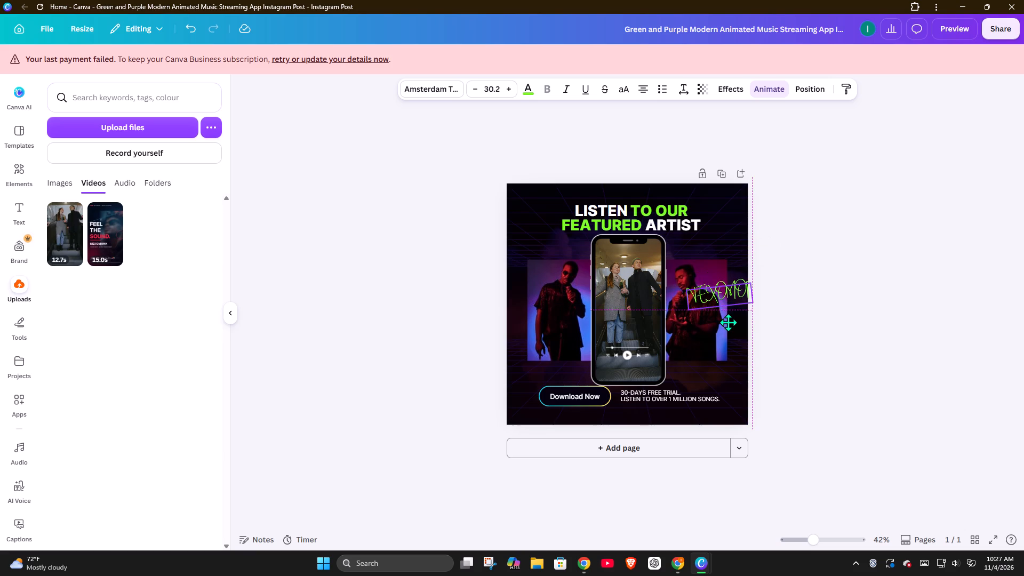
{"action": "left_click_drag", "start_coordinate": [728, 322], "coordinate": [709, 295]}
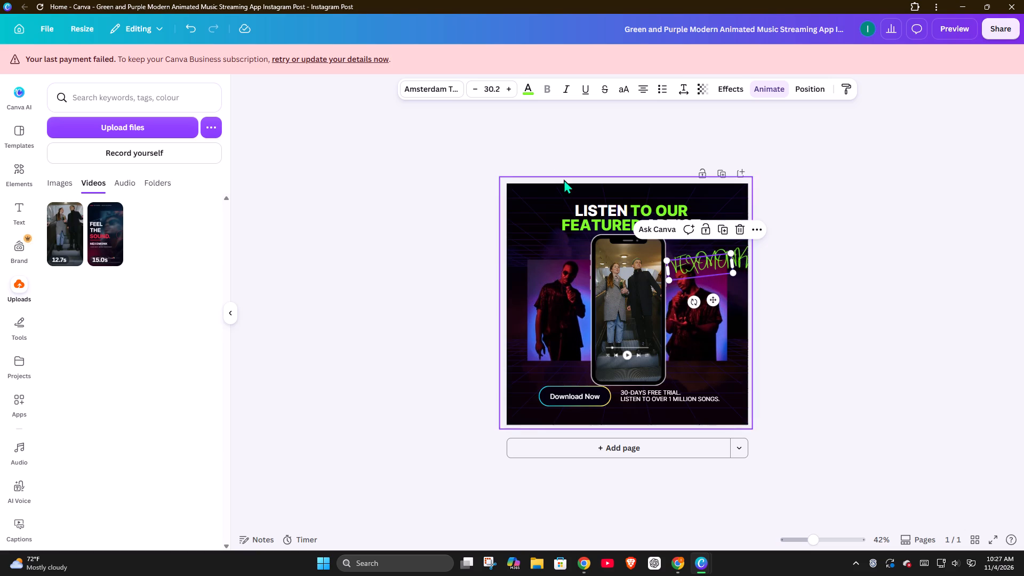
Change the NEXOMONK text's font to Bryndan Write and enlarge it to size 35.7.
{"action": "left_click", "coordinate": [458, 90]}
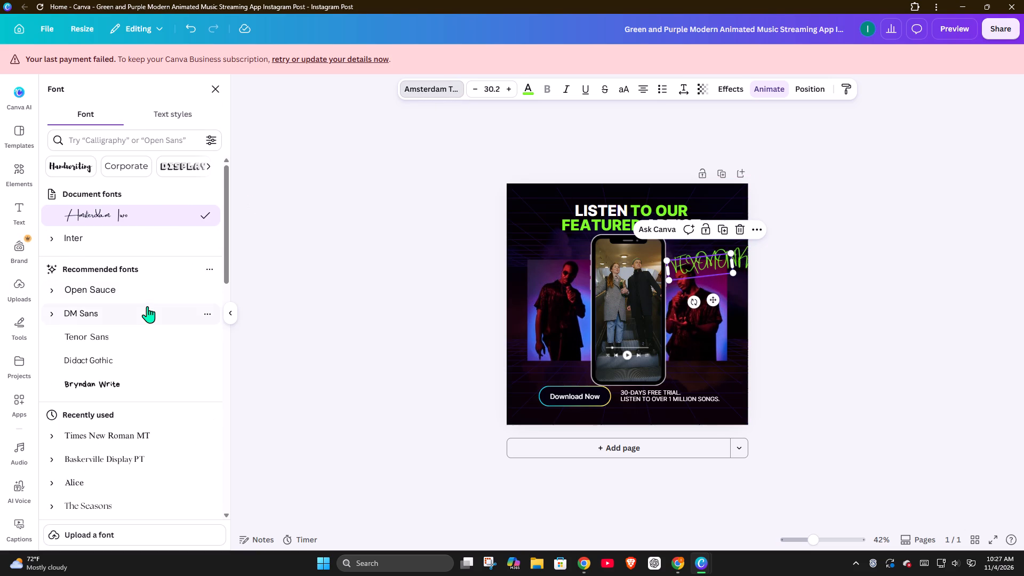
{"action": "left_click", "coordinate": [134, 385]}
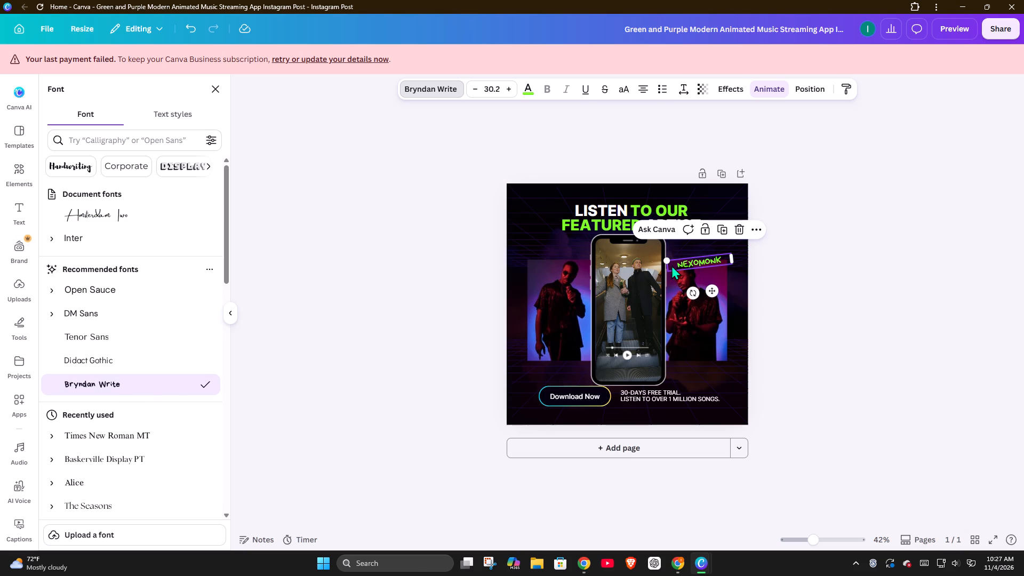
{"action": "left_click_drag", "start_coordinate": [668, 263], "coordinate": [657, 263]}
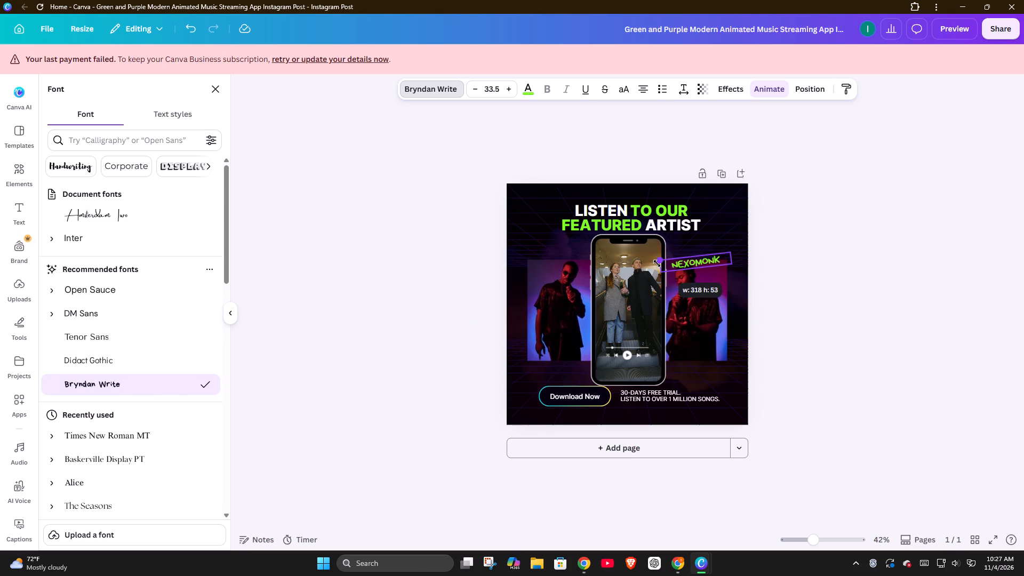
{"action": "left_click_drag", "start_coordinate": [657, 263], "coordinate": [656, 263]}
Place the NEXOMONK text on the phone just above the player controls, rotated to 0° and centred.
{"action": "left_click_drag", "start_coordinate": [706, 290], "coordinate": [642, 351]}
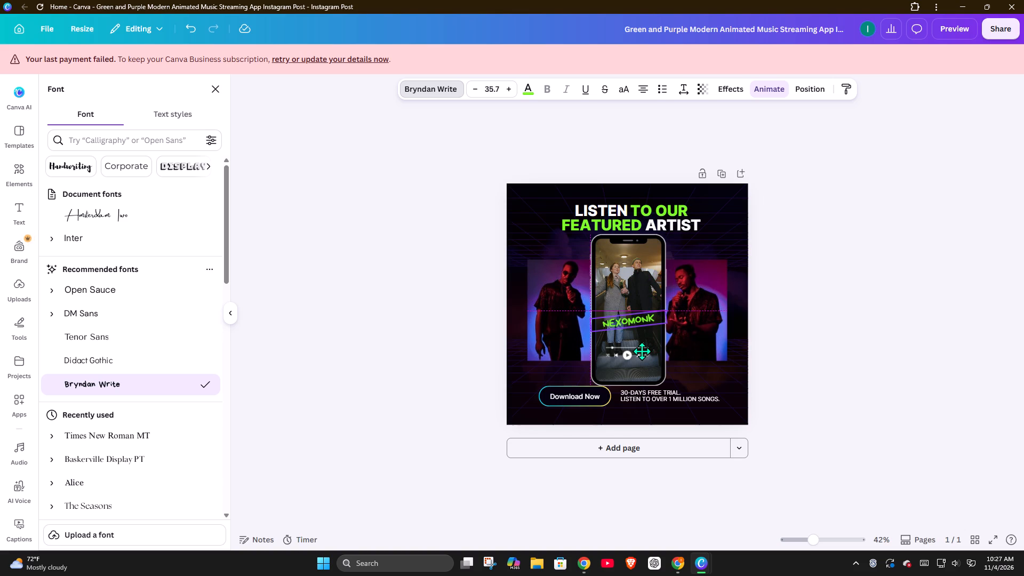
{"action": "left_click_drag", "start_coordinate": [642, 351], "coordinate": [641, 389]}
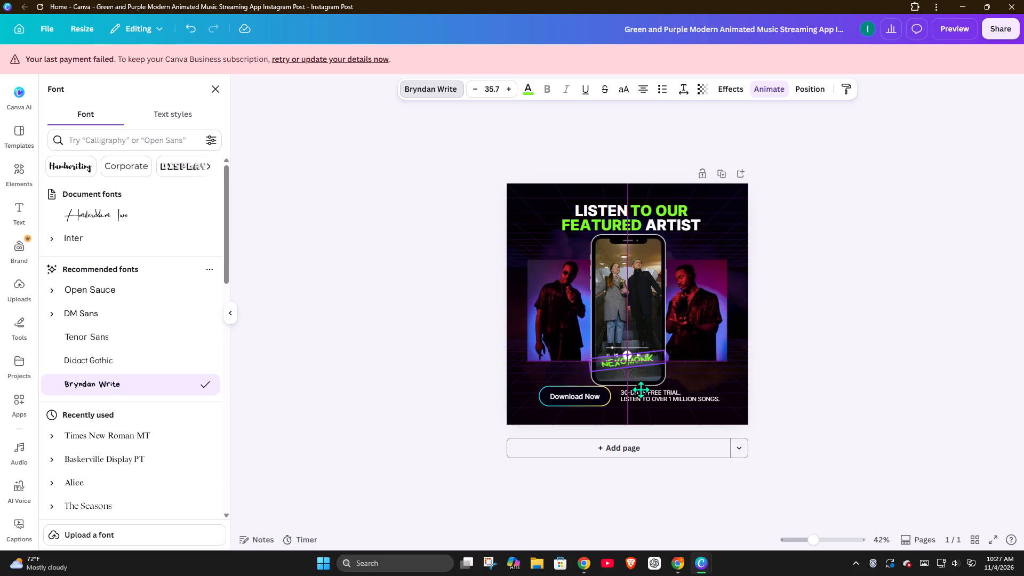
{"action": "left_click_drag", "start_coordinate": [641, 389], "coordinate": [637, 365]}
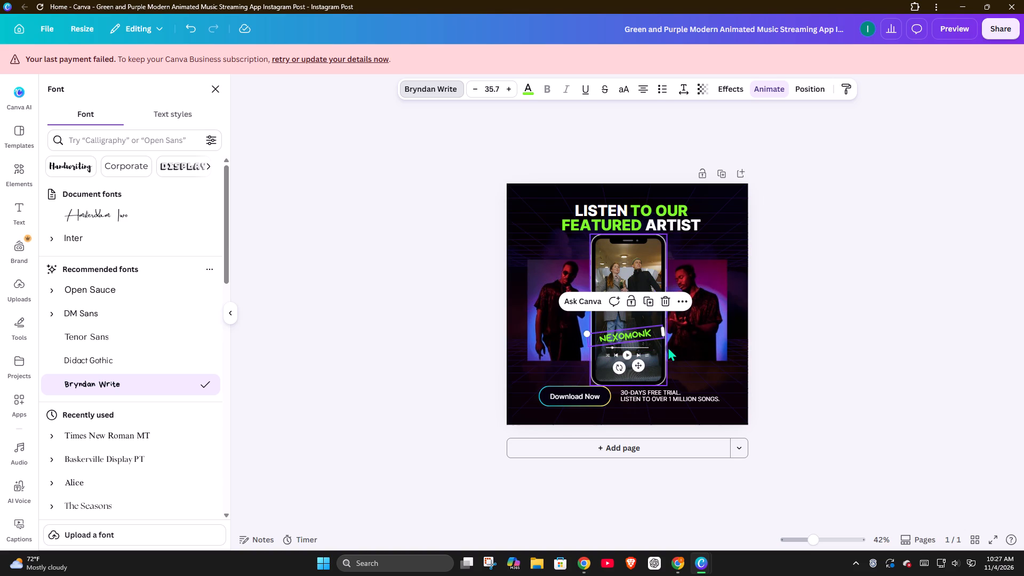
{"action": "left_click", "coordinate": [618, 367]}
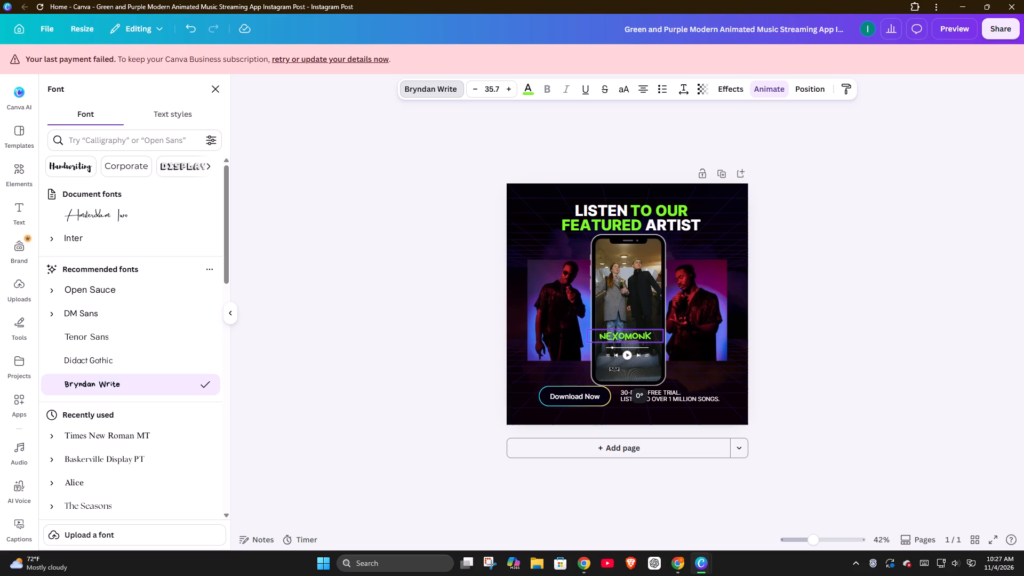
{"action": "left_click", "coordinate": [634, 364]}
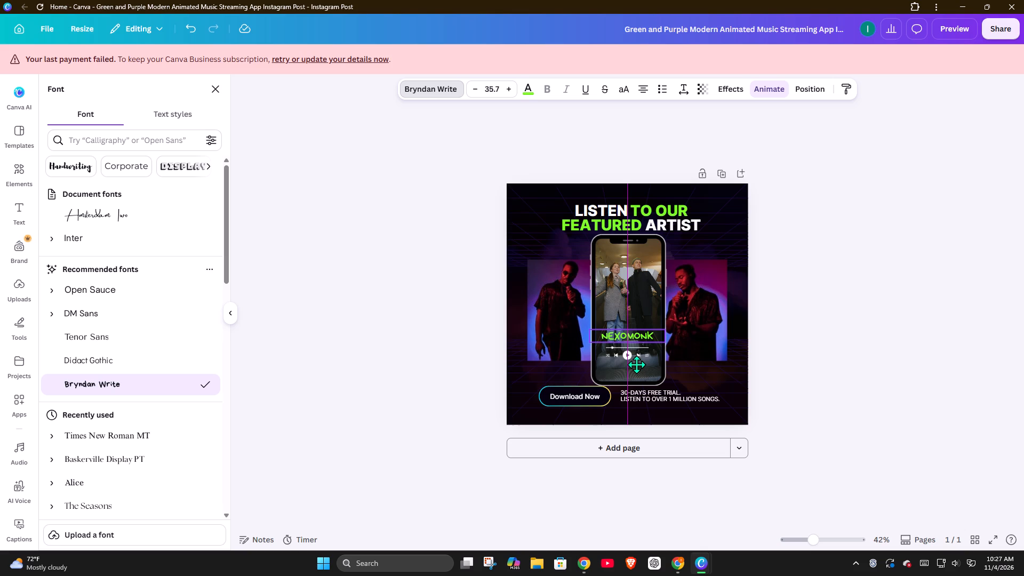
{"action": "left_click", "coordinate": [846, 382]}
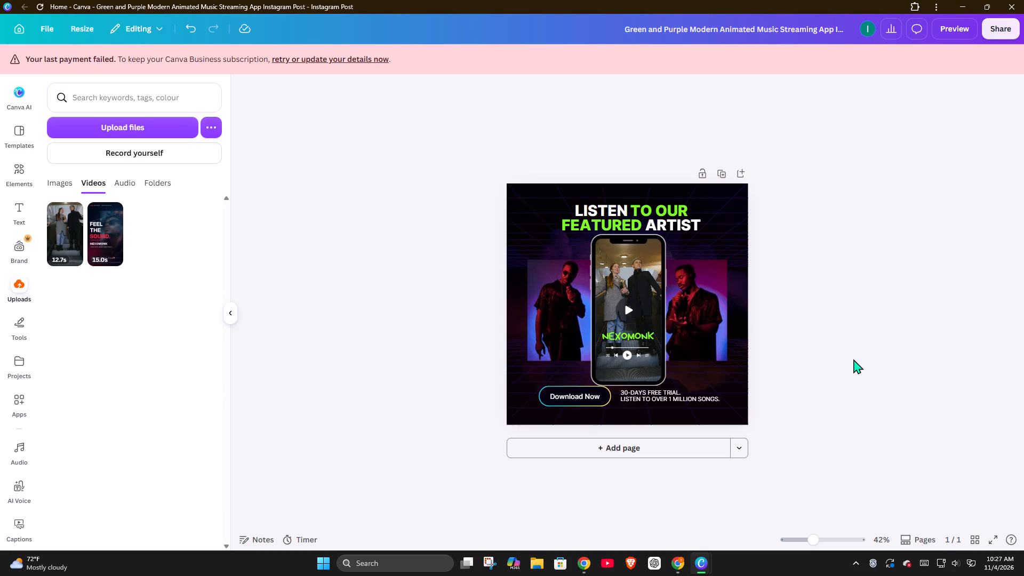
Replace the Download Now label in the rounded call-to-action shape with LISTEN NOW.
{"action": "left_click", "coordinate": [589, 393]}
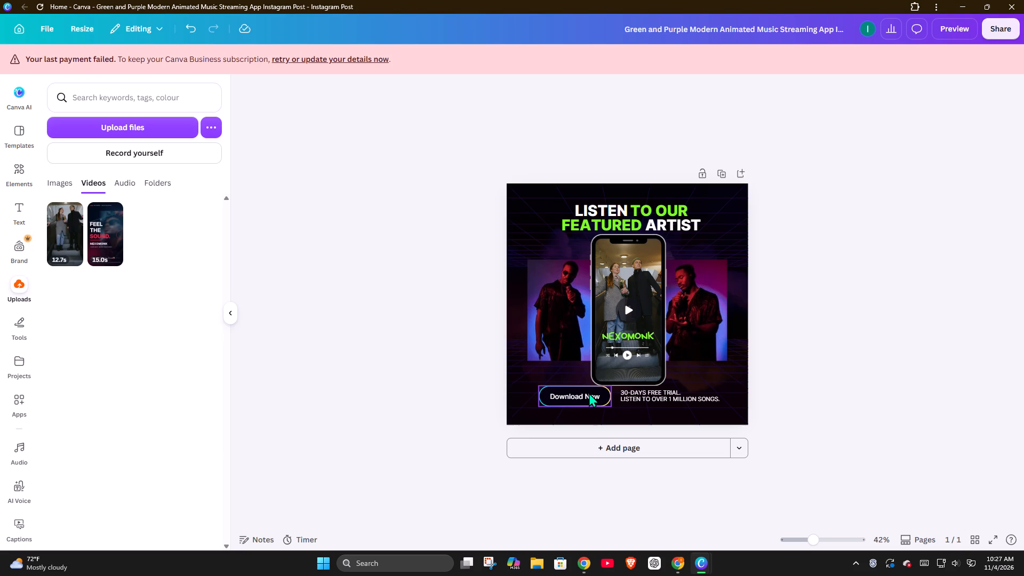
{"action": "left_click", "coordinate": [596, 391]}
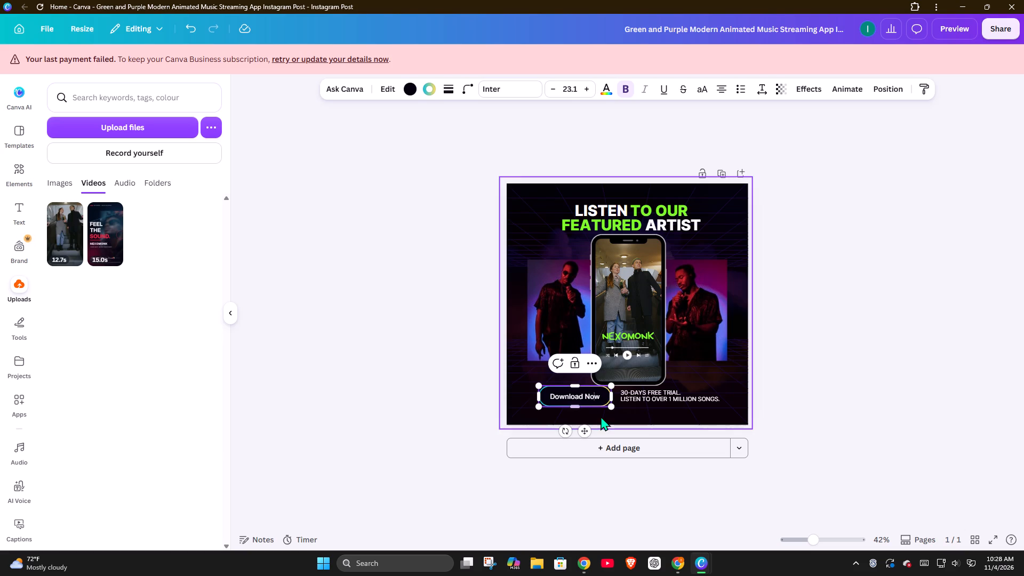
{"action": "left_click", "coordinate": [601, 393]}
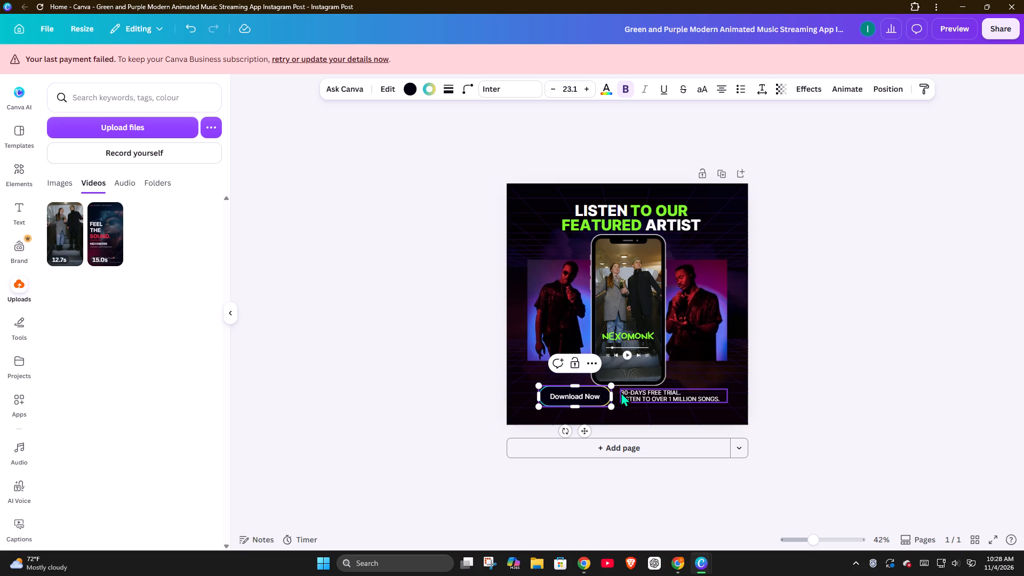
{"action": "left_click", "coordinate": [598, 397]}
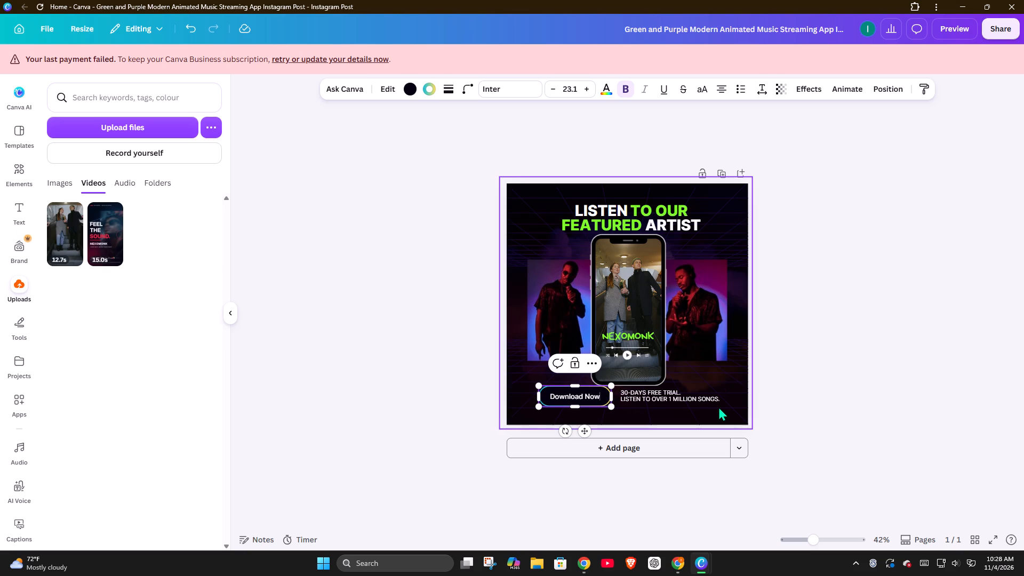
{"action": "key", "text": "BackSpace"}
{"action": "key", "text": "BackSpace"}
{"action": "key", "text": "BackSpace"}
{"action": "key", "text": "BackSpace"}
{"action": "key", "text": "BackSpace"}
{"action": "key", "text": "BackSpace"}
{"action": "key", "text": "BackSpace"}
{"action": "key", "text": "BackSpace"}
{"action": "key", "text": "BackSpace"}
{"action": "key", "text": "BackSpace"}
{"action": "key", "text": "BackSpace"}
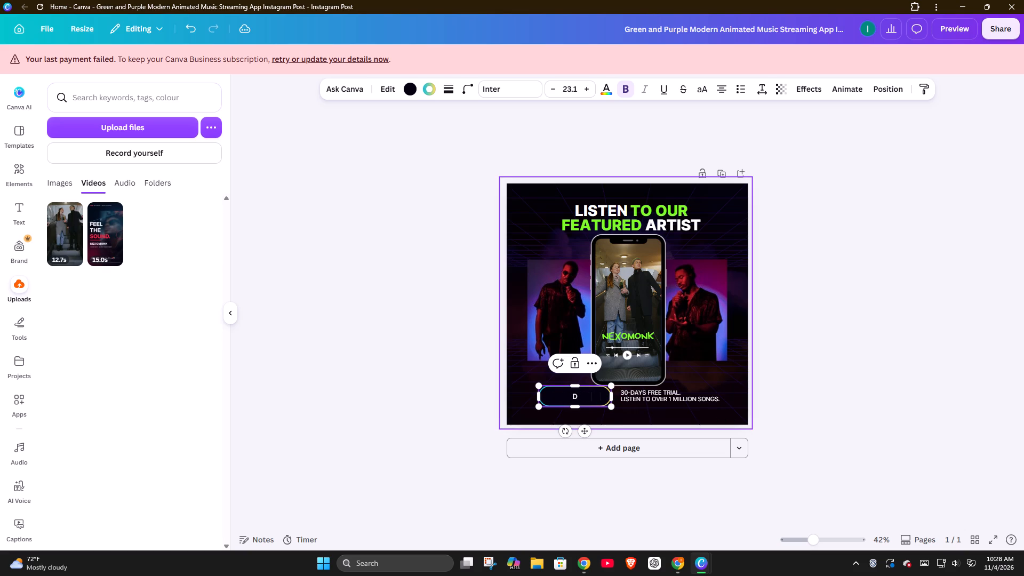
{"action": "key", "text": "BackSpace"}
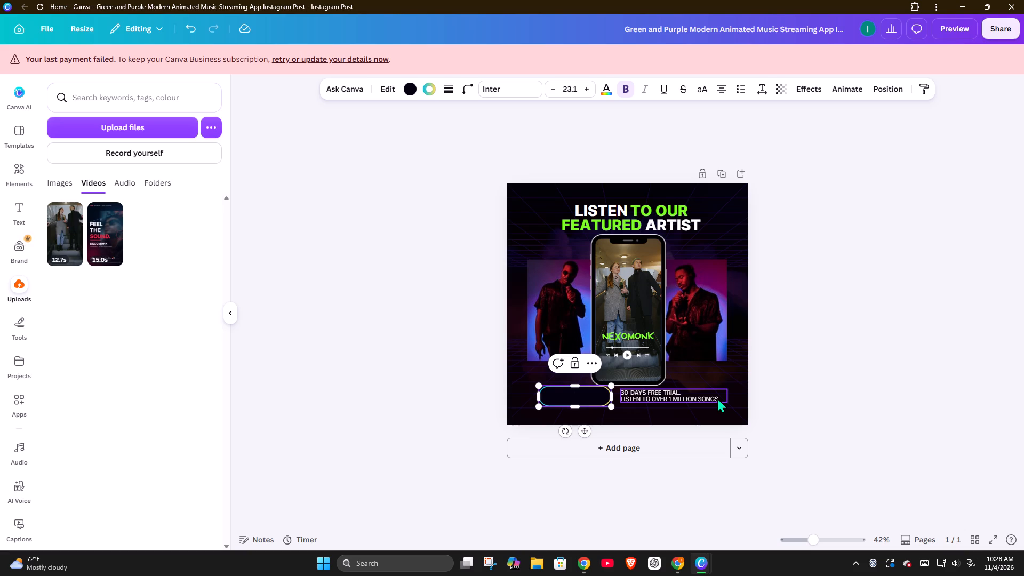
{"action": "key", "text": "shift+l"}
{"action": "key", "text": "BackSpace"}
{"action": "key", "text": "shift+l"}
{"action": "key", "text": "BackSpace"}
{"action": "type", "text": "LISTE"}
{"action": "type", "text": "N"}
{"action": "key", "text": "space"}
{"action": "type", "text": "NOW"}
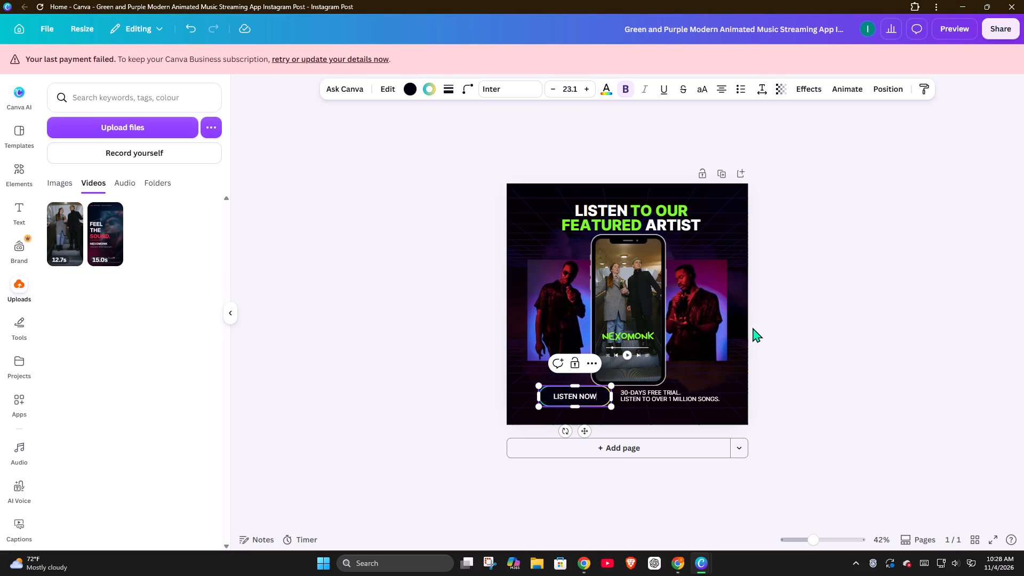
Delete the words FEATURED and ARTIST from the second line of the headline, keeping LISTEN TO OUR.
{"action": "left_click", "coordinate": [621, 217]}
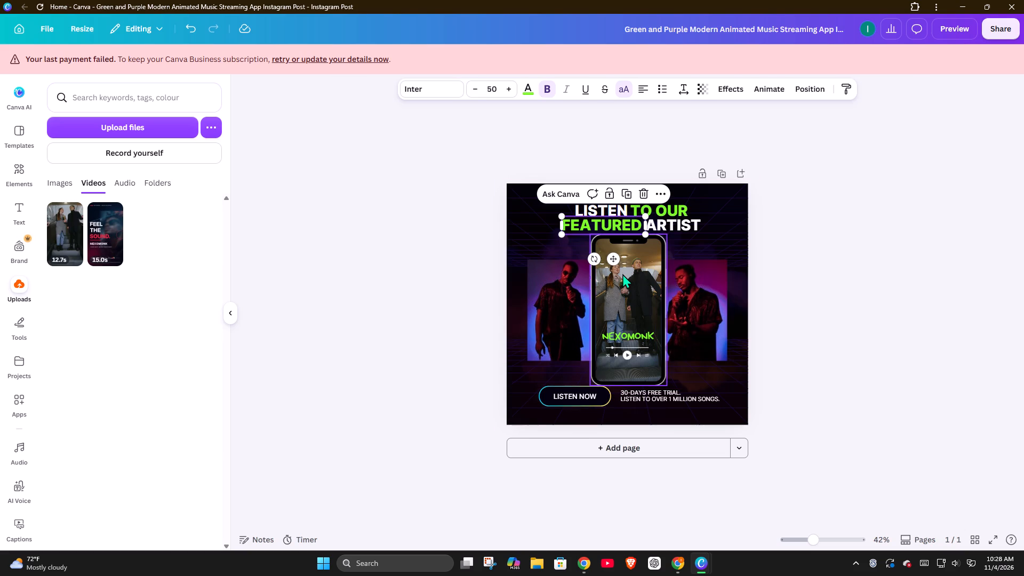
{"action": "left_click", "coordinate": [641, 193]}
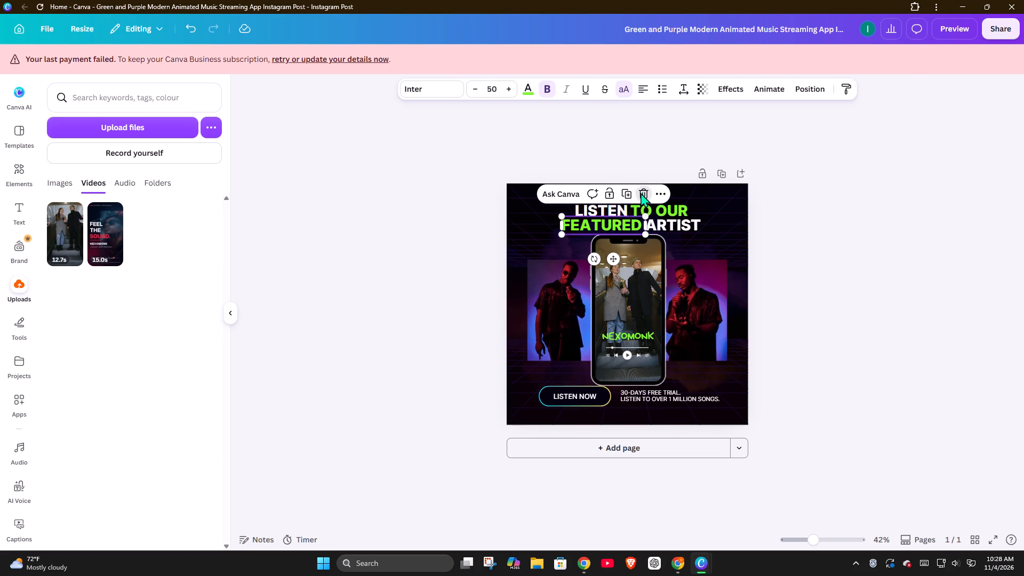
{"action": "left_click", "coordinate": [595, 199]}
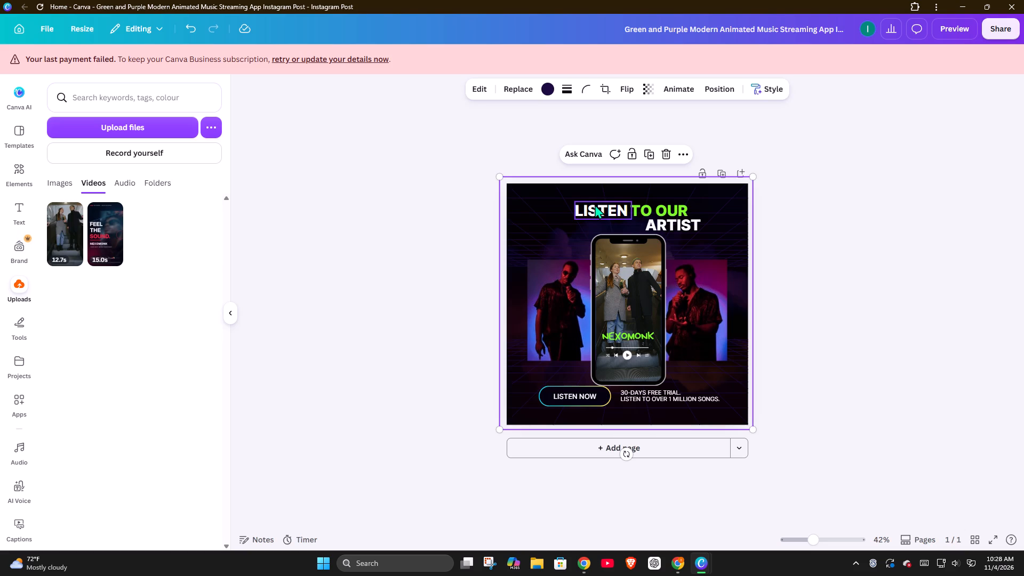
{"action": "left_click", "coordinate": [664, 222]}
{"action": "left_click", "coordinate": [713, 195]}
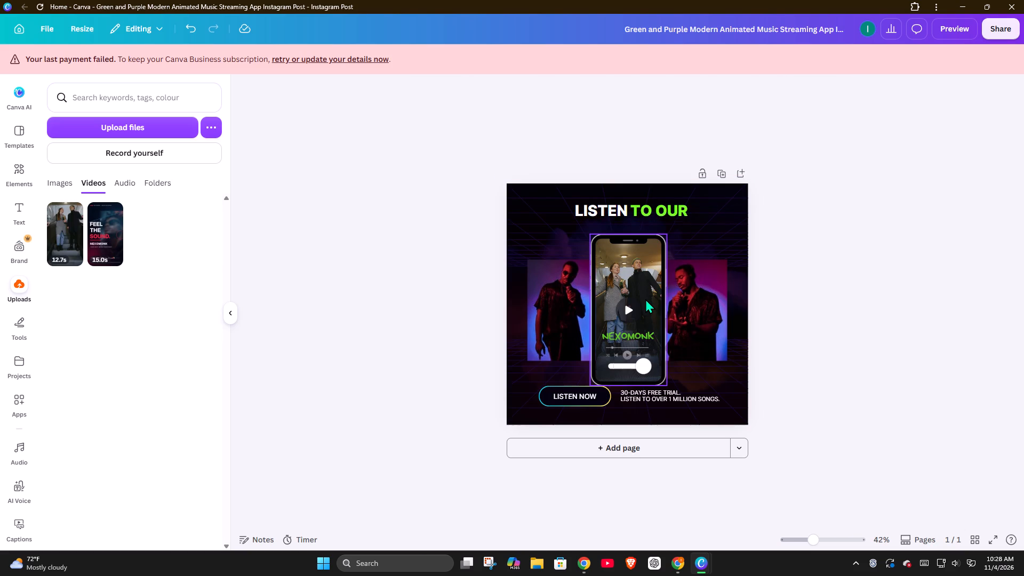
Move the phone mockup with the video away from the centre so it overlaps the right-hand artist photo, just below the headline.
{"action": "left_click_drag", "start_coordinate": [645, 303], "coordinate": [617, 293]}
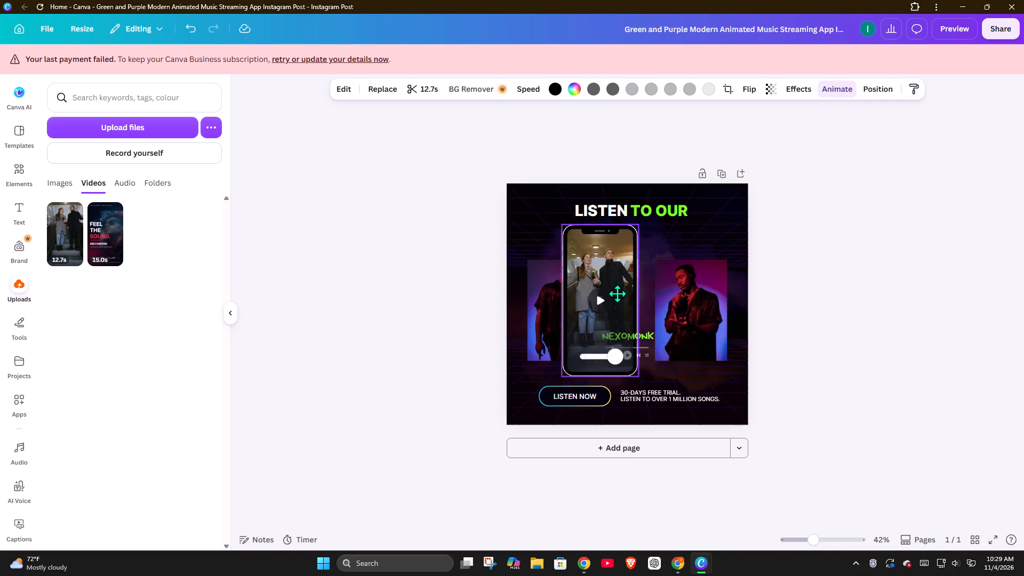
{"action": "left_click_drag", "start_coordinate": [617, 293], "coordinate": [633, 293]}
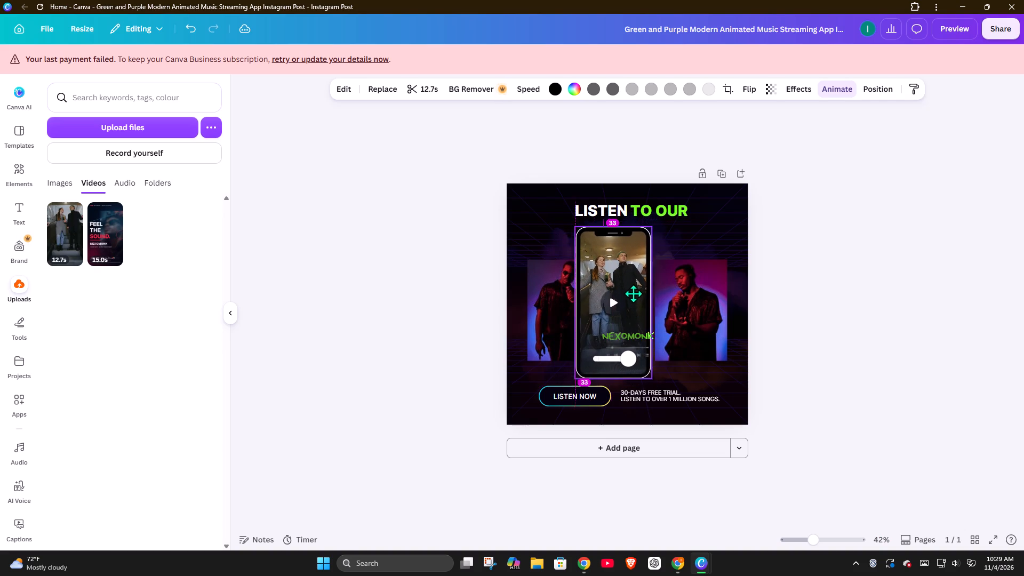
{"action": "left_click_drag", "start_coordinate": [633, 293], "coordinate": [646, 300]}
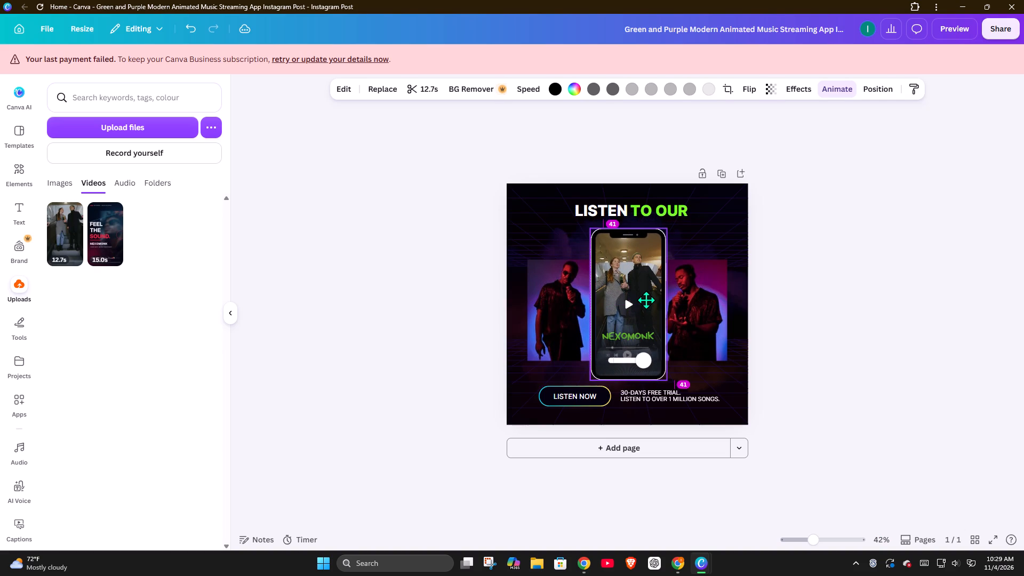
{"action": "left_click_drag", "start_coordinate": [646, 300], "coordinate": [580, 284]}
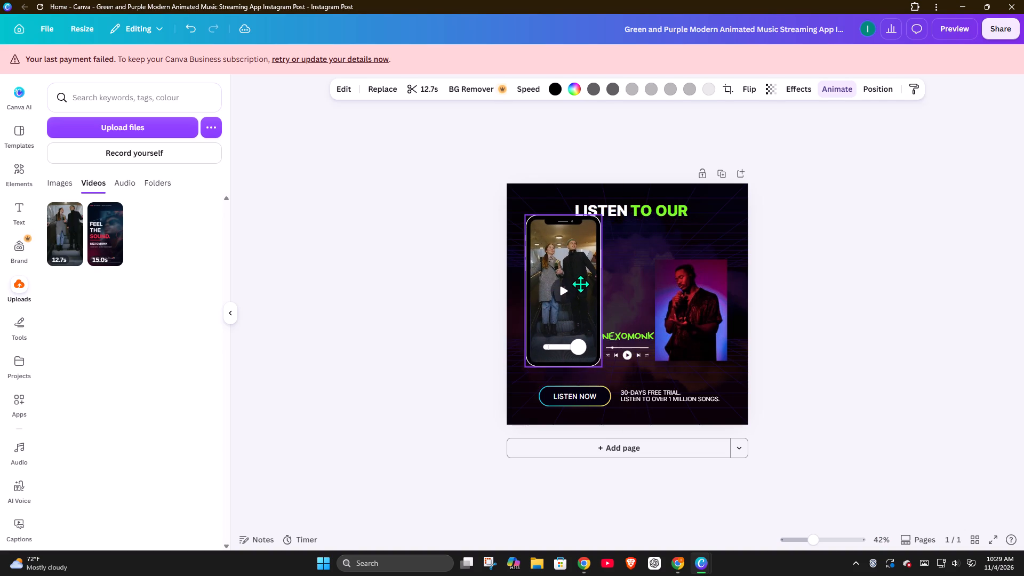
{"action": "left_click_drag", "start_coordinate": [580, 284], "coordinate": [586, 287]}
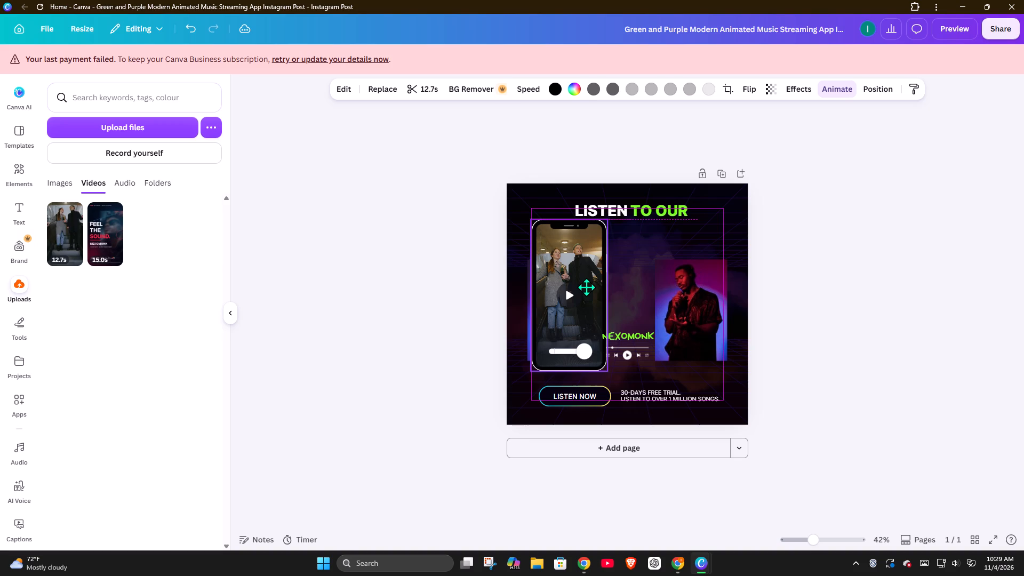
{"action": "left_click_drag", "start_coordinate": [586, 287], "coordinate": [609, 295]}
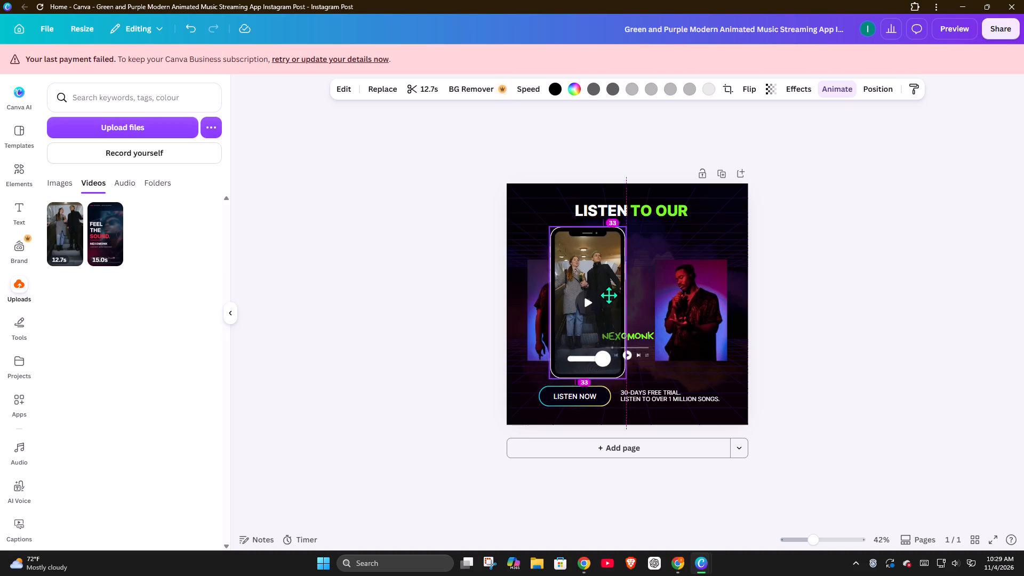
{"action": "left_click_drag", "start_coordinate": [609, 295], "coordinate": [686, 297]}
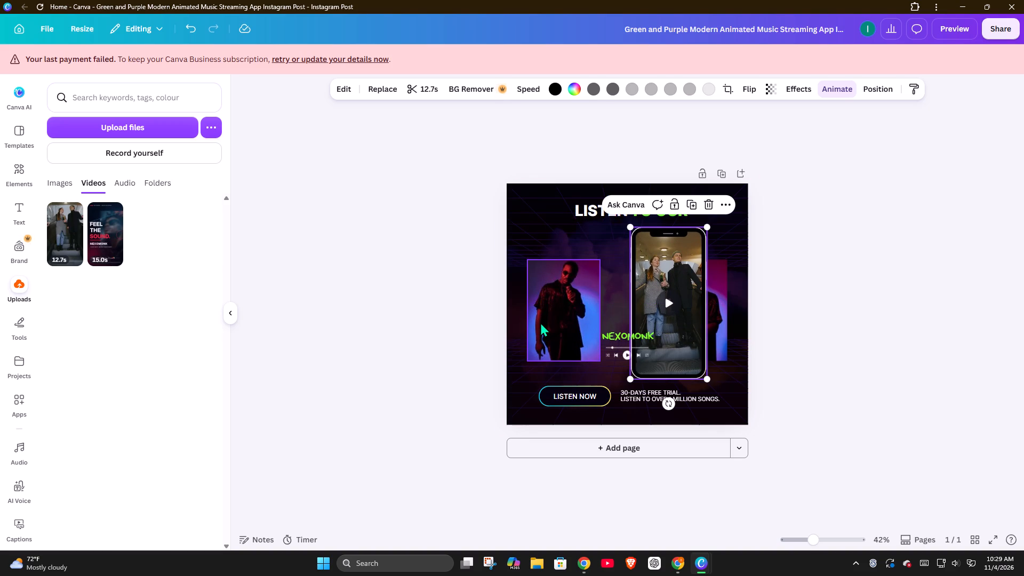
Delete the artist photo on the left side of the post.
{"action": "left_click", "coordinate": [556, 309]}
{"action": "left_click", "coordinate": [604, 241]}
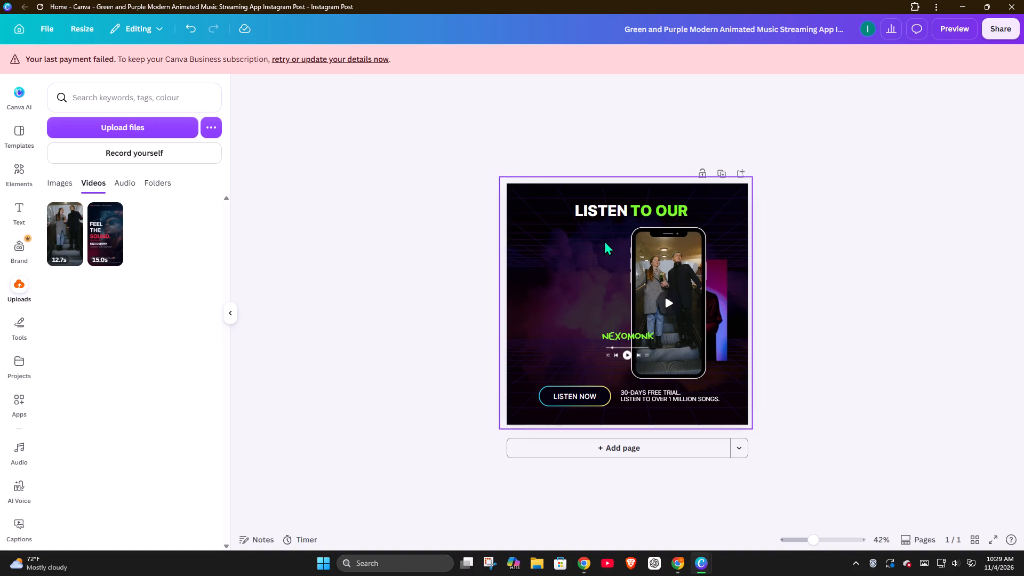
Move the phone video into the left half of the post, with its top just beneath the word LISTEN.
{"action": "left_click_drag", "start_coordinate": [664, 288], "coordinate": [590, 293]}
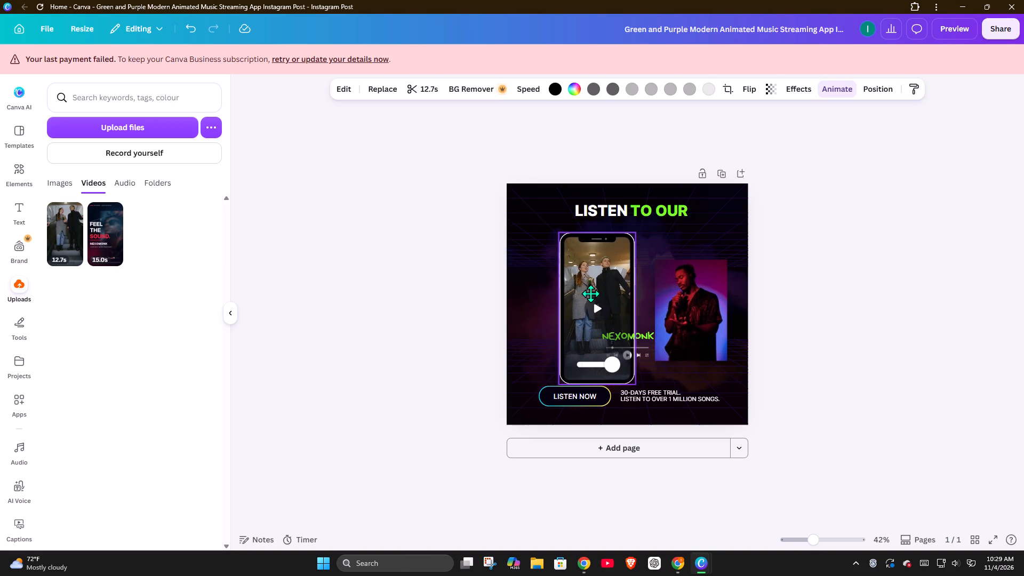
{"action": "left_click_drag", "start_coordinate": [590, 293], "coordinate": [560, 285]}
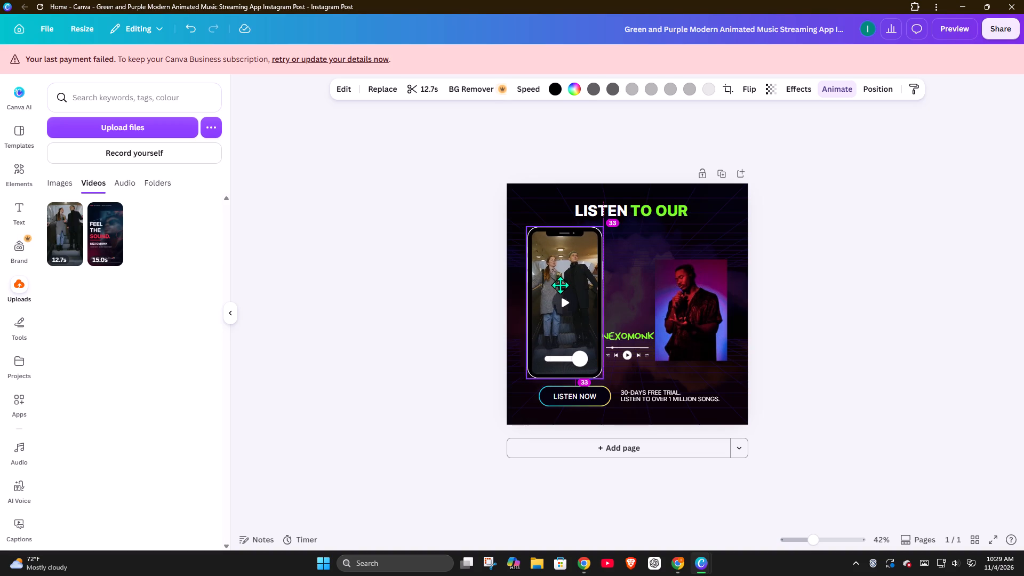
{"action": "left_click_drag", "start_coordinate": [560, 285], "coordinate": [568, 282]}
{"action": "left_click_drag", "start_coordinate": [574, 315], "coordinate": [576, 315]}
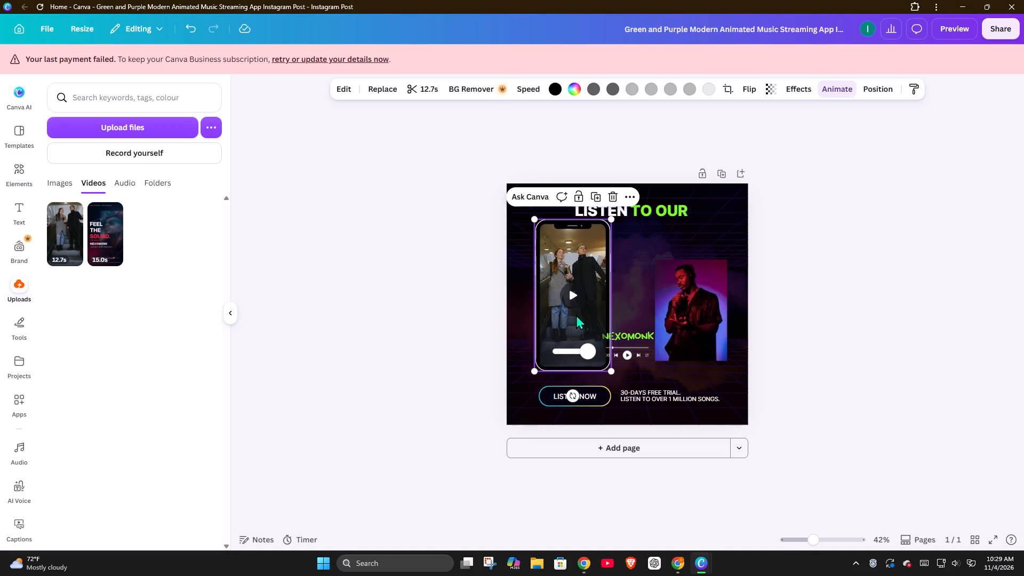
{"action": "left_click_drag", "start_coordinate": [576, 315], "coordinate": [588, 315]}
Move the player controls and the NEXOMONK text onto the lower part of the phone, with the text just above the controls.
{"action": "left_click_drag", "start_coordinate": [643, 351], "coordinate": [605, 343]}
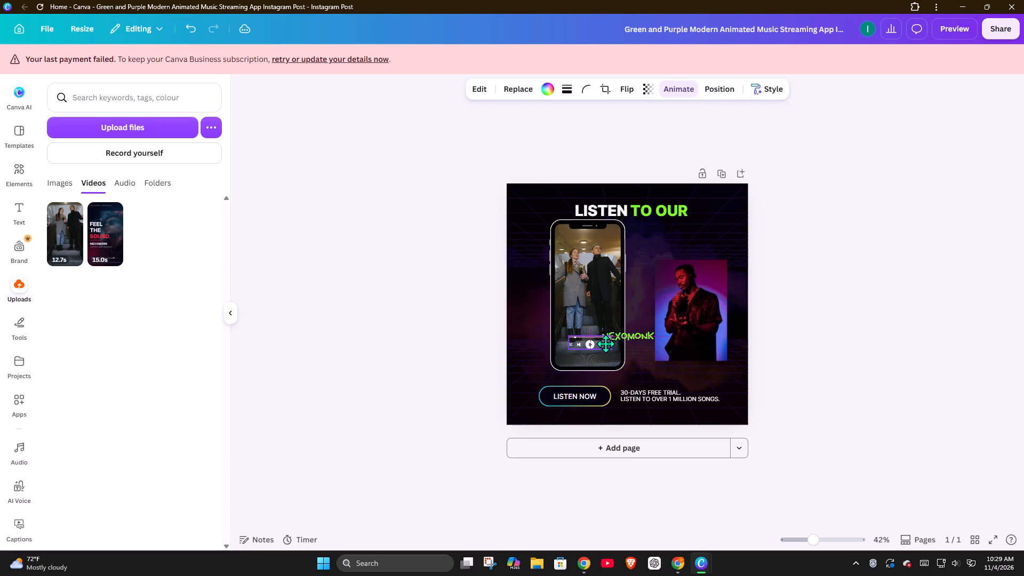
{"action": "left_click_drag", "start_coordinate": [605, 343], "coordinate": [603, 348]}
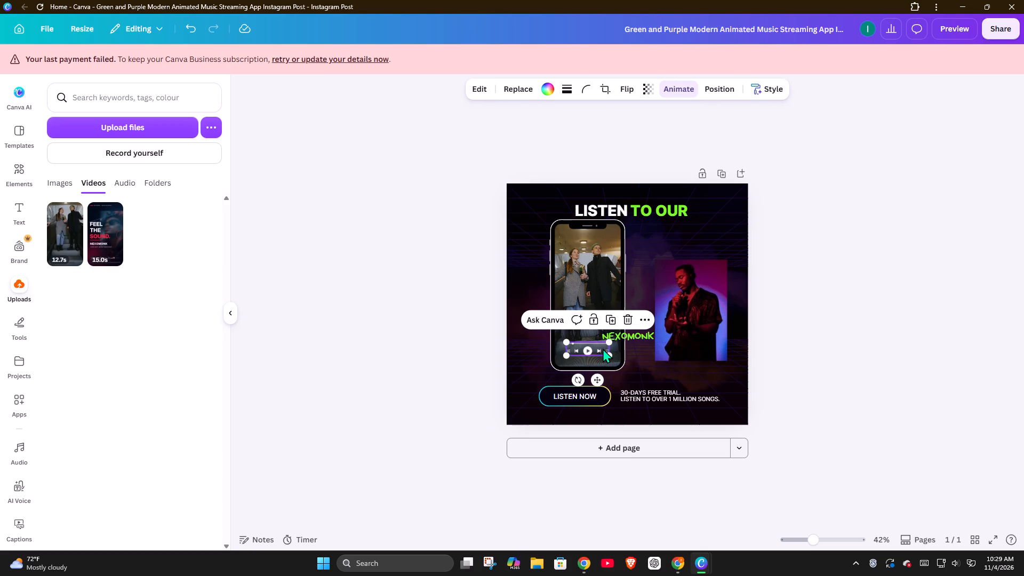
{"action": "left_click", "coordinate": [901, 363]}
{"action": "left_click", "coordinate": [639, 334]}
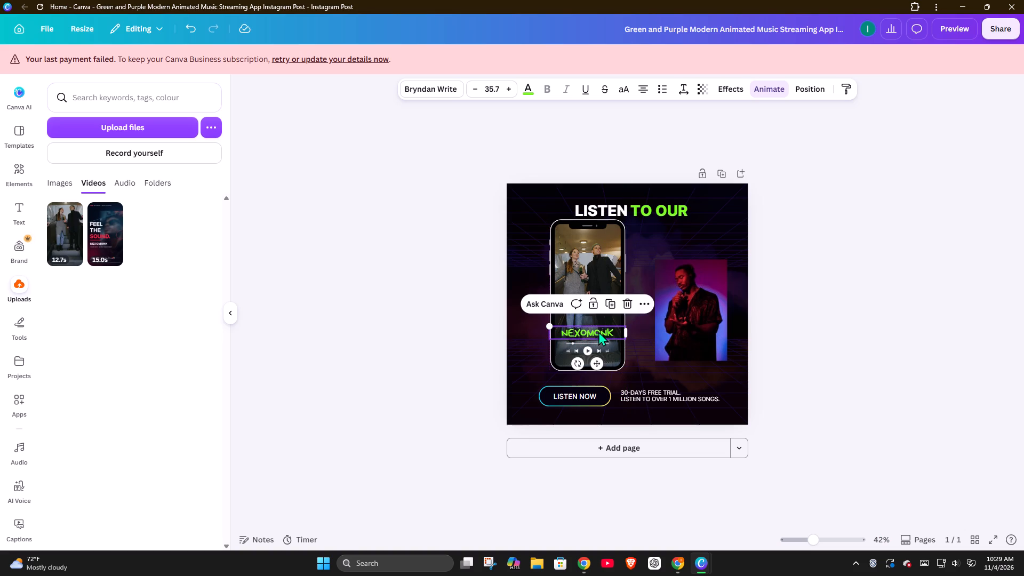
{"action": "left_click", "coordinate": [849, 335]}
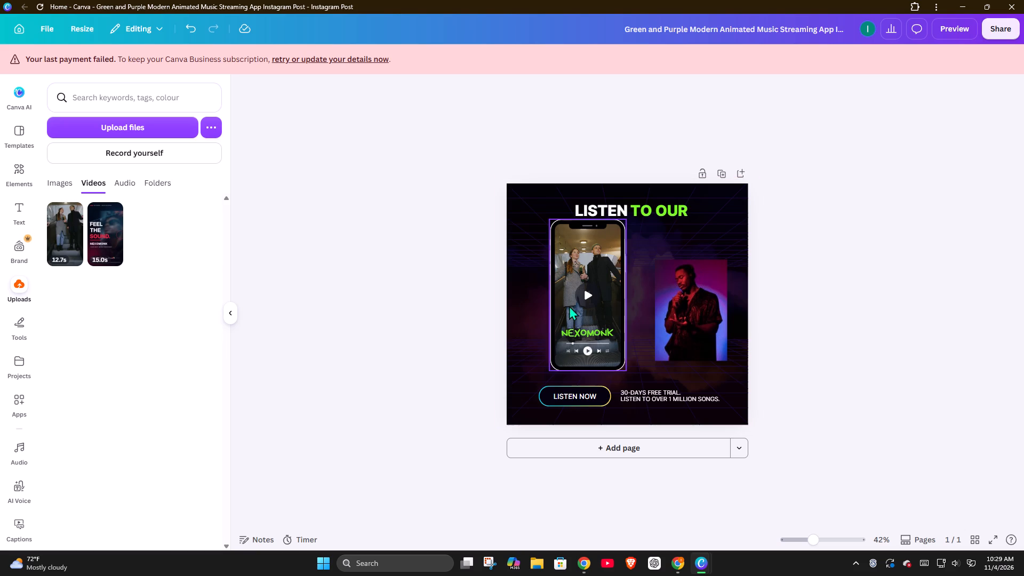
Enlarge the artist photo to about 400 px wide and place it beside the phone, beneath the words TO OUR.
{"action": "left_click", "coordinate": [584, 296]}
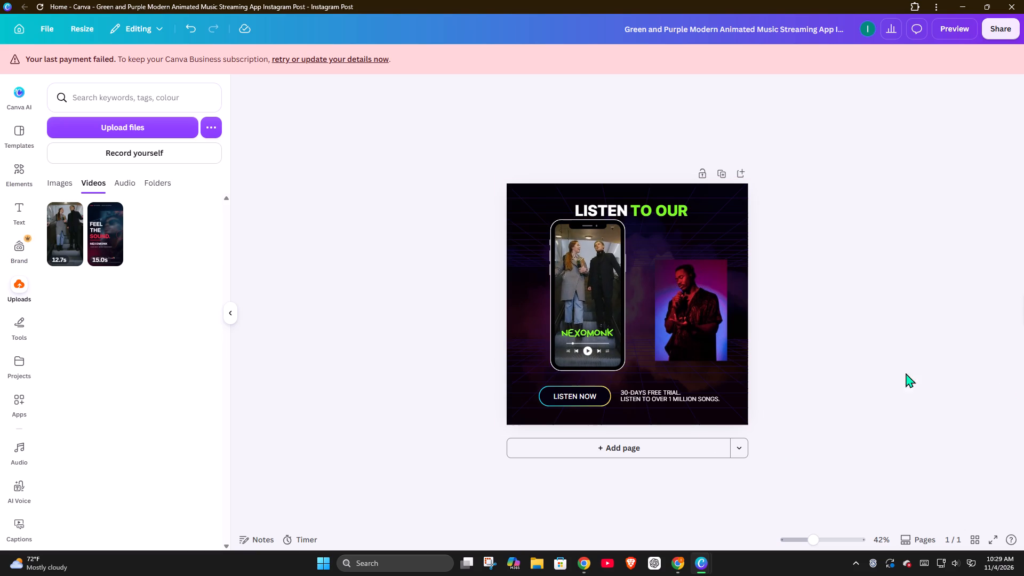
{"action": "left_click", "coordinate": [705, 311]}
{"action": "left_click_drag", "start_coordinate": [702, 309], "coordinate": [688, 298]}
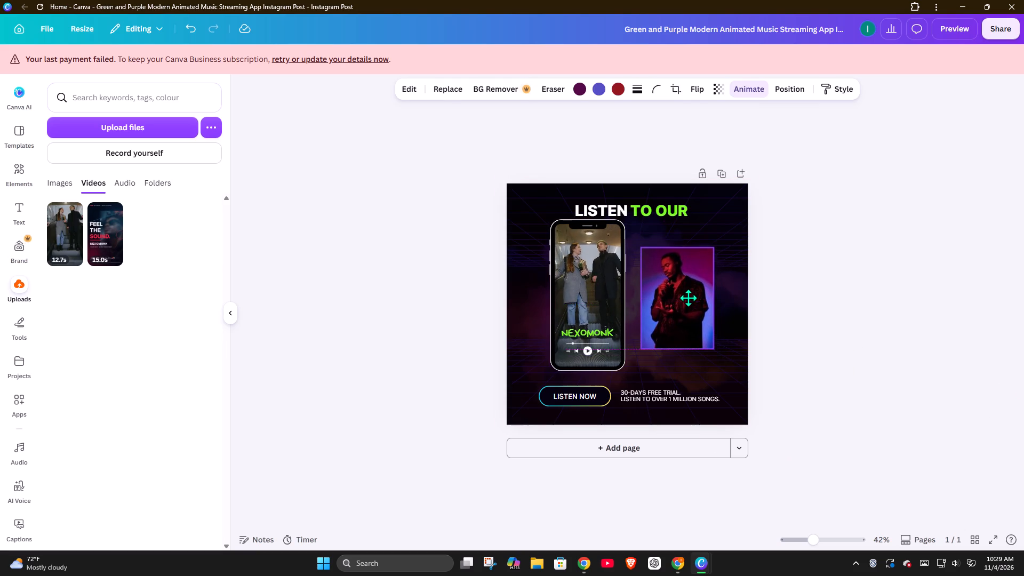
{"action": "left_click_drag", "start_coordinate": [688, 298], "coordinate": [690, 288]}
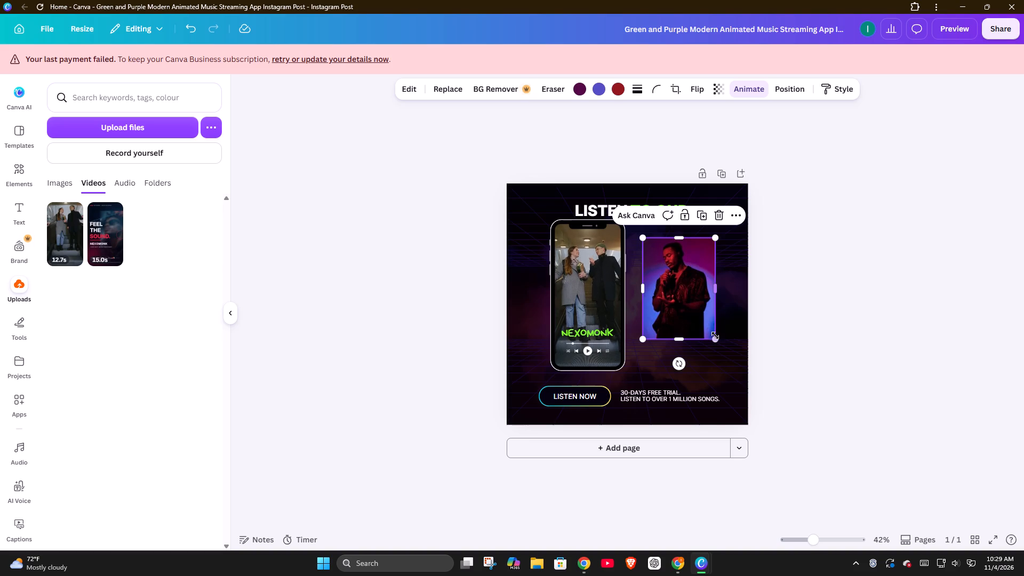
{"action": "left_click_drag", "start_coordinate": [715, 338], "coordinate": [725, 367]}
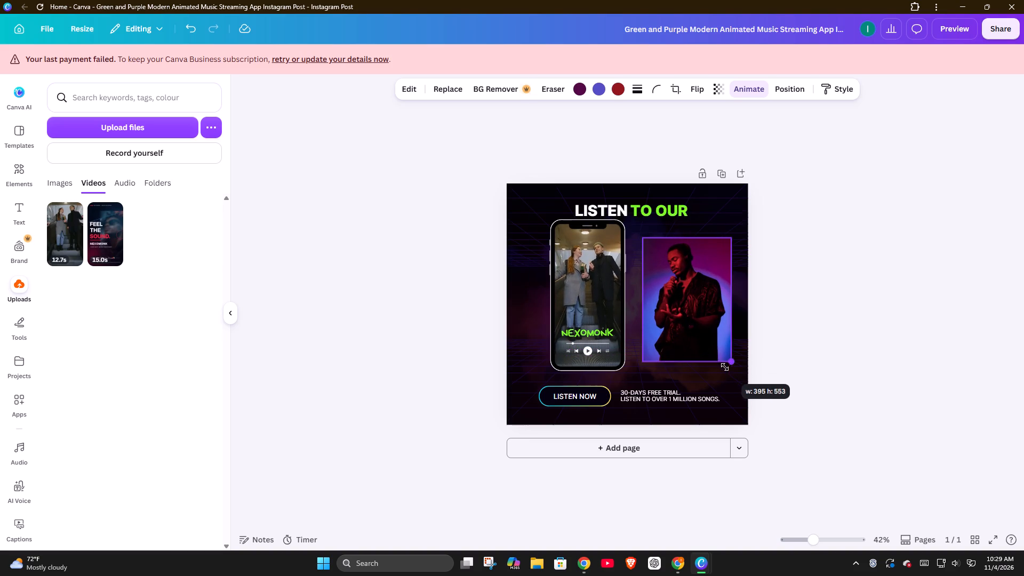
{"action": "left_click_drag", "start_coordinate": [725, 367], "coordinate": [725, 367]}
{"action": "left_click_drag", "start_coordinate": [710, 340], "coordinate": [702, 337]}
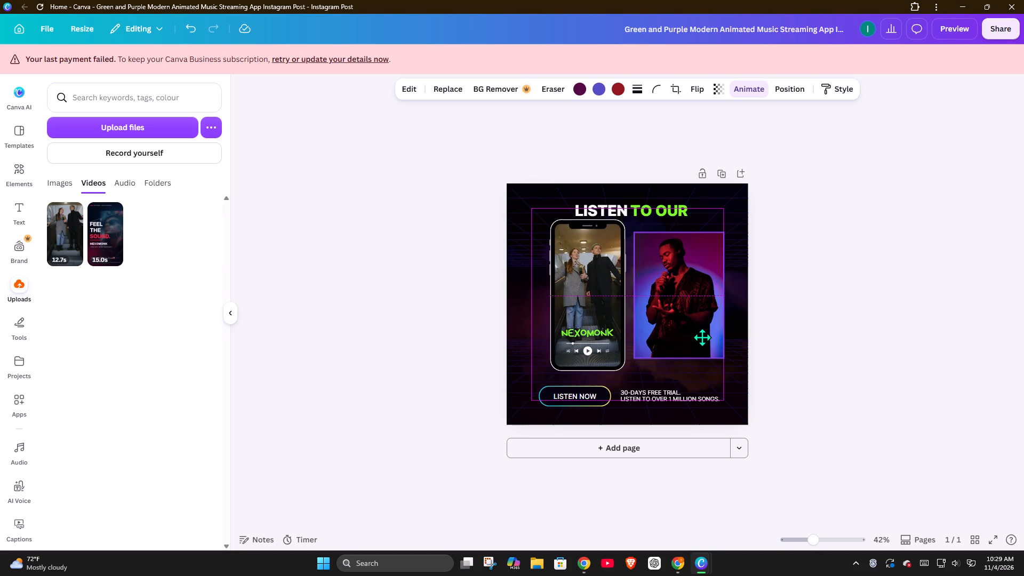
{"action": "left_click_drag", "start_coordinate": [702, 337], "coordinate": [699, 338]}
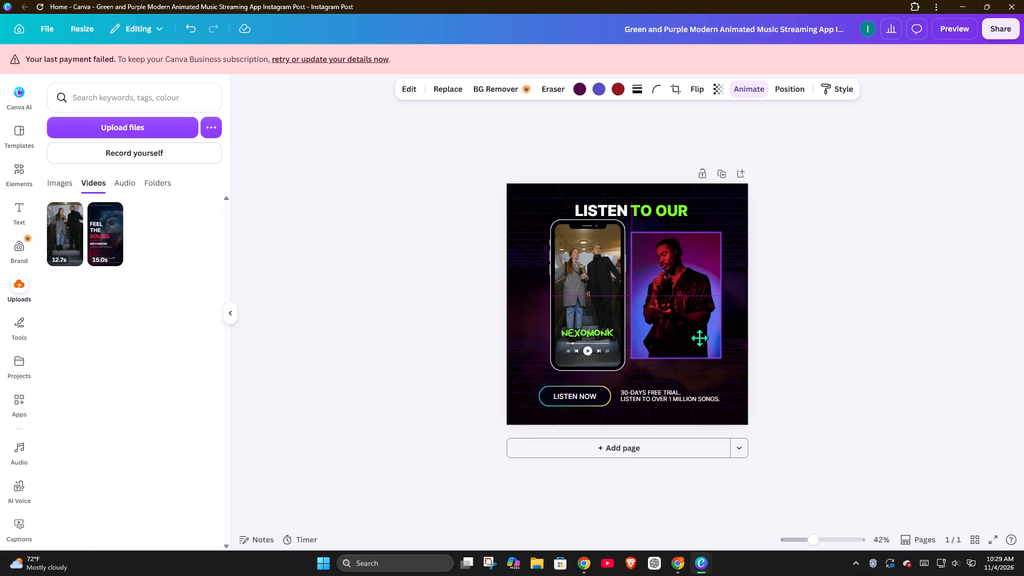
{"action": "left_click_drag", "start_coordinate": [699, 338], "coordinate": [703, 342]}
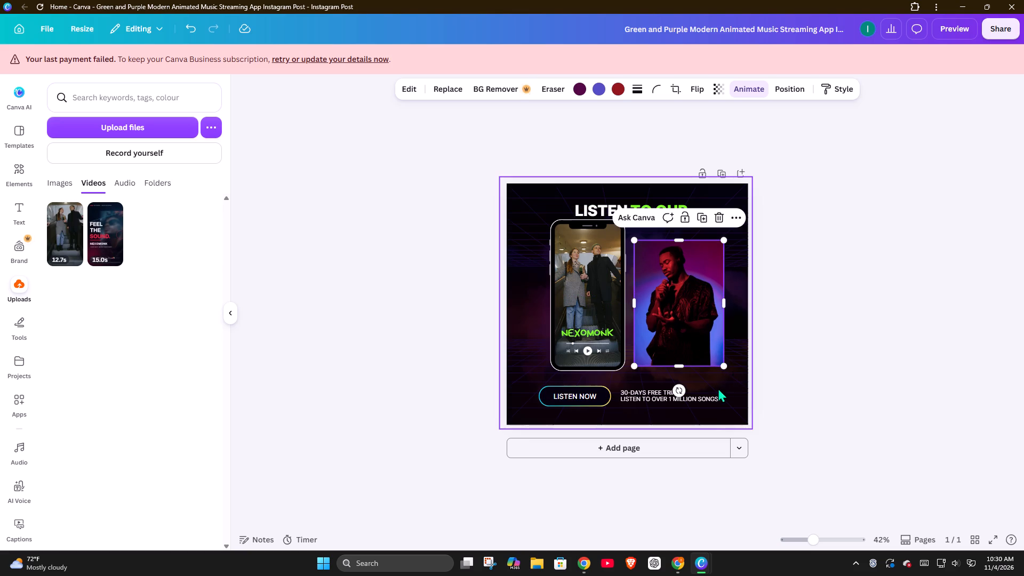
{"action": "left_click", "coordinate": [914, 387]}
Move the artist photo to the post's lower-right corner so it extends past the right edge.
{"action": "left_click_drag", "start_coordinate": [713, 338], "coordinate": [759, 403]}
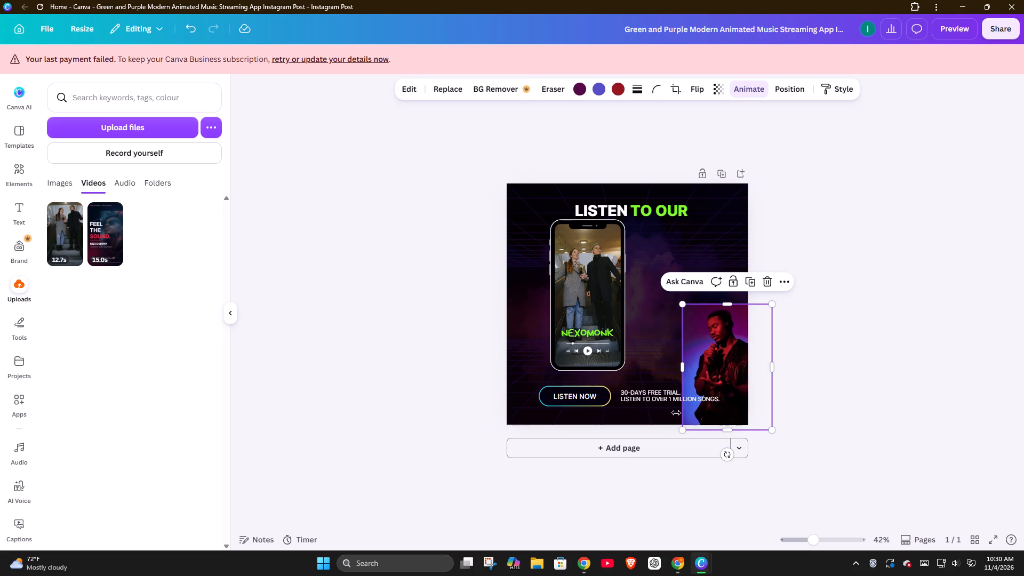
Move the LISTEN NOW shape up to the right of the phone, just beneath the words TO OUR.
{"action": "left_click_drag", "start_coordinate": [605, 395], "coordinate": [674, 290]}
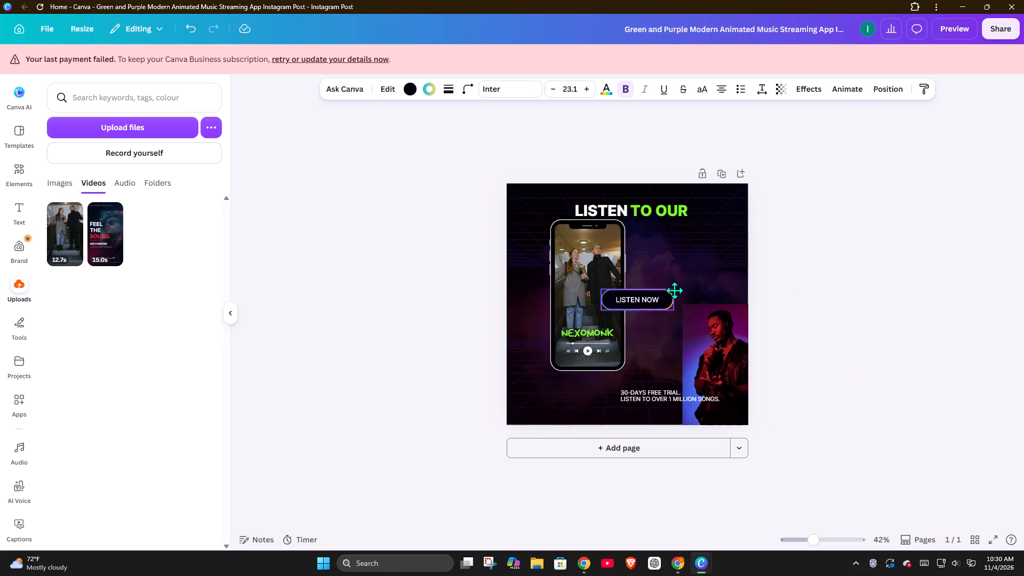
{"action": "left_click_drag", "start_coordinate": [674, 290], "coordinate": [711, 242]}
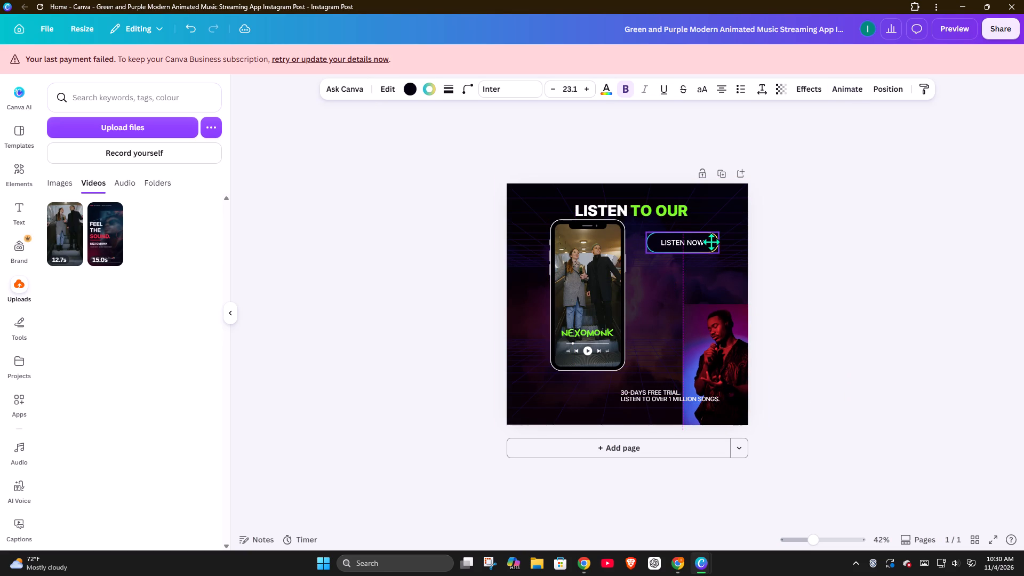
{"action": "left_click_drag", "start_coordinate": [711, 242], "coordinate": [705, 243]}
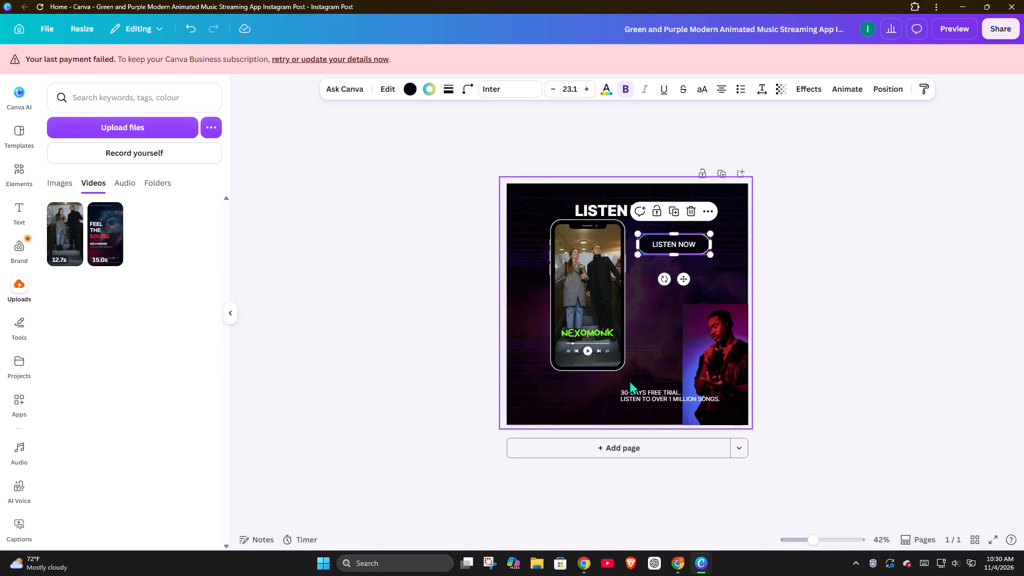
Enlarge the phone video toward the post's lower-left corner to about 410 by 810 px, keeping its top beneath LISTEN.
{"action": "left_click", "coordinate": [555, 362]}
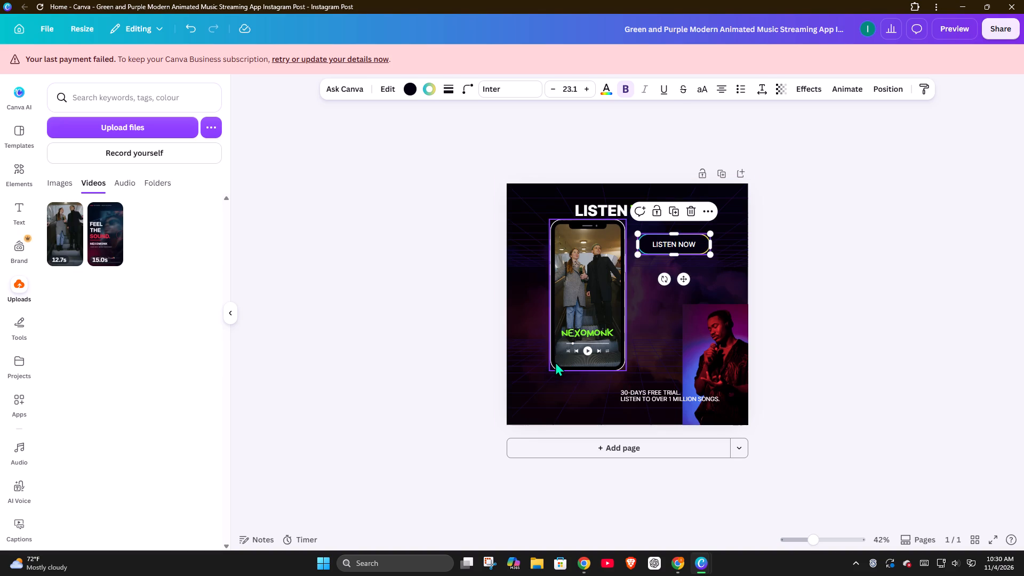
{"action": "left_click_drag", "start_coordinate": [547, 370], "coordinate": [543, 379]}
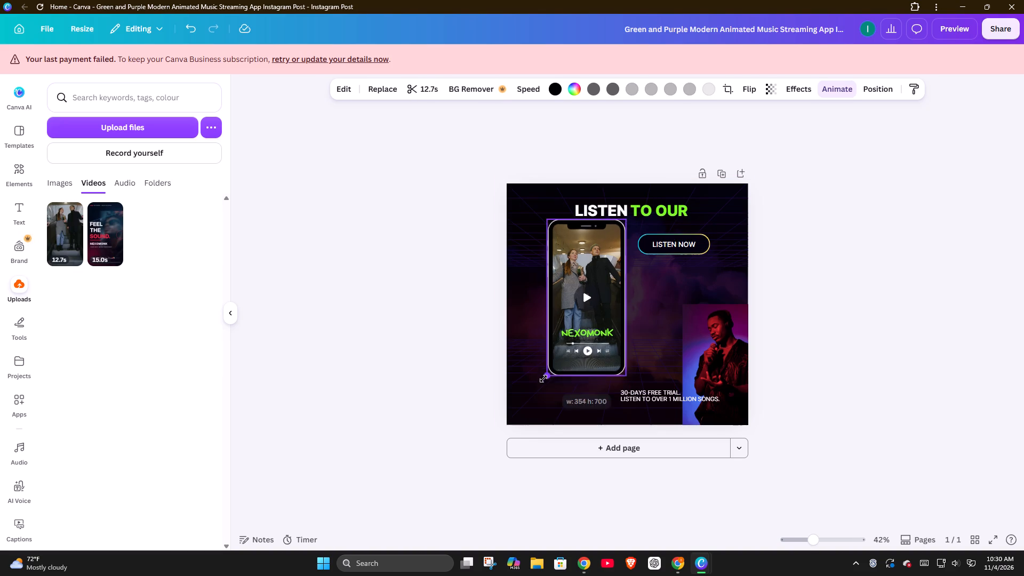
{"action": "left_click_drag", "start_coordinate": [543, 379], "coordinate": [535, 400]}
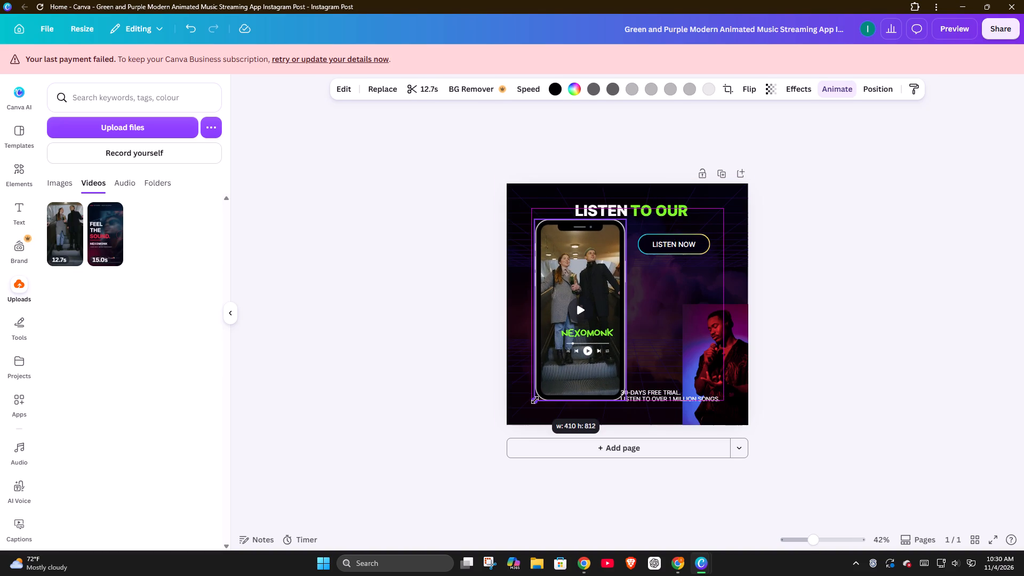
{"action": "left_click_drag", "start_coordinate": [535, 400], "coordinate": [534, 405]}
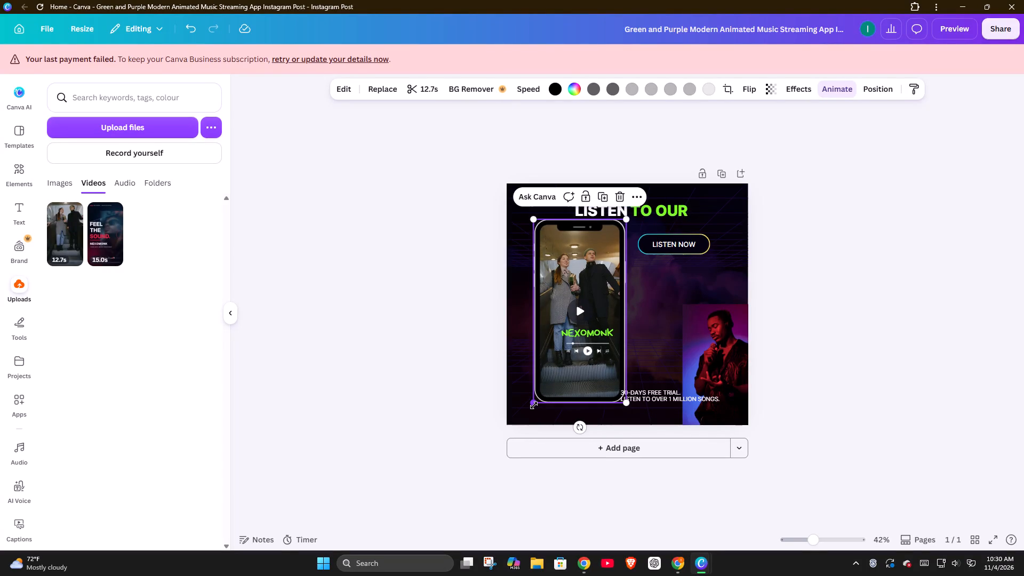
Move the 30-days free trial text from the post's bottom edge to just below the LISTEN NOW shape.
{"action": "left_click", "coordinate": [658, 394]}
{"action": "left_click_drag", "start_coordinate": [658, 394], "coordinate": [674, 281]}
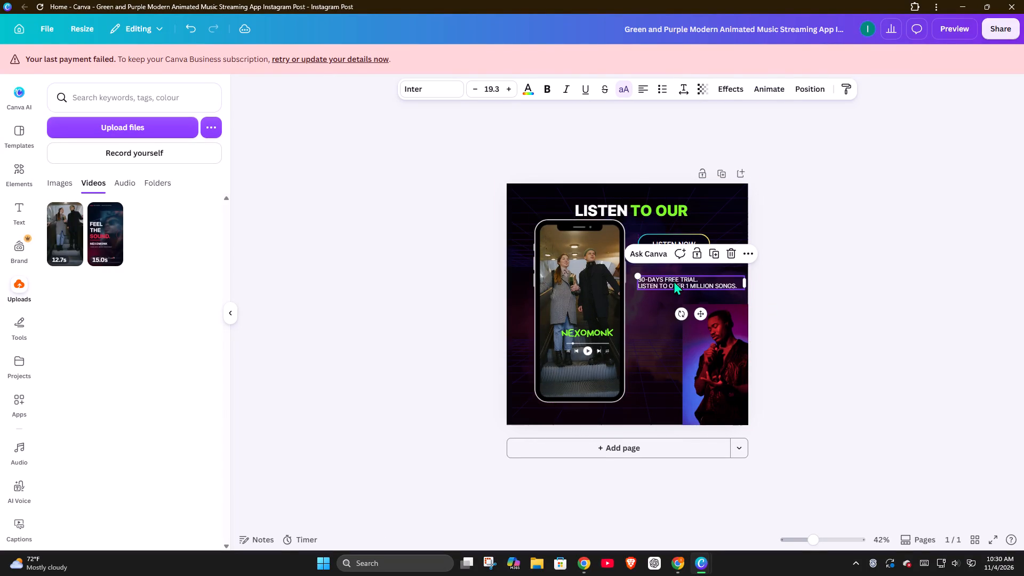
Place the artist photo beside the phone, behind the free trial text and LISTEN NOW shape, and enlarge it slightly.
{"action": "left_click_drag", "start_coordinate": [702, 366], "coordinate": [661, 322]}
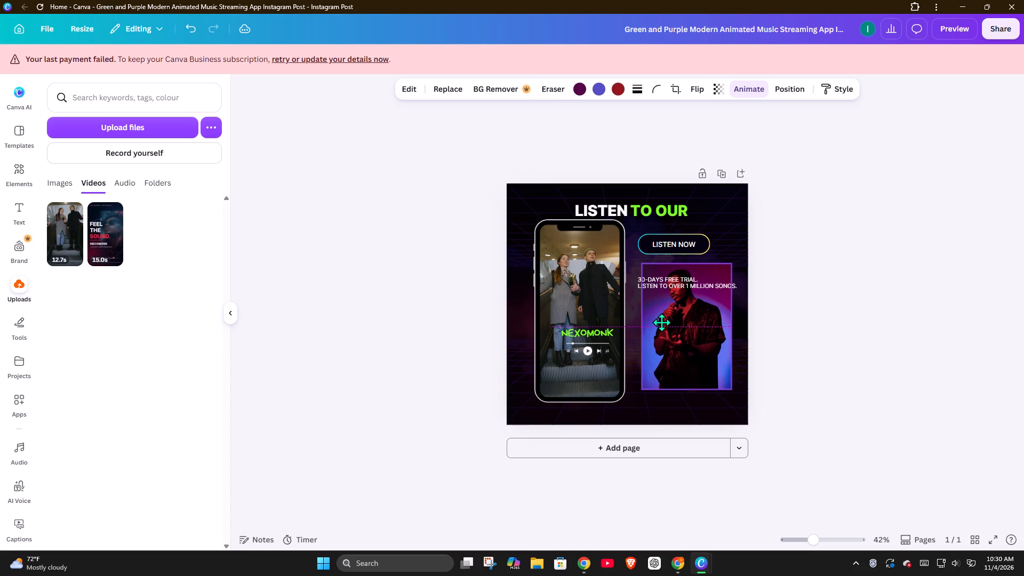
{"action": "left_click_drag", "start_coordinate": [661, 322], "coordinate": [659, 300]}
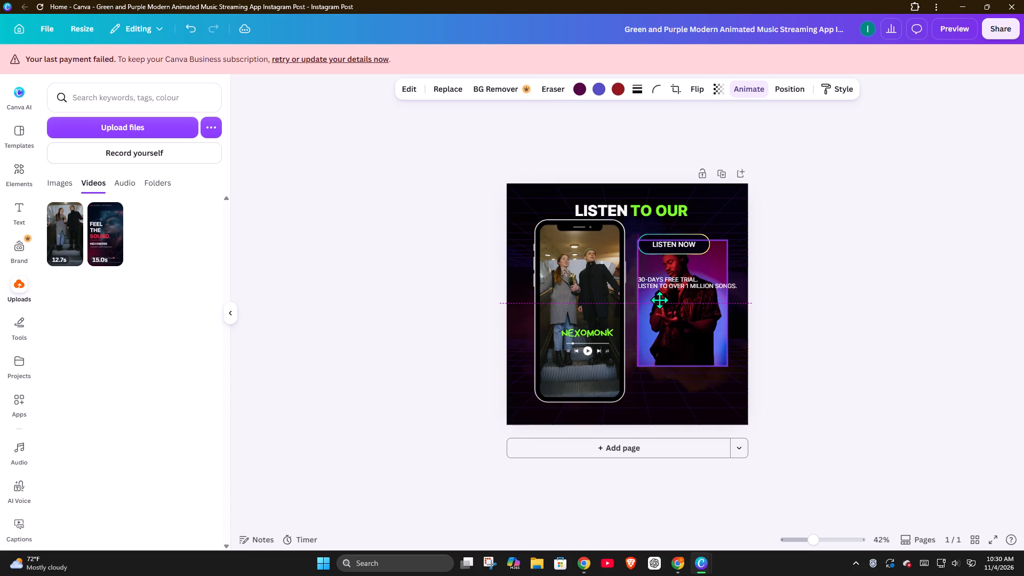
{"action": "left_click_drag", "start_coordinate": [659, 300], "coordinate": [660, 292]}
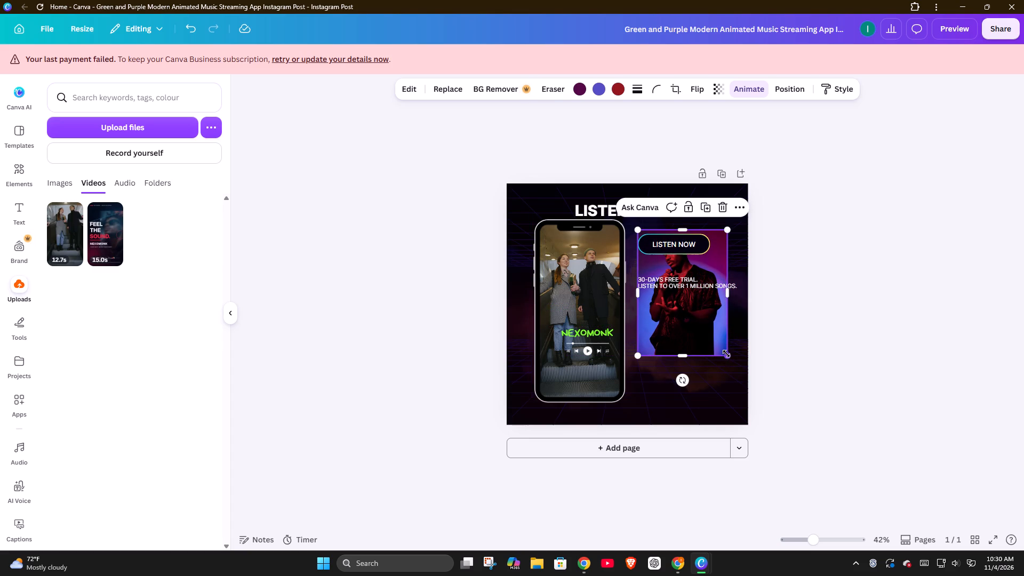
{"action": "left_click_drag", "start_coordinate": [726, 355], "coordinate": [729, 370]}
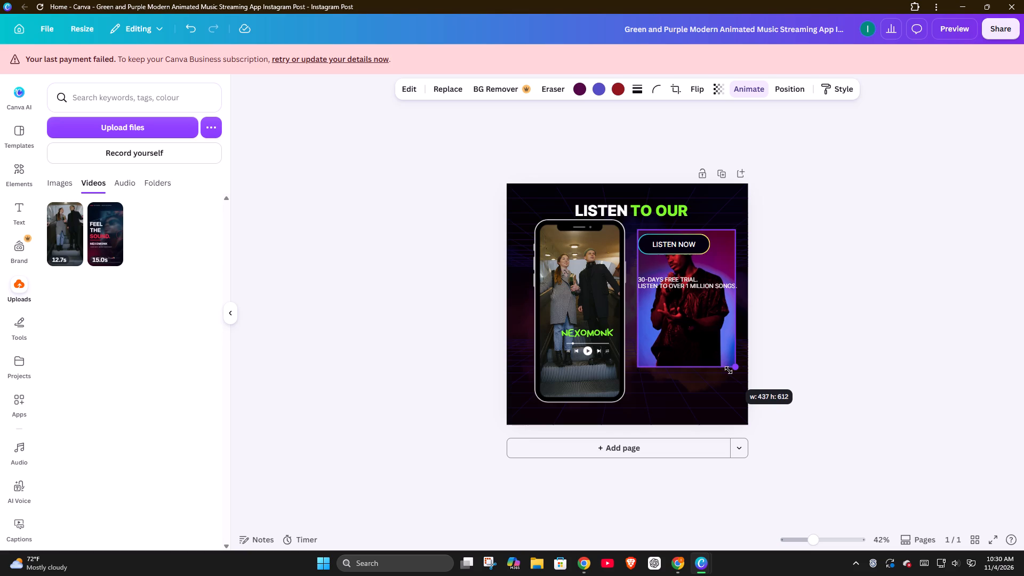
{"action": "left_click_drag", "start_coordinate": [729, 370], "coordinate": [710, 372]}
{"action": "left_click_drag", "start_coordinate": [705, 329], "coordinate": [695, 351]}
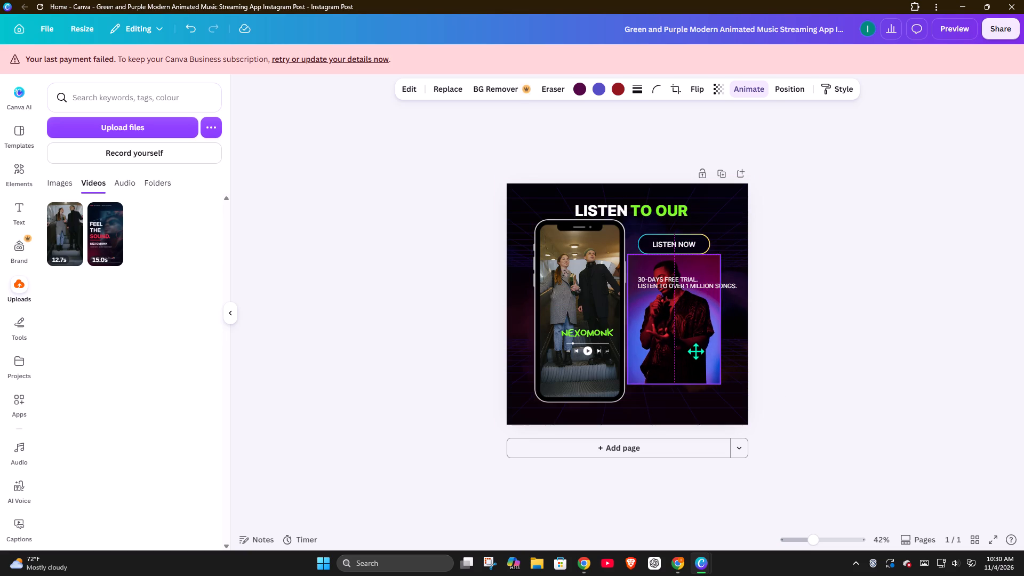
{"action": "left_click_drag", "start_coordinate": [695, 351], "coordinate": [693, 347]}
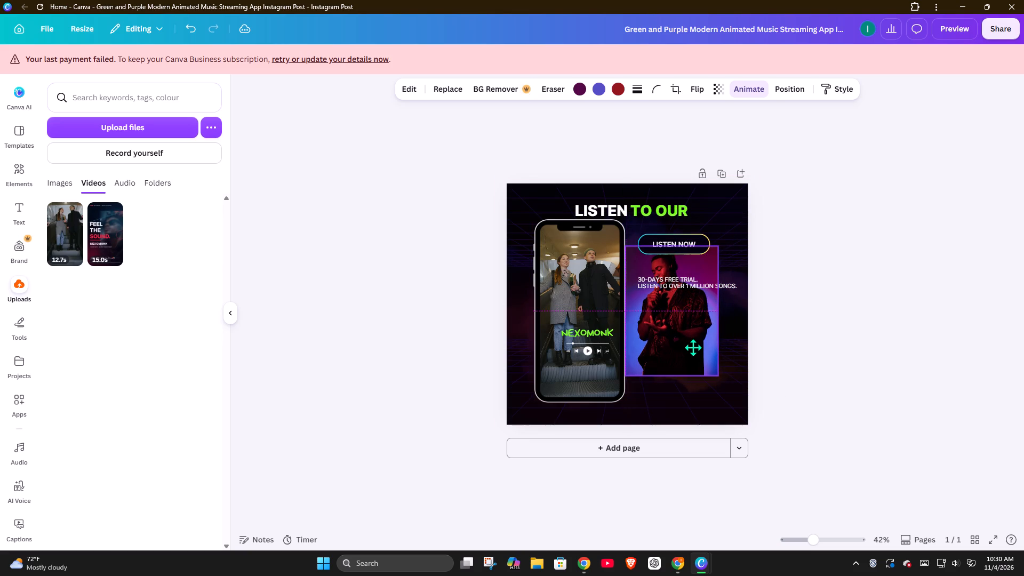
{"action": "left_click_drag", "start_coordinate": [693, 347], "coordinate": [696, 347]}
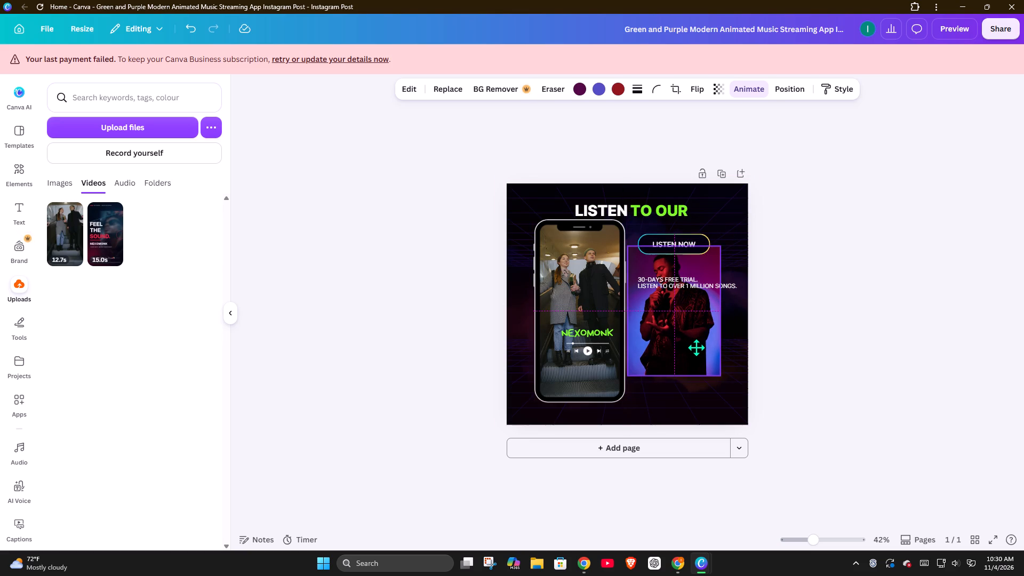
{"action": "left_click_drag", "start_coordinate": [696, 347], "coordinate": [698, 347]}
{"action": "left_click", "coordinate": [776, 356]}
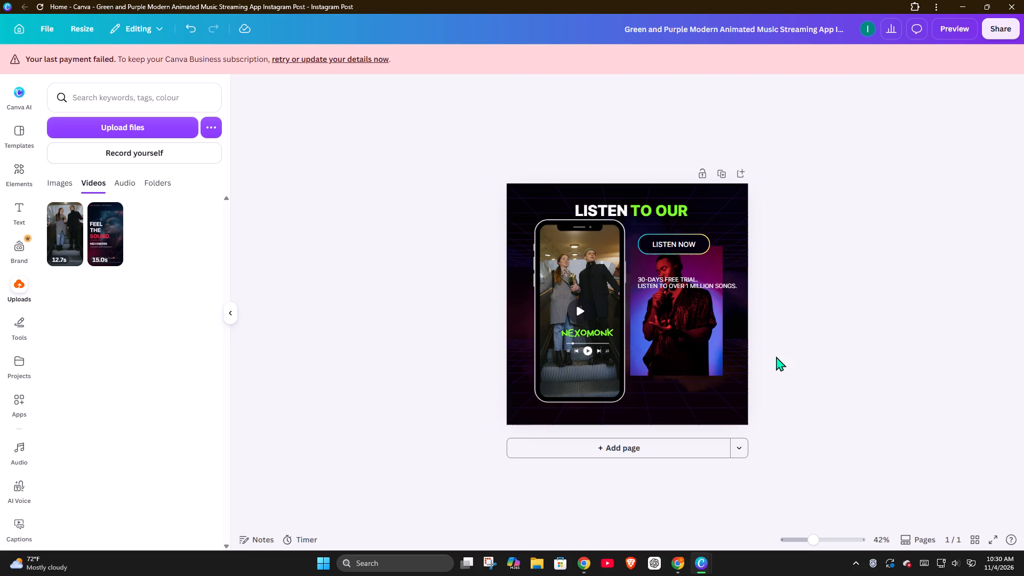
Move the player controls down near the phone's bottom edge, enlarge them and centre them across the phone.
{"action": "left_click_drag", "start_coordinate": [584, 353], "coordinate": [580, 354]}
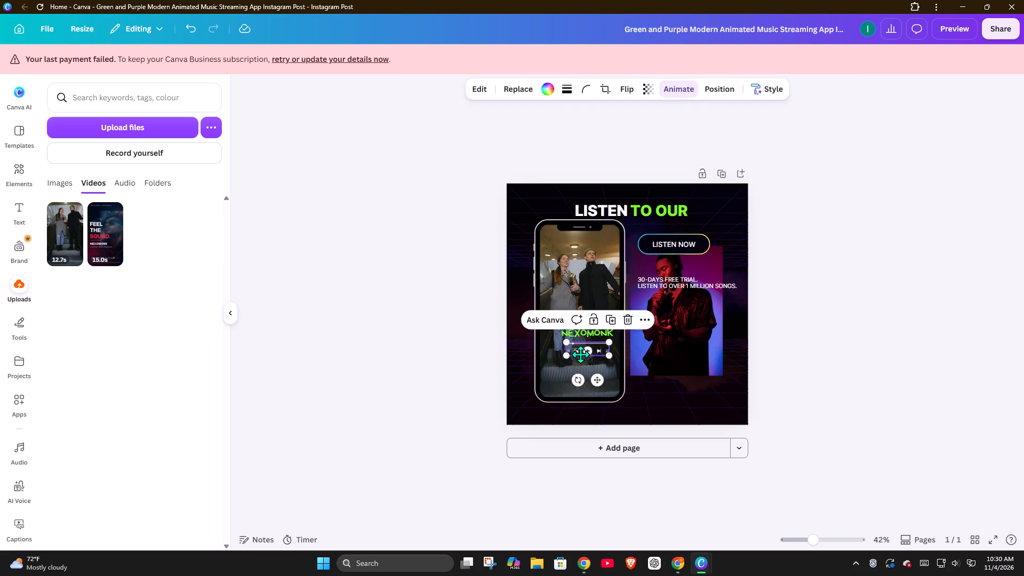
{"action": "left_click_drag", "start_coordinate": [580, 354], "coordinate": [574, 378]}
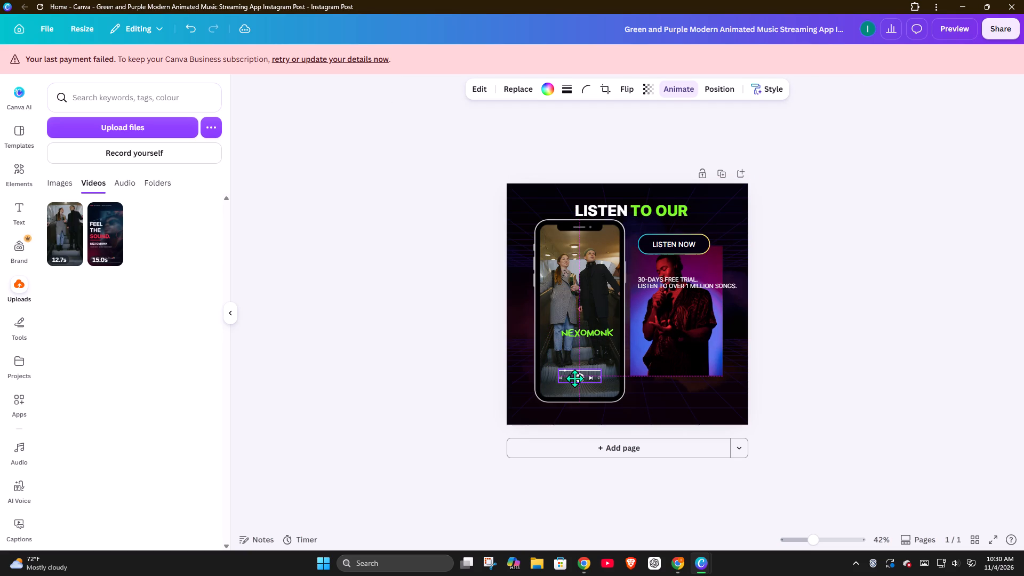
{"action": "left_click_drag", "start_coordinate": [574, 378], "coordinate": [574, 378]}
{"action": "left_click_drag", "start_coordinate": [600, 380], "coordinate": [610, 388]}
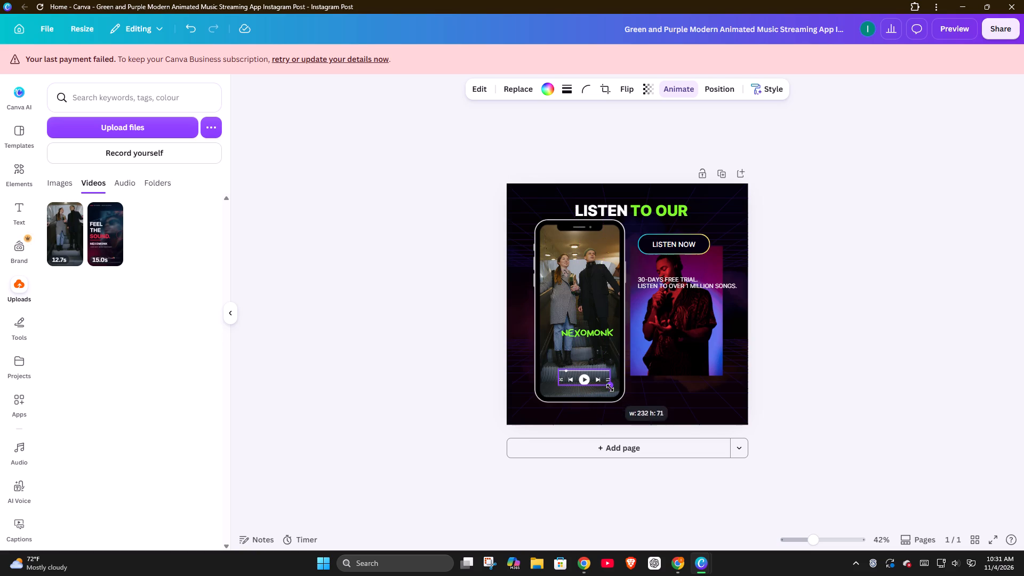
{"action": "left_click_drag", "start_coordinate": [610, 388], "coordinate": [612, 391]}
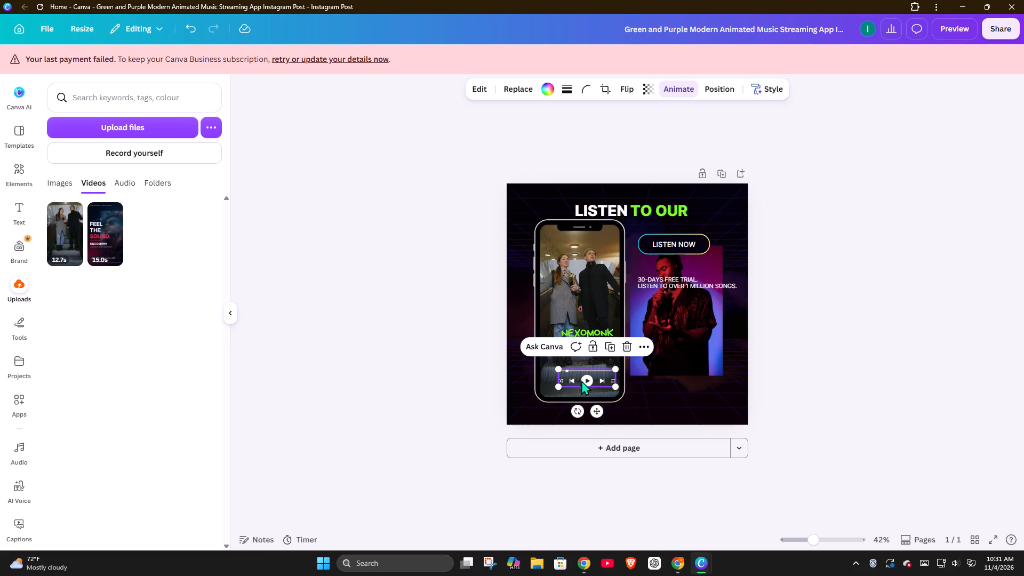
{"action": "left_click", "coordinate": [591, 391]}
{"action": "left_click_drag", "start_coordinate": [591, 379], "coordinate": [590, 379]}
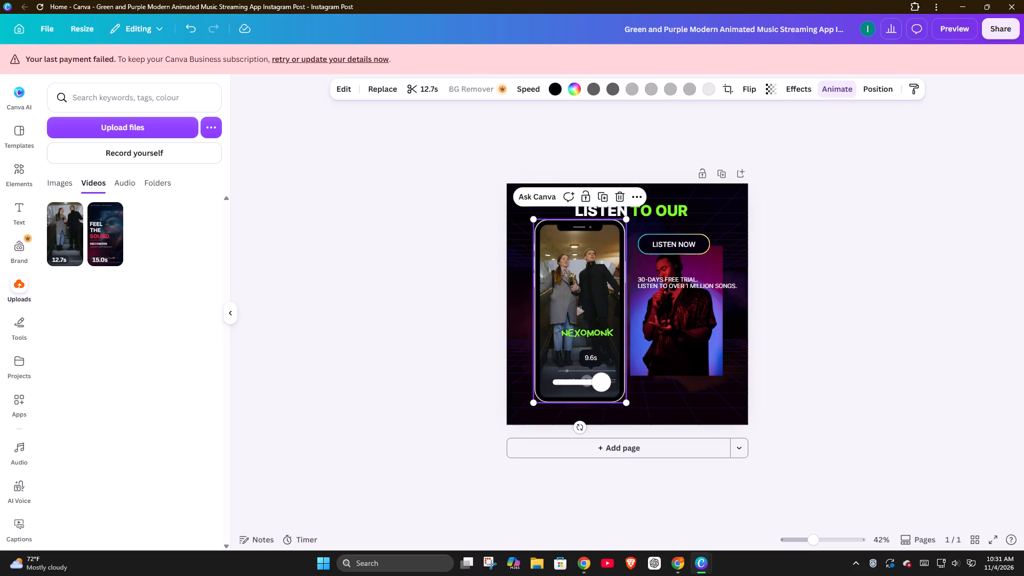
{"action": "left_click_drag", "start_coordinate": [590, 379], "coordinate": [612, 392]}
{"action": "left_click", "coordinate": [603, 404]}
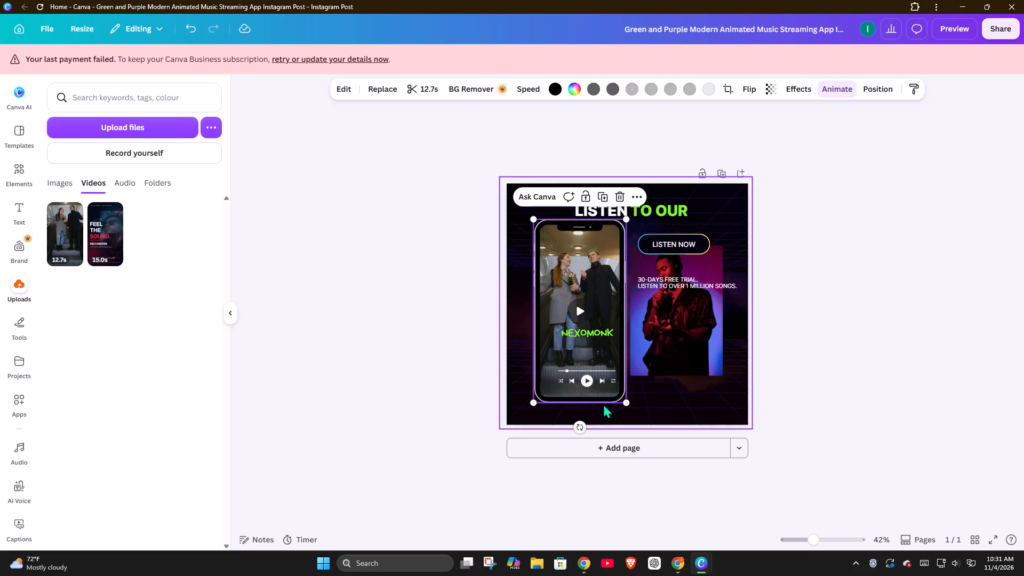
{"action": "left_click_drag", "start_coordinate": [596, 371], "coordinate": [588, 369]}
{"action": "left_click", "coordinate": [670, 390]}
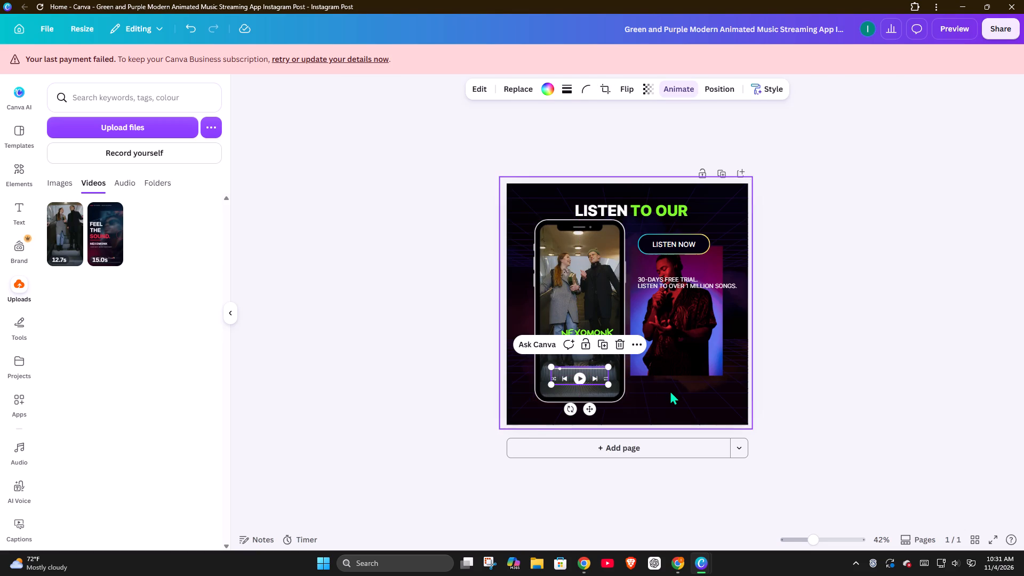
Move the NEXOMONK text down to sit centred just above the enlarged player controls.
{"action": "left_click_drag", "start_coordinate": [596, 334], "coordinate": [587, 355]}
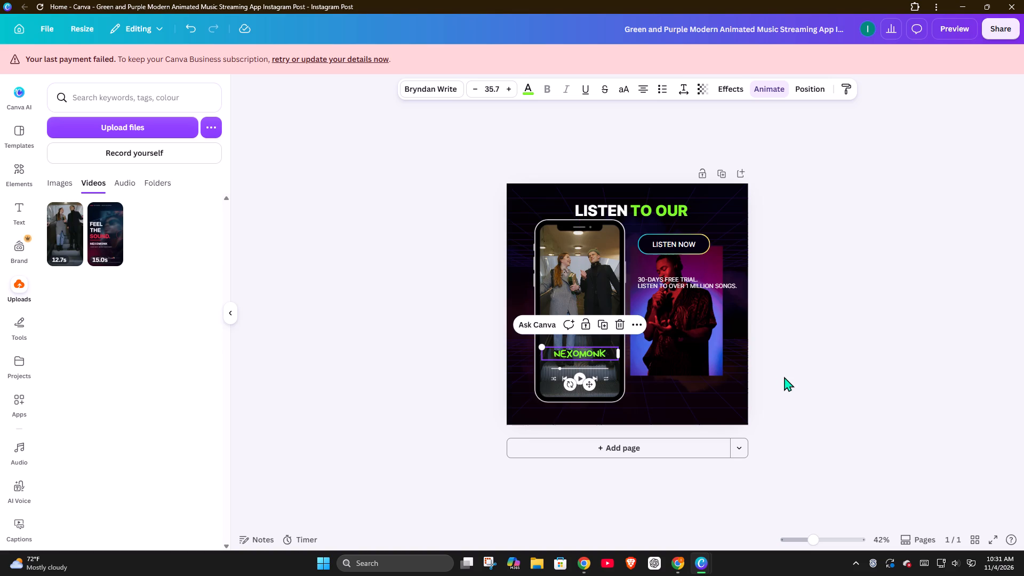
{"action": "left_click", "coordinate": [844, 388]}
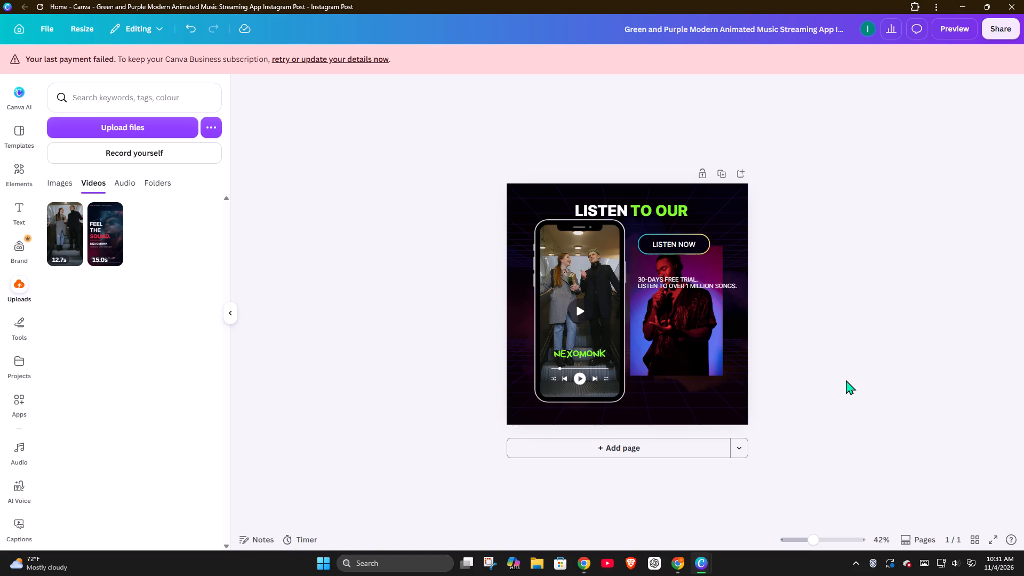
Replace the green TO OUR heading text with NOW.
{"action": "left_click", "coordinate": [689, 212]}
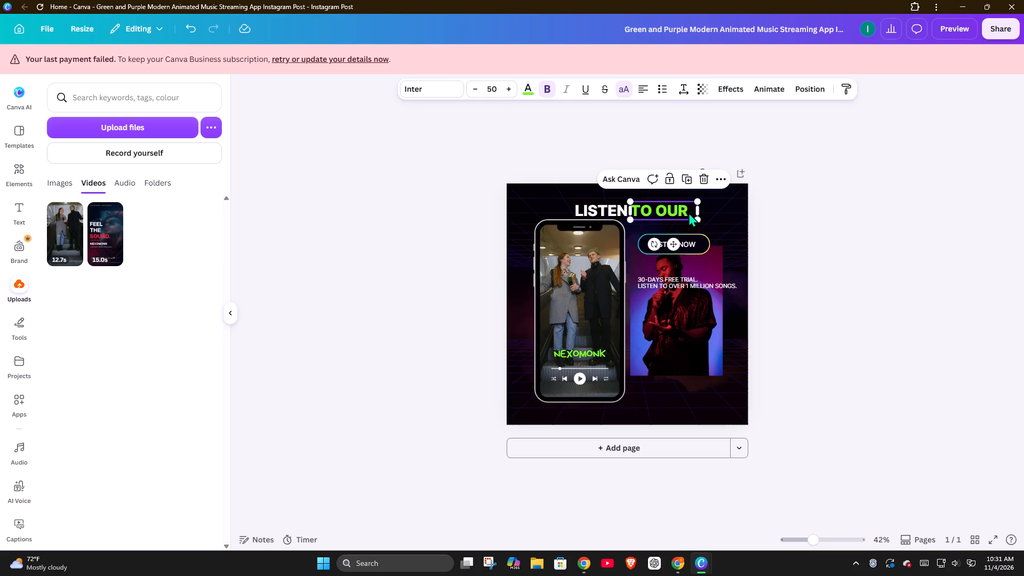
{"action": "left_click", "coordinate": [684, 208]}
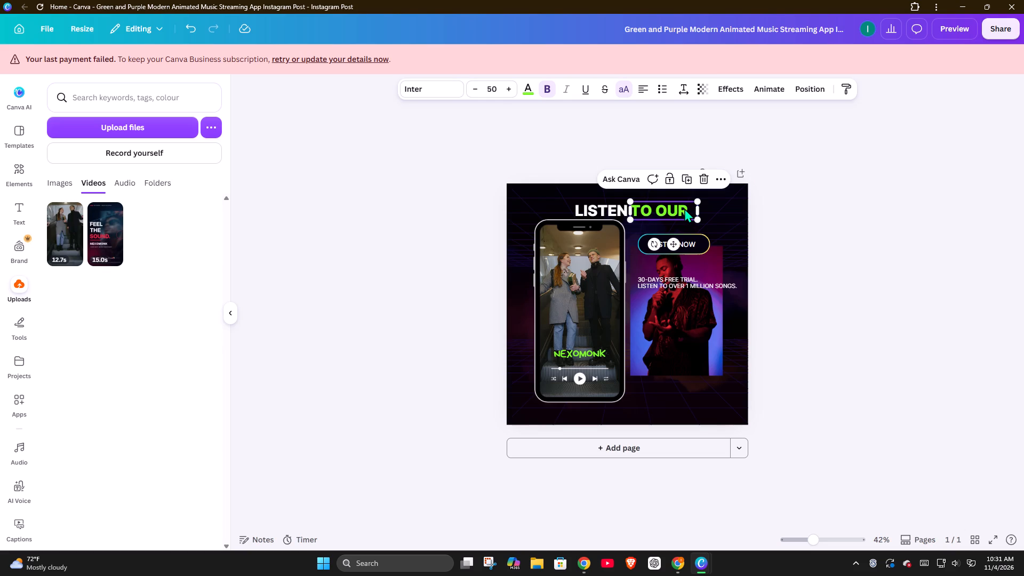
{"action": "left_click", "coordinate": [689, 208]}
{"action": "left_click", "coordinate": [689, 208]}
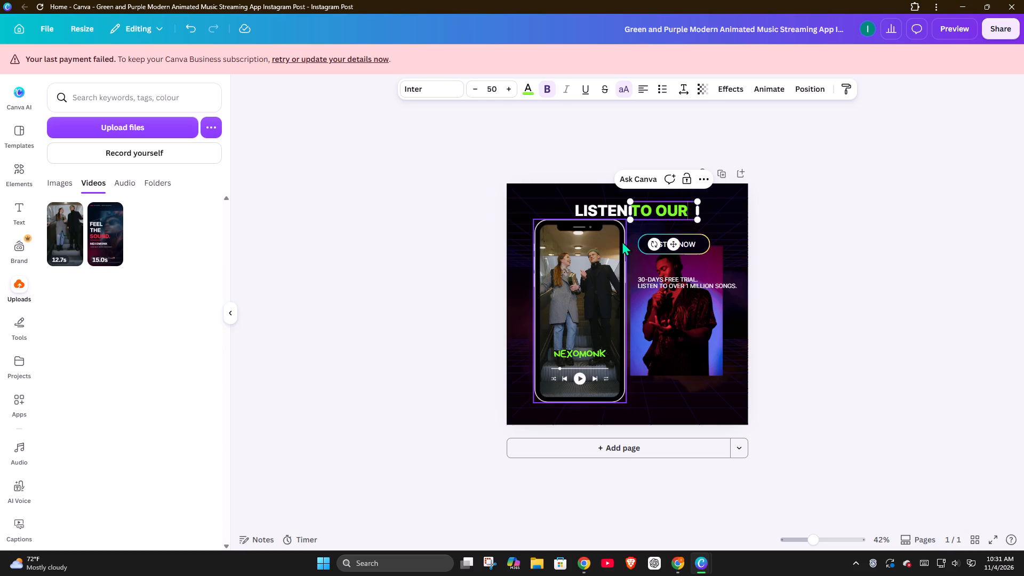
{"action": "key", "text": "BackSpace"}
{"action": "key", "text": "BackSpace"}
{"action": "key", "text": "BackSpace"}
{"action": "key", "text": "BackSpace"}
{"action": "key", "text": "BackSpace"}
{"action": "key", "text": "BackSpace"}
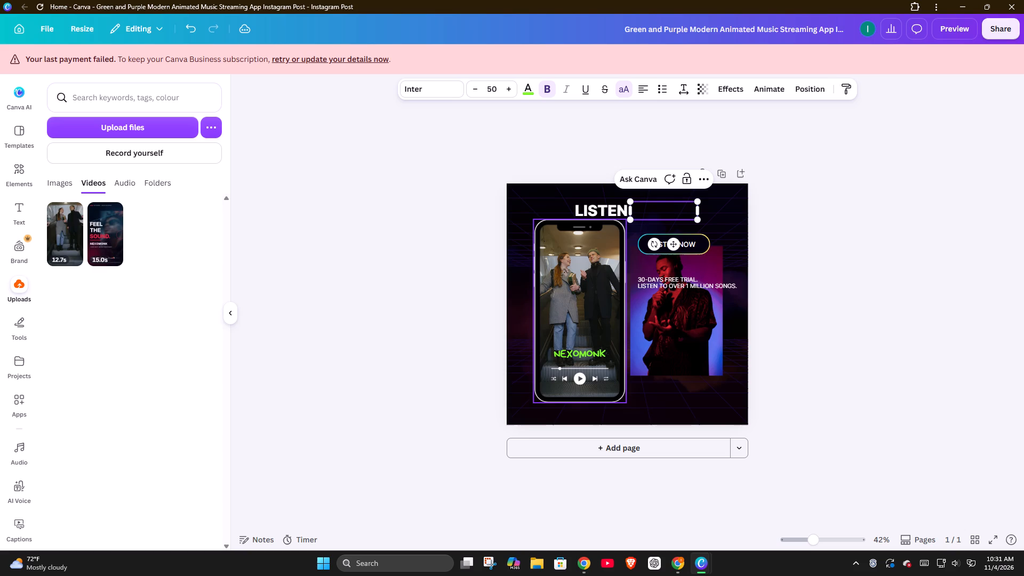
{"action": "type", "text": "NOW"}
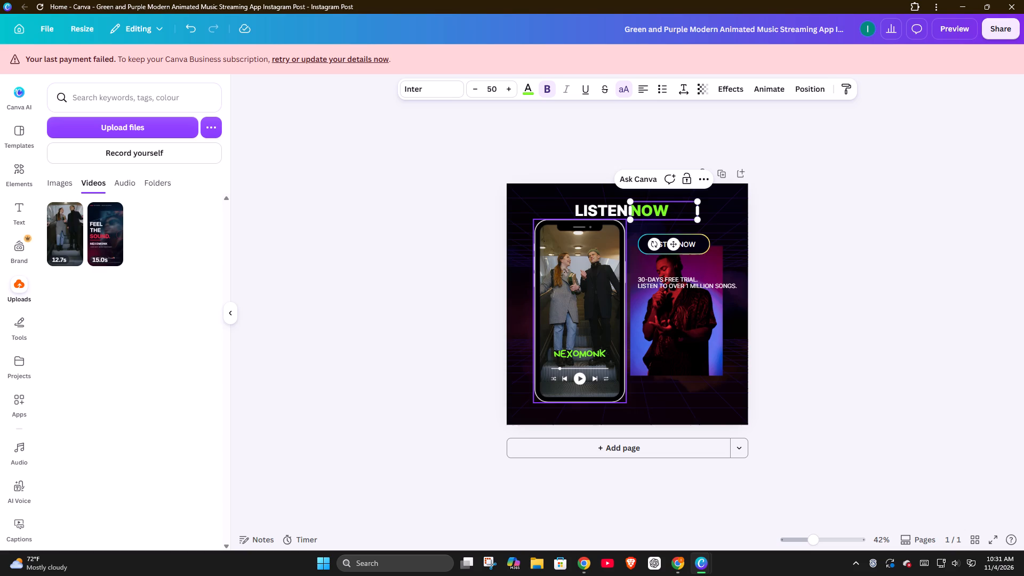
{"action": "left_click", "coordinate": [844, 212]}
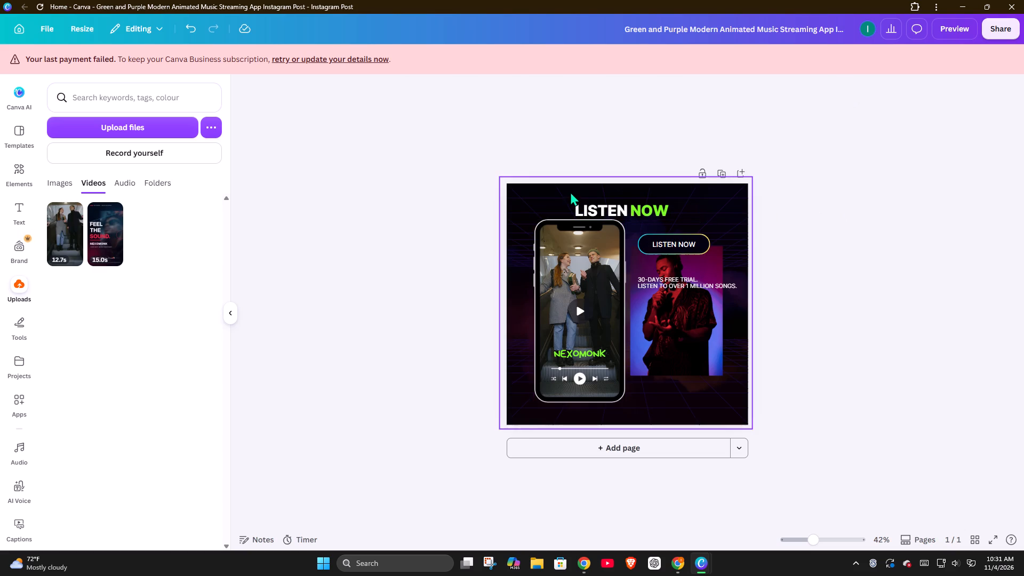
Shift the green NOW heading text to the right, leaving a wider gap after LISTEN.
{"action": "left_click", "coordinate": [620, 204]}
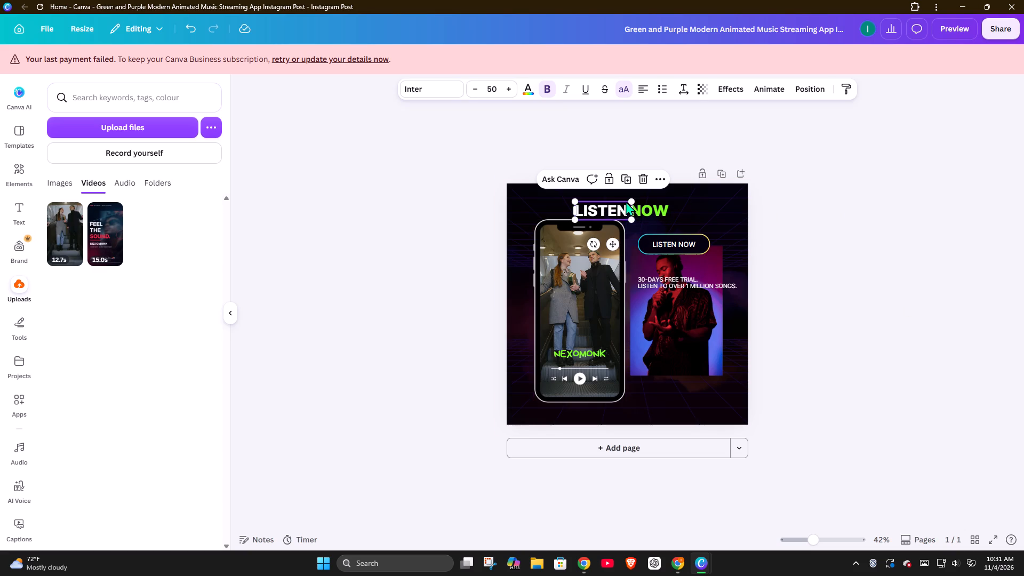
{"action": "left_click_drag", "start_coordinate": [649, 209], "coordinate": [666, 210]}
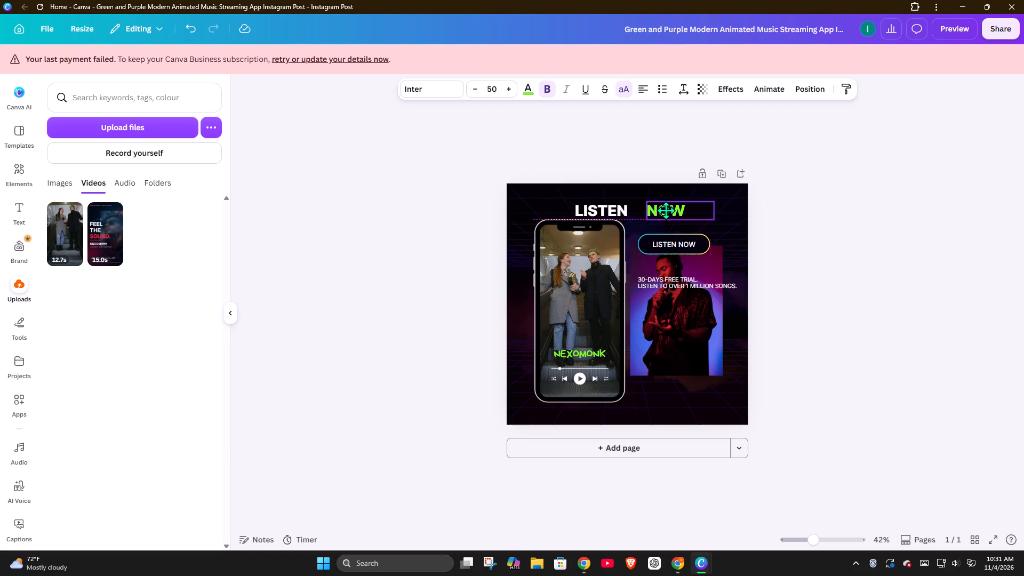
{"action": "left_click_drag", "start_coordinate": [666, 210], "coordinate": [662, 210]}
{"action": "left_click", "coordinate": [881, 259]}
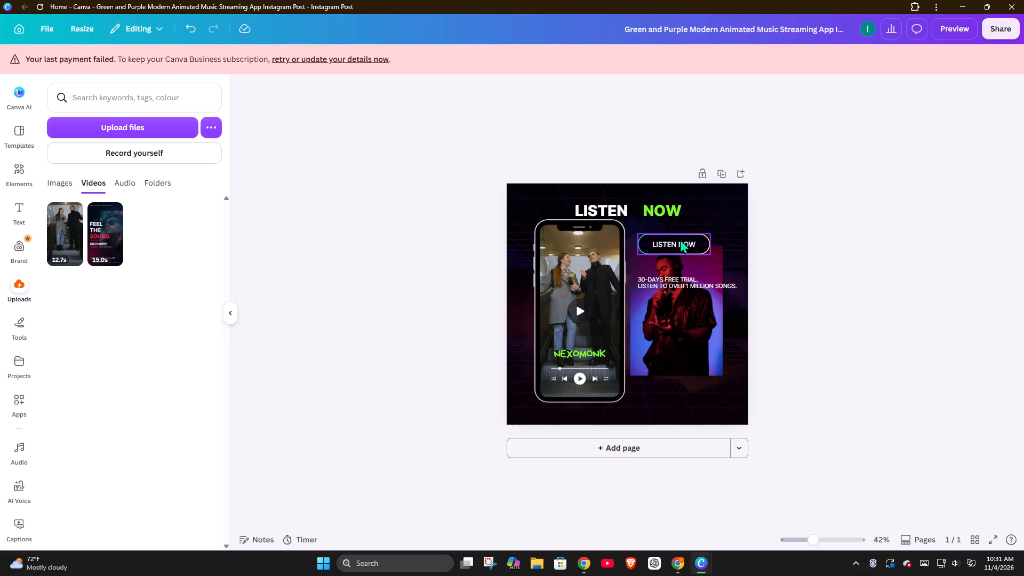
Delete the 30-DAYS FREE TRIAL text that overlaps the man's photo.
{"action": "left_click", "coordinate": [683, 287]}
{"action": "left_click", "coordinate": [728, 254]}
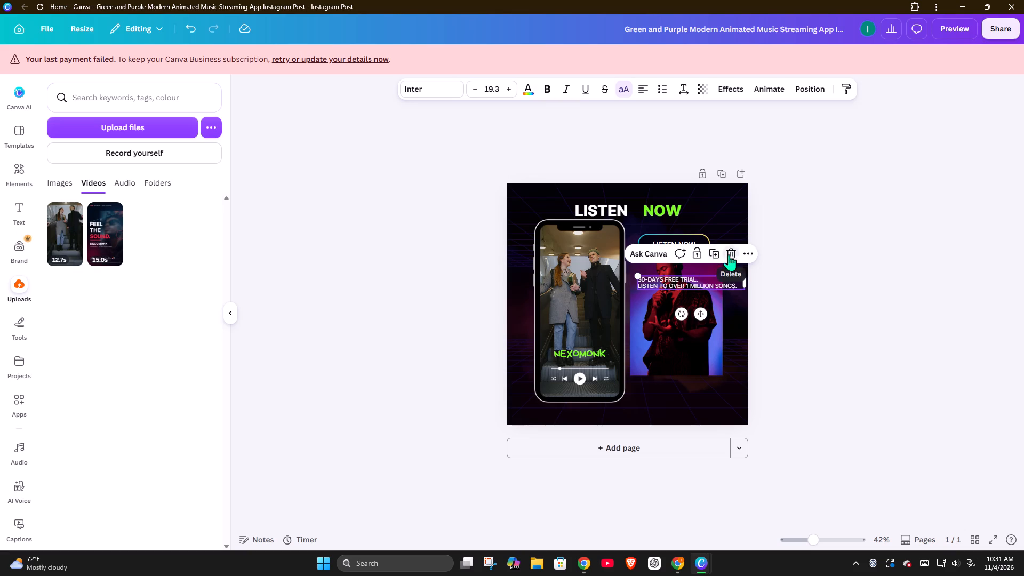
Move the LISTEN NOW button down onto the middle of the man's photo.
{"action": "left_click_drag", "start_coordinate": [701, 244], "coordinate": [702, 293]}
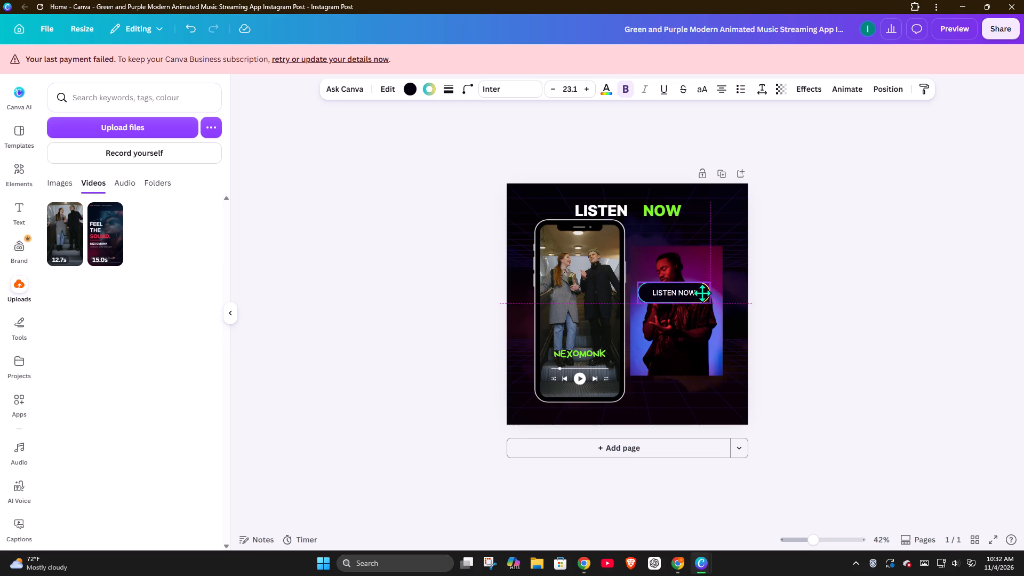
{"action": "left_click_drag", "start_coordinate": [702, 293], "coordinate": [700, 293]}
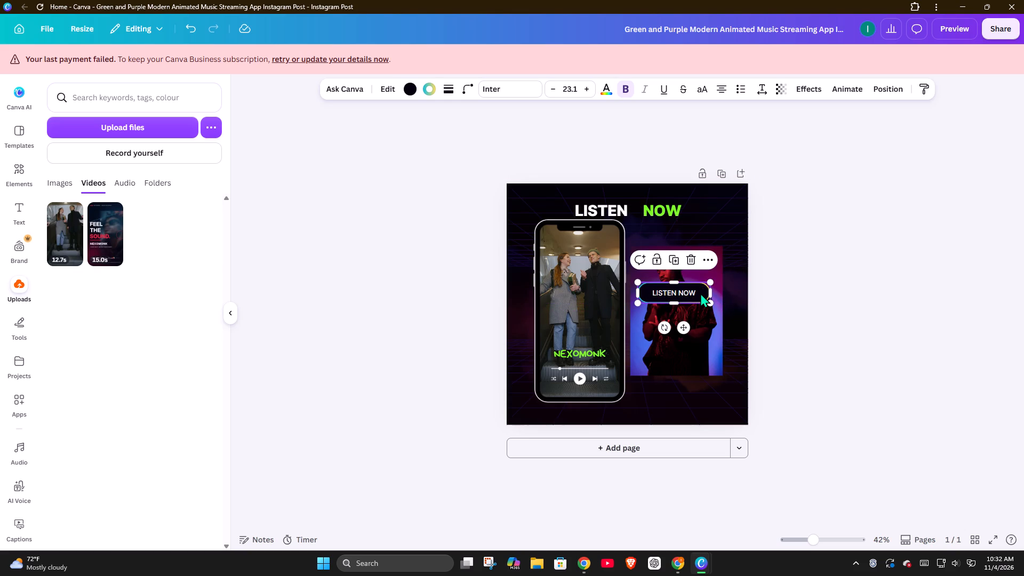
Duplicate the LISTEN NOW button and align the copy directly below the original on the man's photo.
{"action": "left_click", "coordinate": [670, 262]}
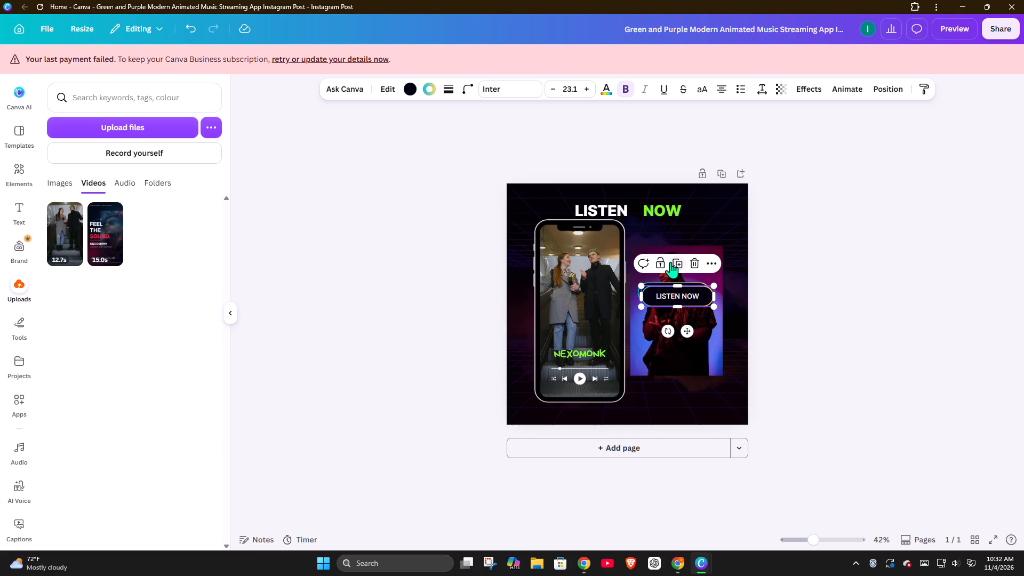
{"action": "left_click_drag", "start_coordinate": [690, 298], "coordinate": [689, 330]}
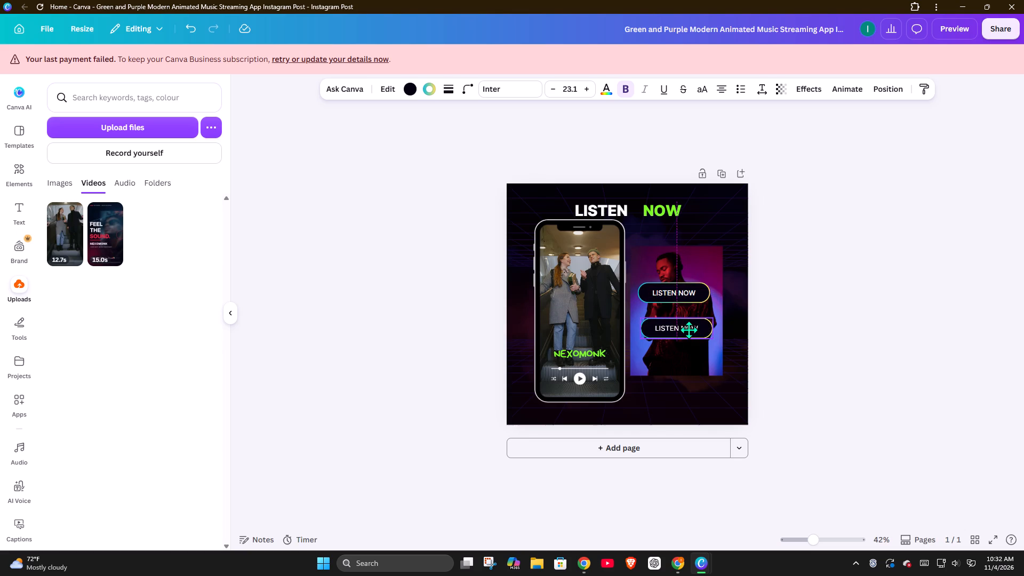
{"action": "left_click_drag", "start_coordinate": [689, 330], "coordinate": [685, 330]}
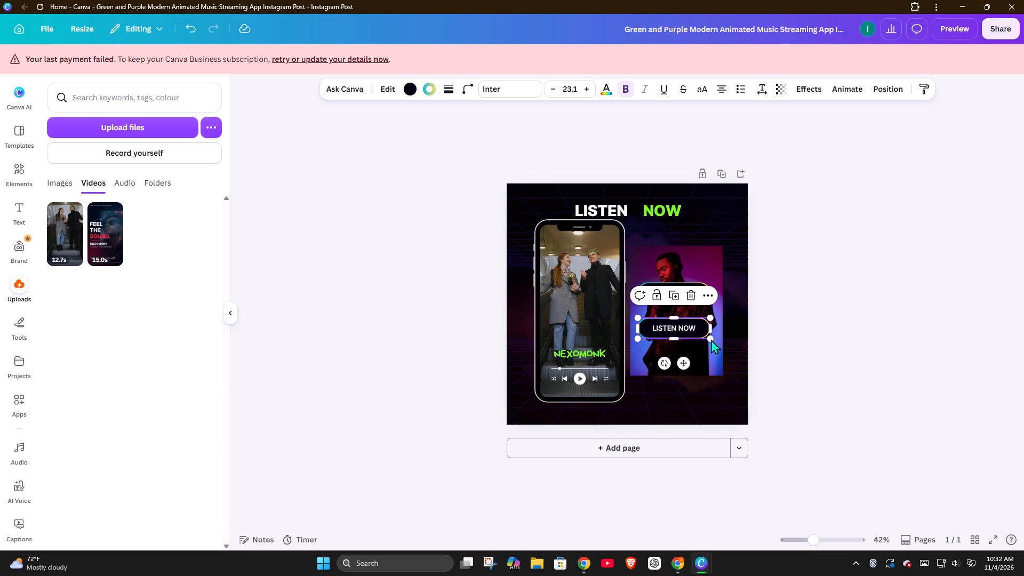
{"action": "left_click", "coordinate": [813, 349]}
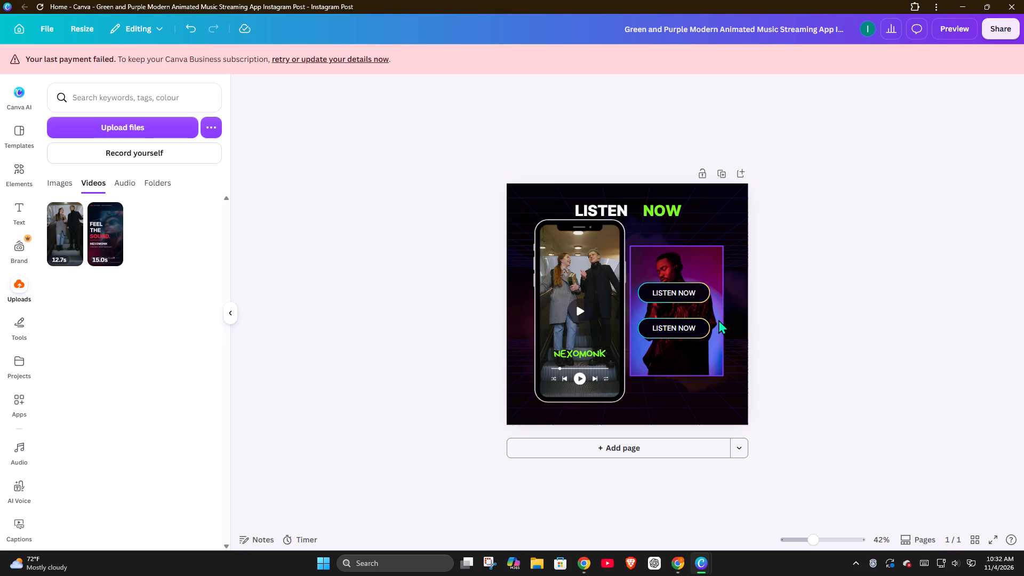
Delete the white LISTEN and green NOW heading texts above the phone and photo.
{"action": "left_click", "coordinate": [617, 213]}
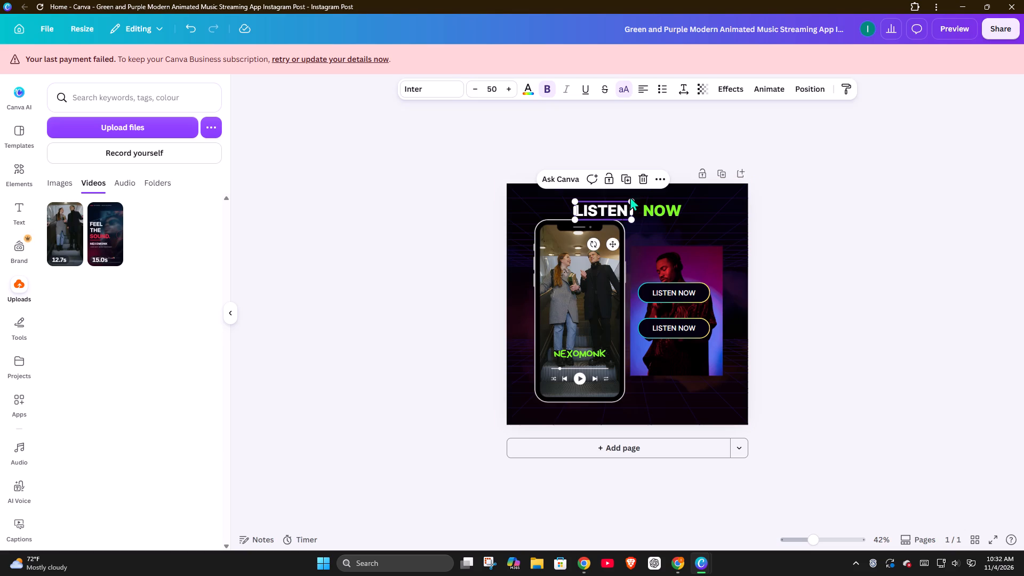
{"action": "left_click", "coordinate": [645, 172]}
{"action": "left_click", "coordinate": [654, 205]}
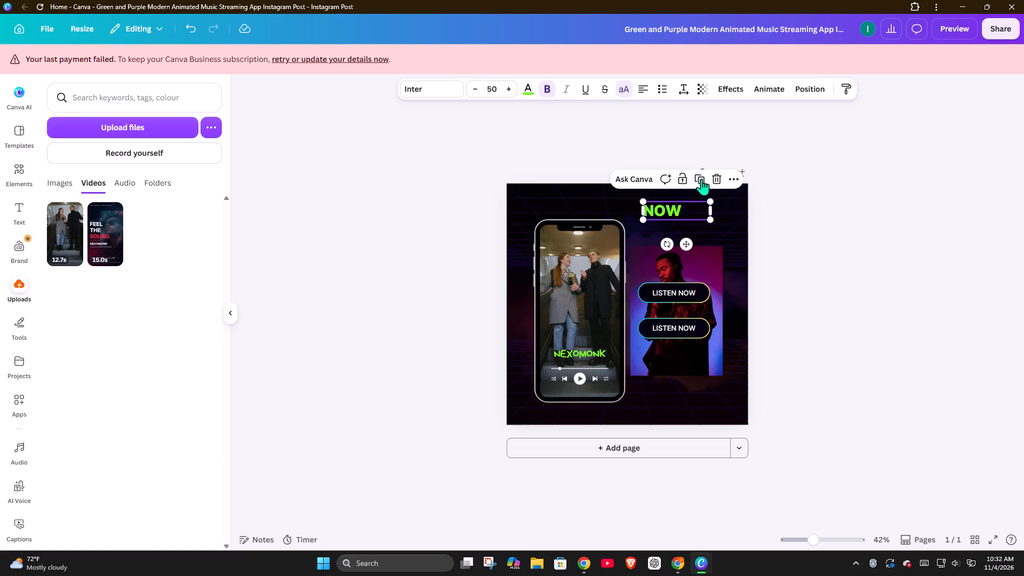
{"action": "left_click", "coordinate": [712, 178]}
Move the upper LISTEN NOW button to the top centre of the post, in place of the heading.
{"action": "left_click_drag", "start_coordinate": [689, 295], "coordinate": [681, 236]}
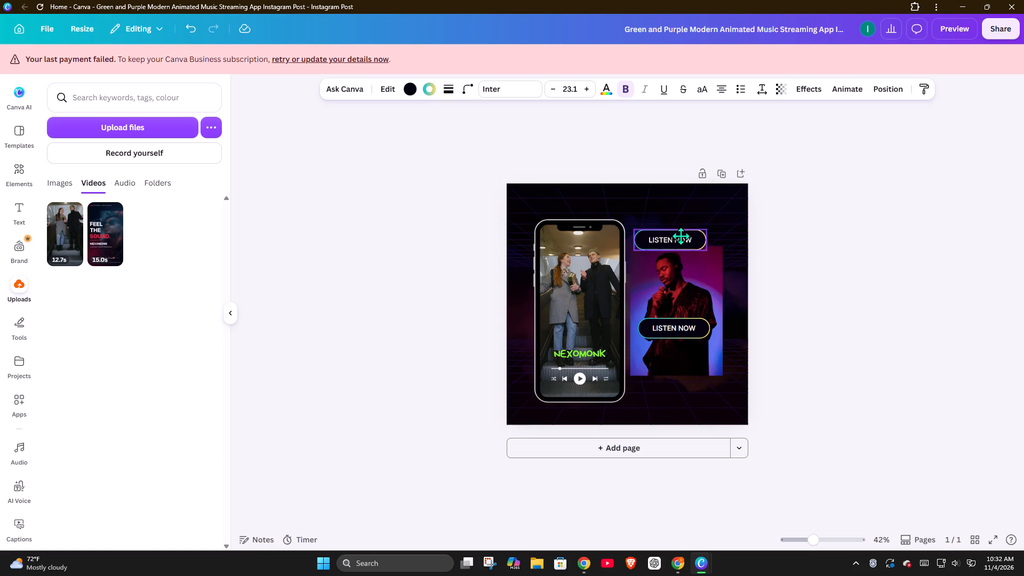
{"action": "left_click_drag", "start_coordinate": [681, 236], "coordinate": [644, 209]}
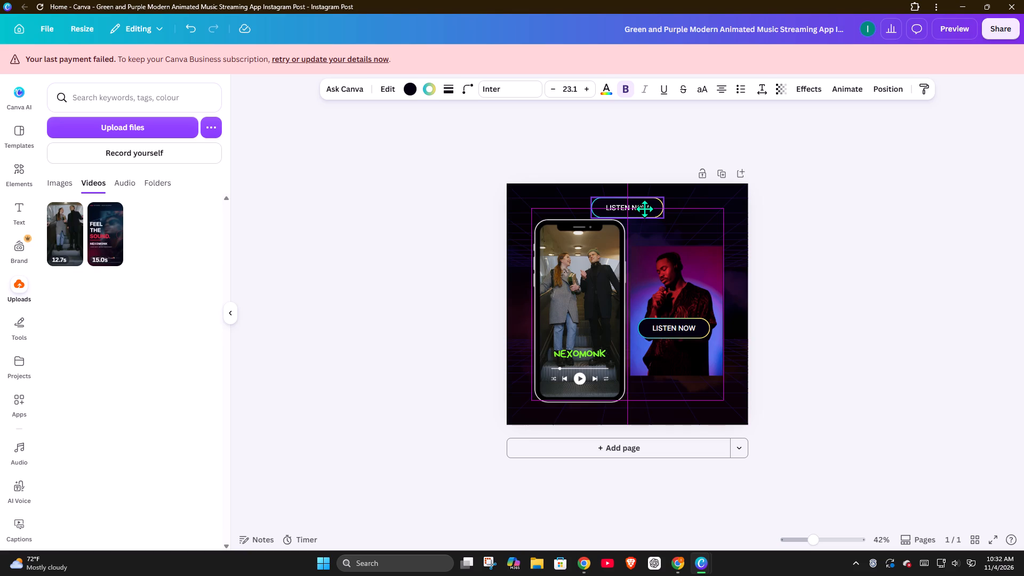
{"action": "left_click_drag", "start_coordinate": [644, 209], "coordinate": [640, 208]}
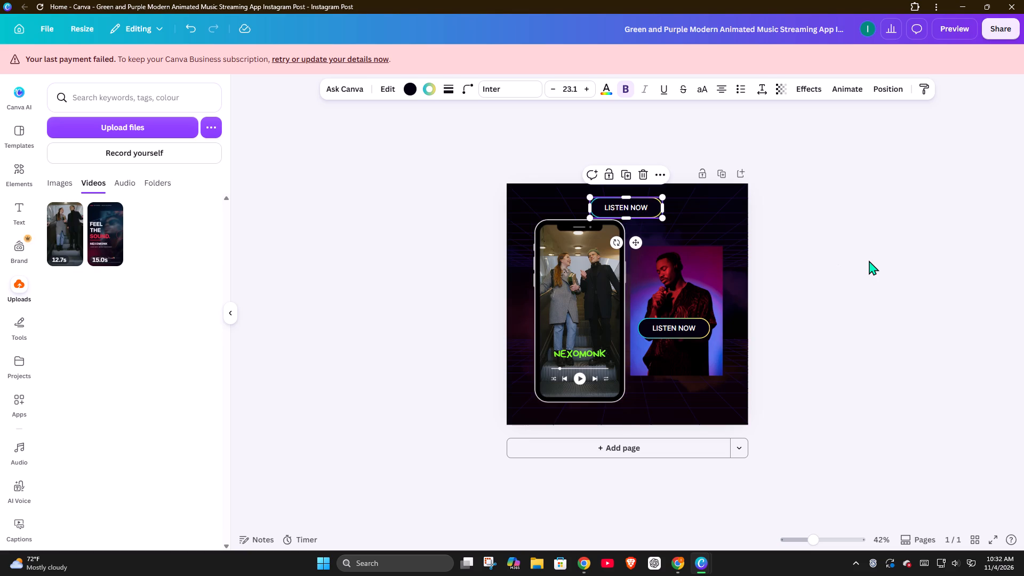
{"action": "left_click", "coordinate": [902, 275]}
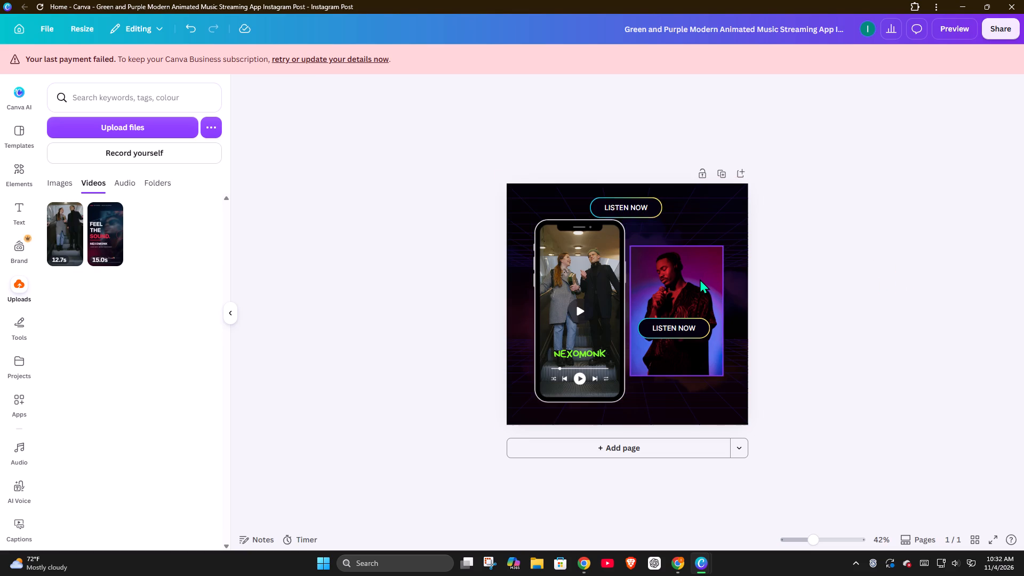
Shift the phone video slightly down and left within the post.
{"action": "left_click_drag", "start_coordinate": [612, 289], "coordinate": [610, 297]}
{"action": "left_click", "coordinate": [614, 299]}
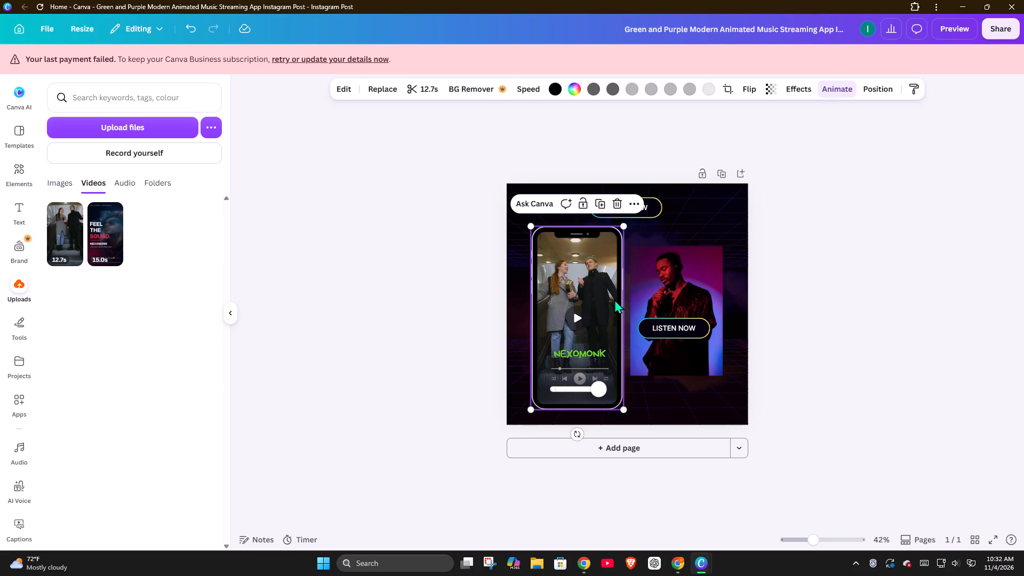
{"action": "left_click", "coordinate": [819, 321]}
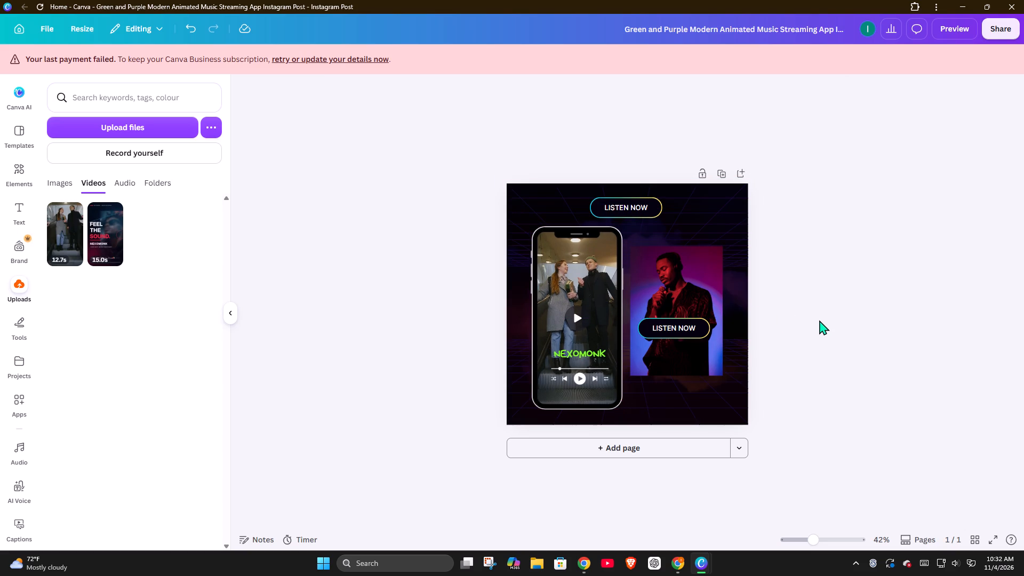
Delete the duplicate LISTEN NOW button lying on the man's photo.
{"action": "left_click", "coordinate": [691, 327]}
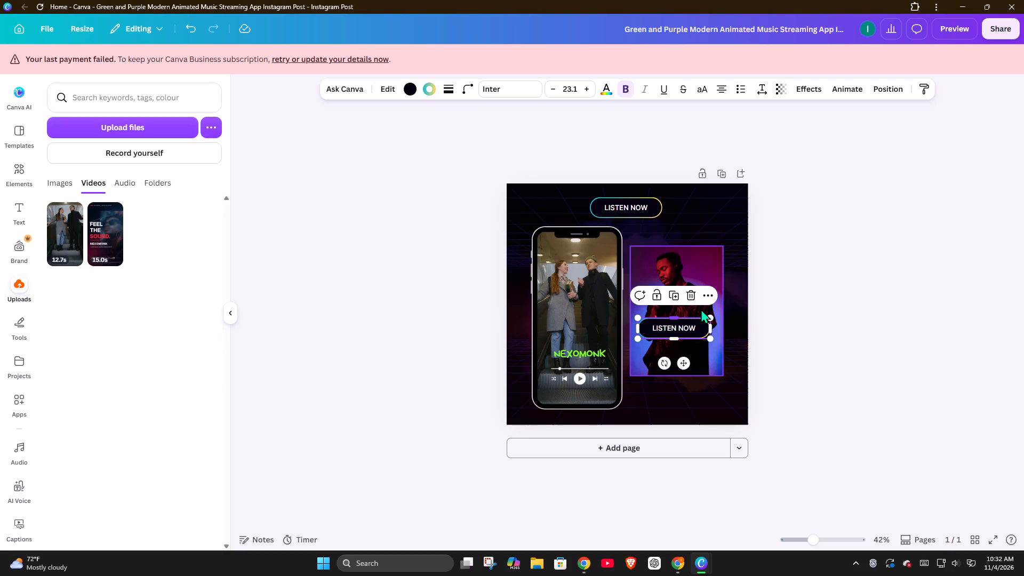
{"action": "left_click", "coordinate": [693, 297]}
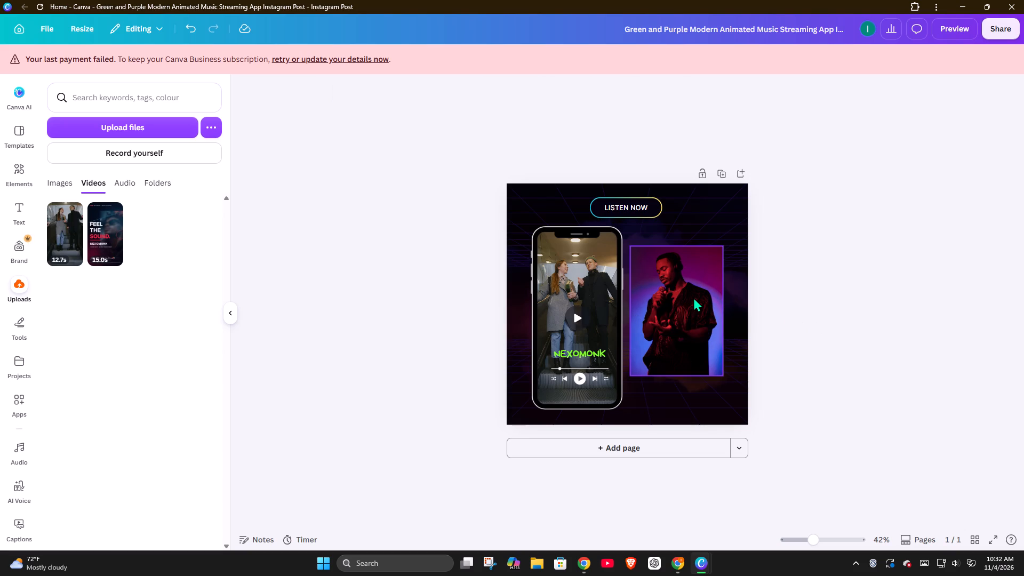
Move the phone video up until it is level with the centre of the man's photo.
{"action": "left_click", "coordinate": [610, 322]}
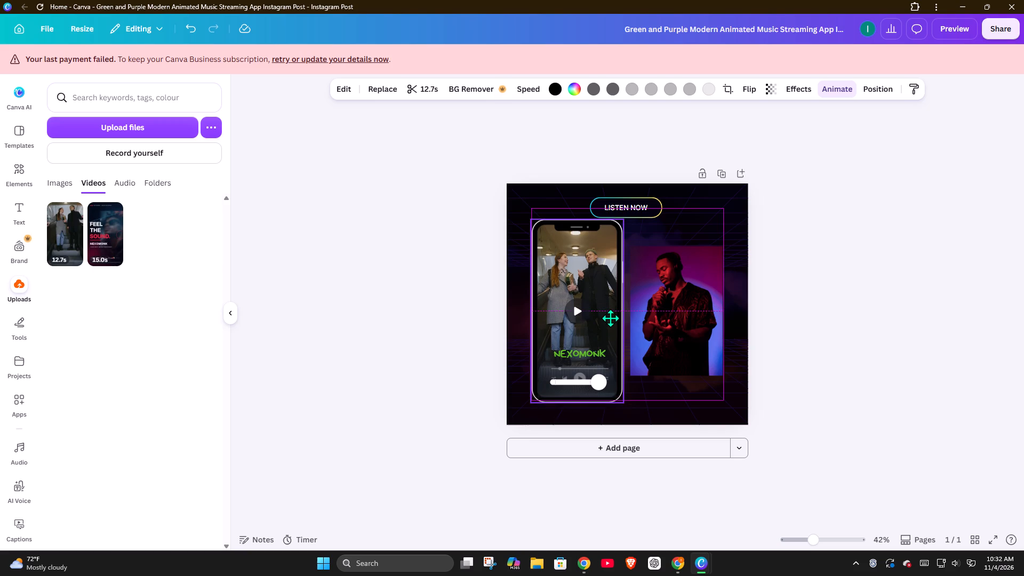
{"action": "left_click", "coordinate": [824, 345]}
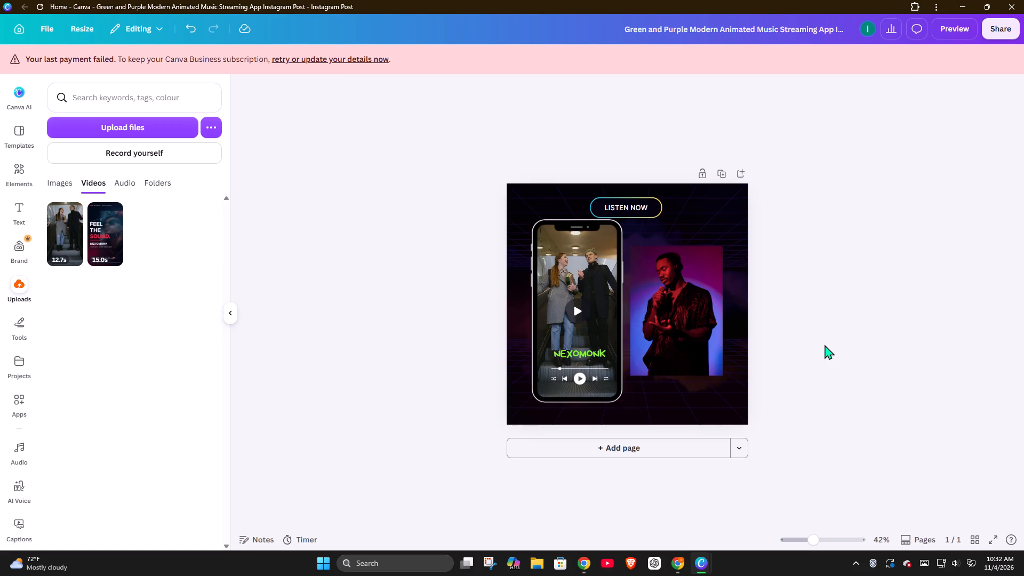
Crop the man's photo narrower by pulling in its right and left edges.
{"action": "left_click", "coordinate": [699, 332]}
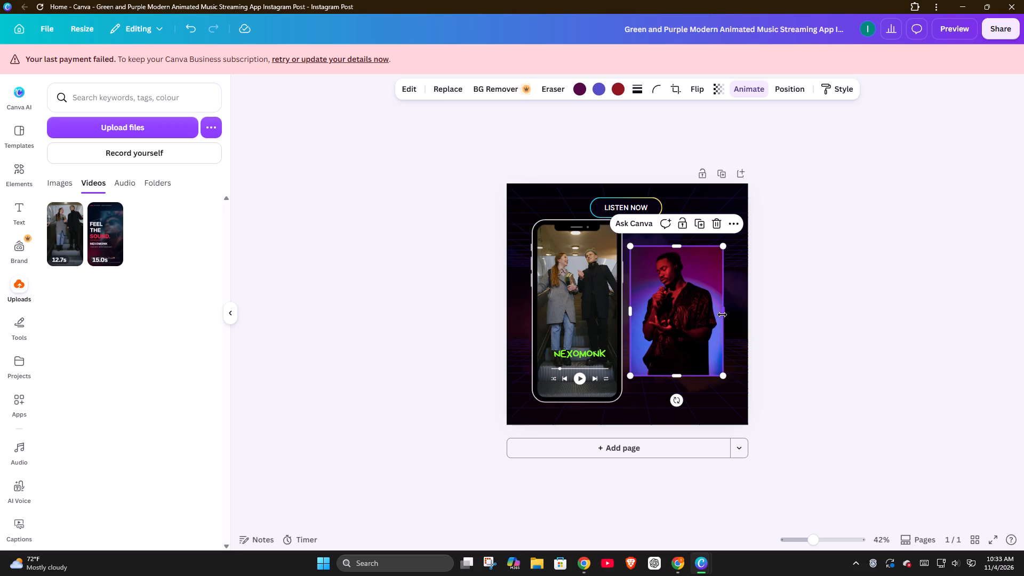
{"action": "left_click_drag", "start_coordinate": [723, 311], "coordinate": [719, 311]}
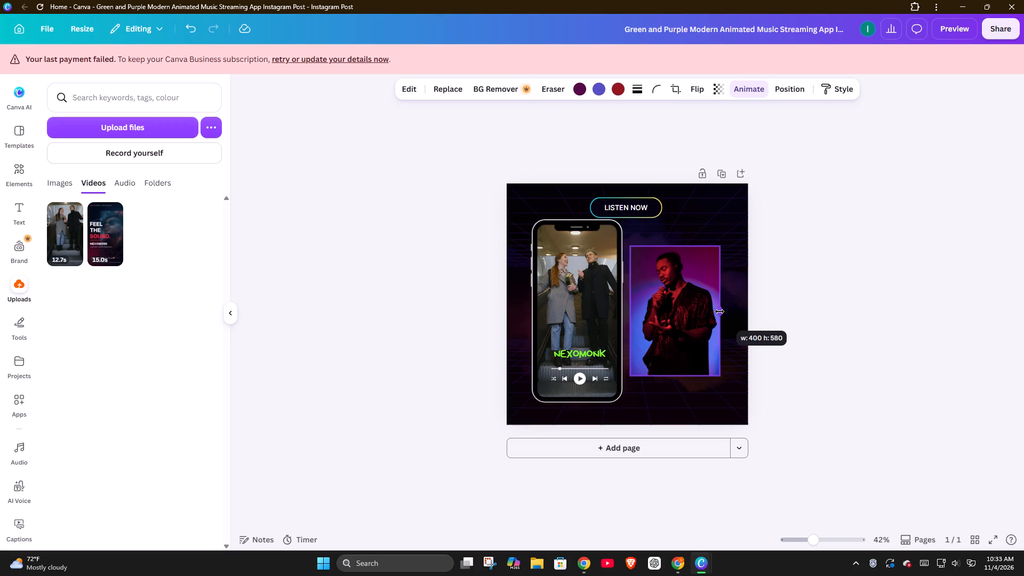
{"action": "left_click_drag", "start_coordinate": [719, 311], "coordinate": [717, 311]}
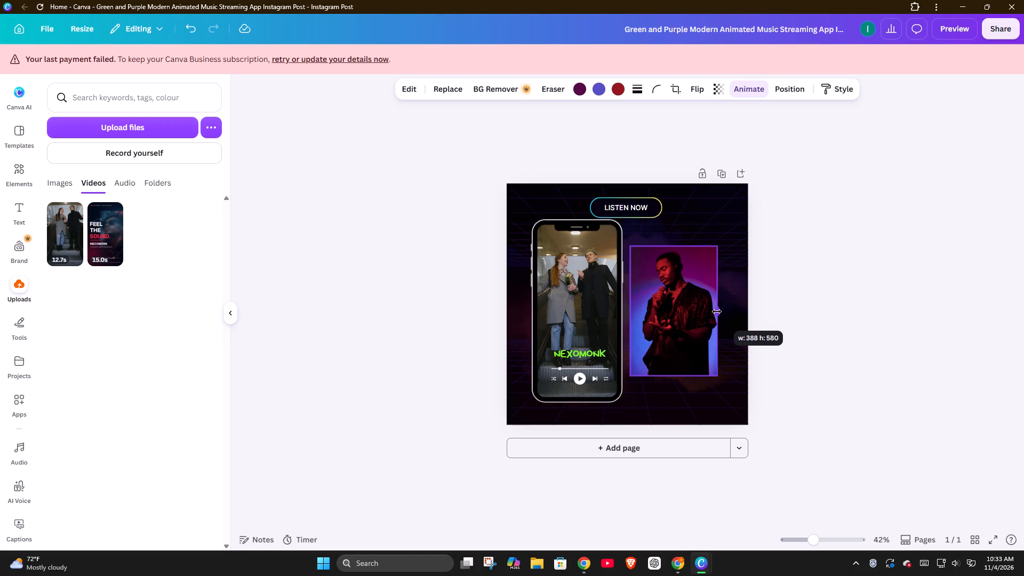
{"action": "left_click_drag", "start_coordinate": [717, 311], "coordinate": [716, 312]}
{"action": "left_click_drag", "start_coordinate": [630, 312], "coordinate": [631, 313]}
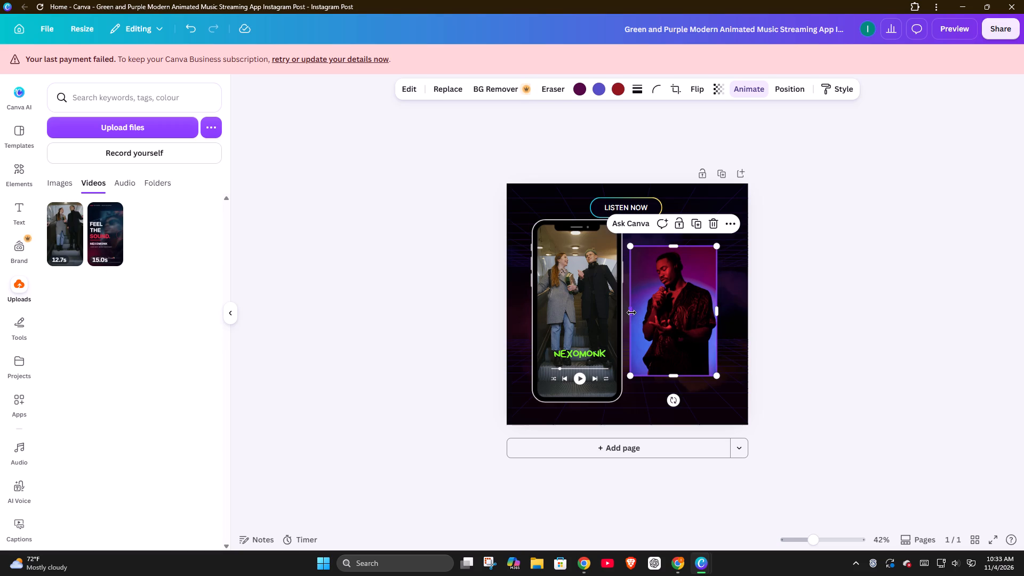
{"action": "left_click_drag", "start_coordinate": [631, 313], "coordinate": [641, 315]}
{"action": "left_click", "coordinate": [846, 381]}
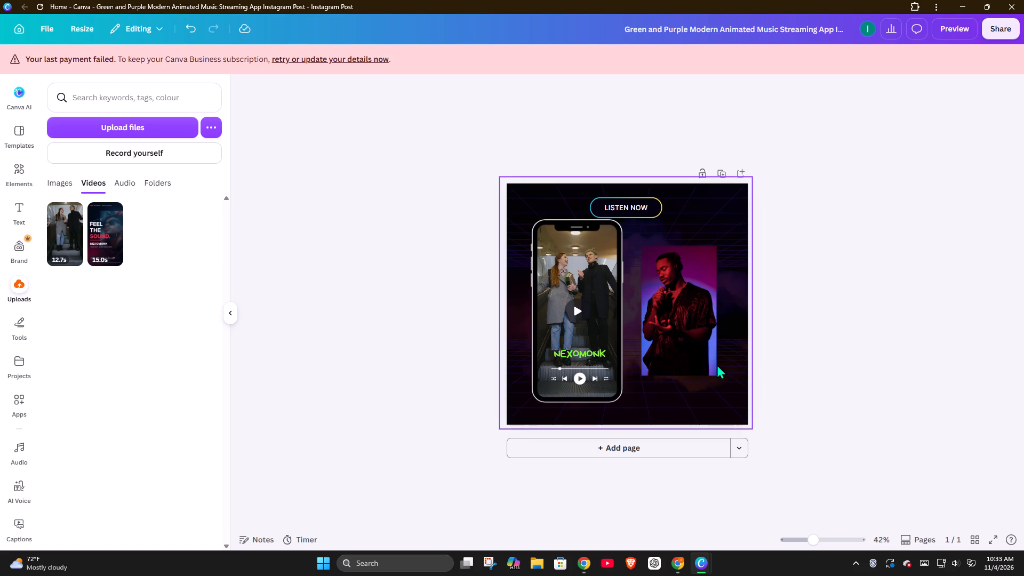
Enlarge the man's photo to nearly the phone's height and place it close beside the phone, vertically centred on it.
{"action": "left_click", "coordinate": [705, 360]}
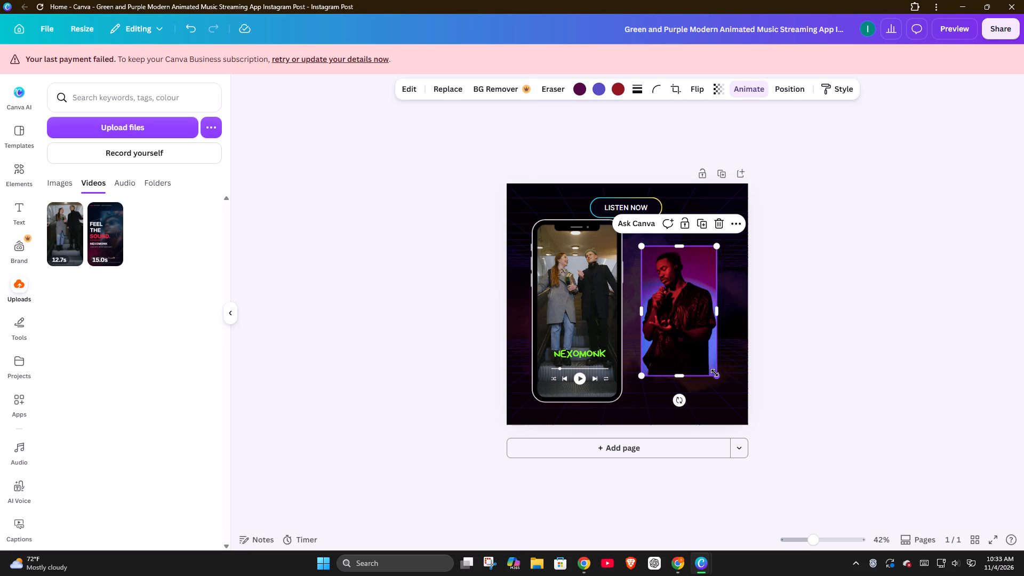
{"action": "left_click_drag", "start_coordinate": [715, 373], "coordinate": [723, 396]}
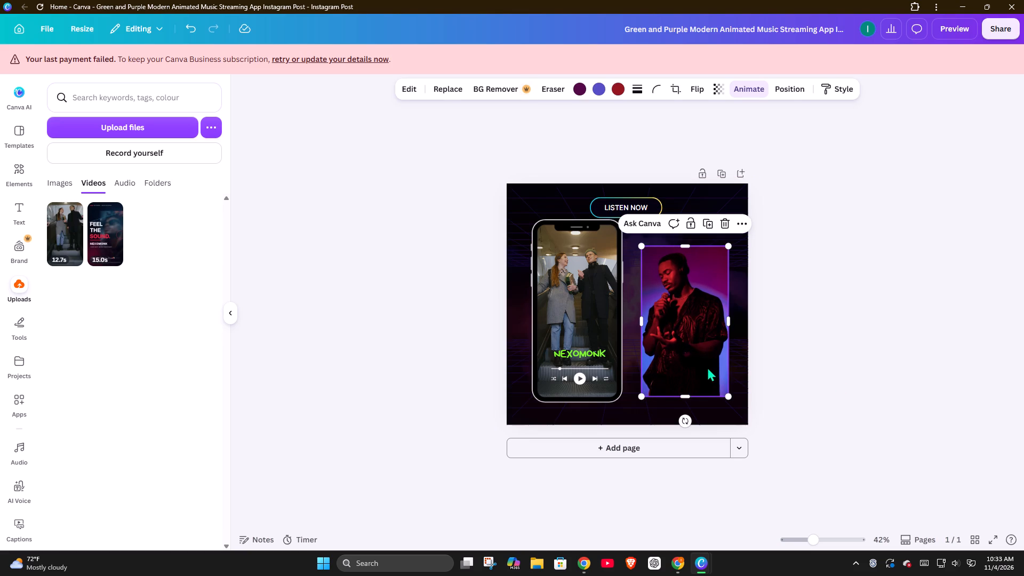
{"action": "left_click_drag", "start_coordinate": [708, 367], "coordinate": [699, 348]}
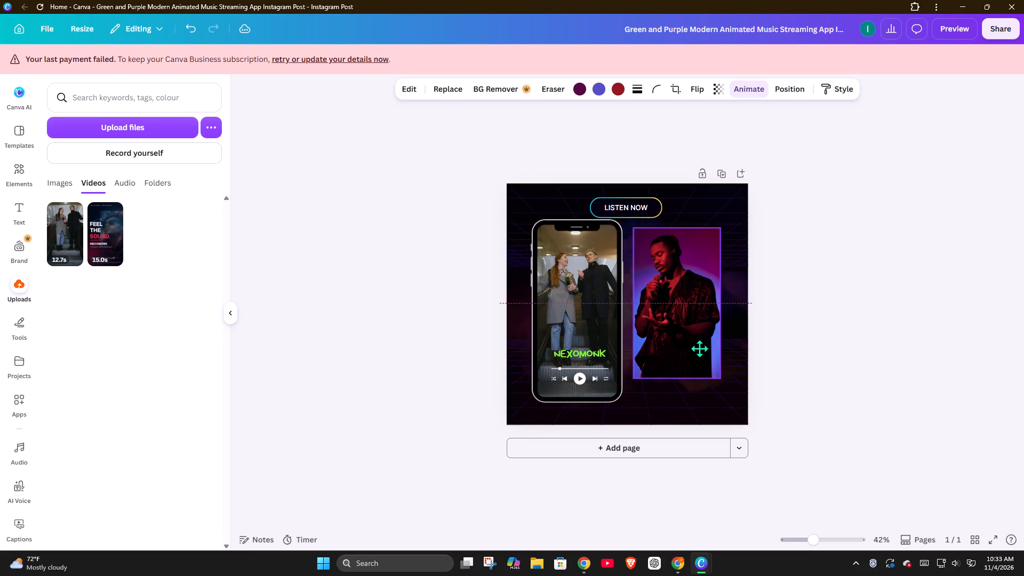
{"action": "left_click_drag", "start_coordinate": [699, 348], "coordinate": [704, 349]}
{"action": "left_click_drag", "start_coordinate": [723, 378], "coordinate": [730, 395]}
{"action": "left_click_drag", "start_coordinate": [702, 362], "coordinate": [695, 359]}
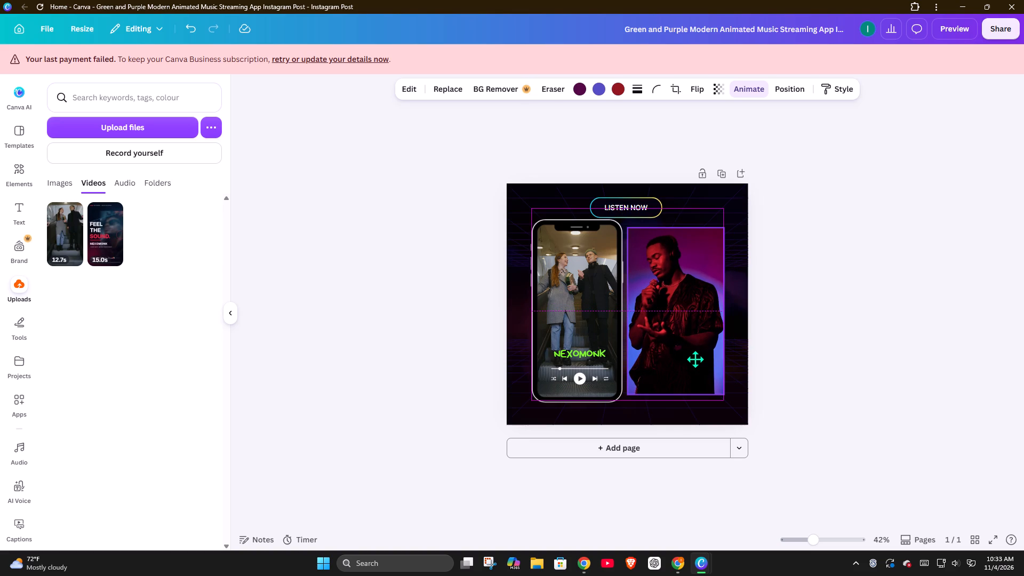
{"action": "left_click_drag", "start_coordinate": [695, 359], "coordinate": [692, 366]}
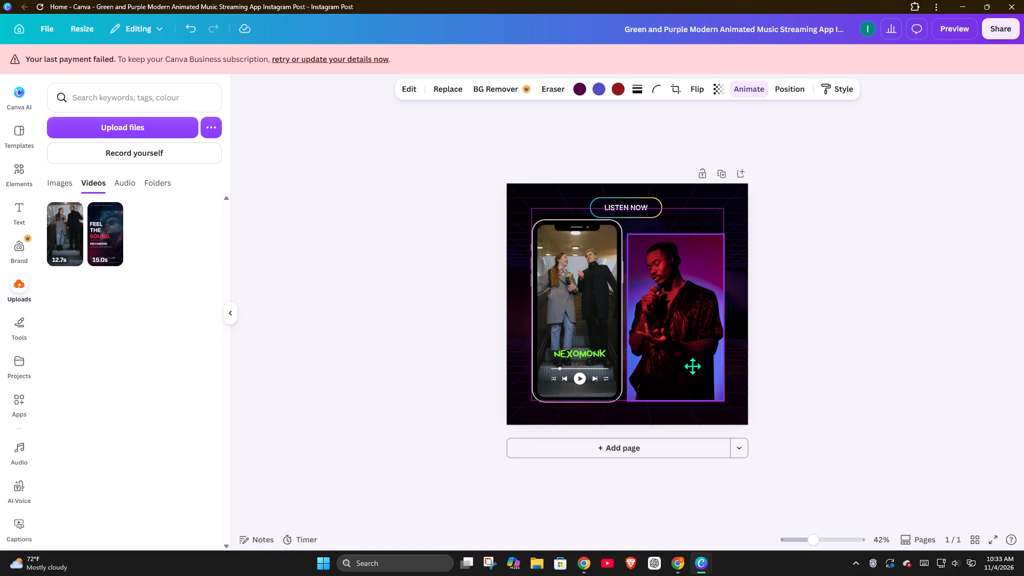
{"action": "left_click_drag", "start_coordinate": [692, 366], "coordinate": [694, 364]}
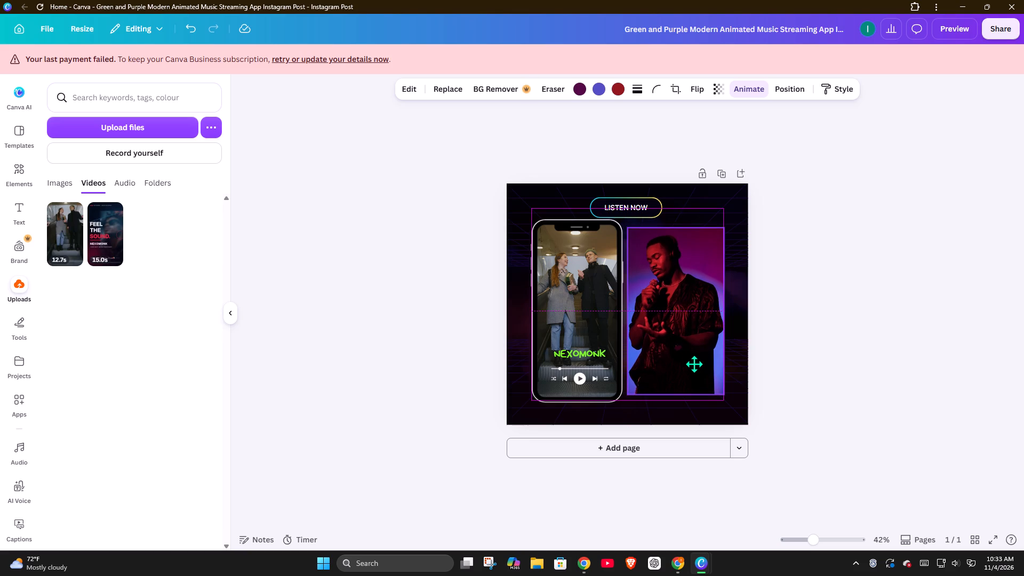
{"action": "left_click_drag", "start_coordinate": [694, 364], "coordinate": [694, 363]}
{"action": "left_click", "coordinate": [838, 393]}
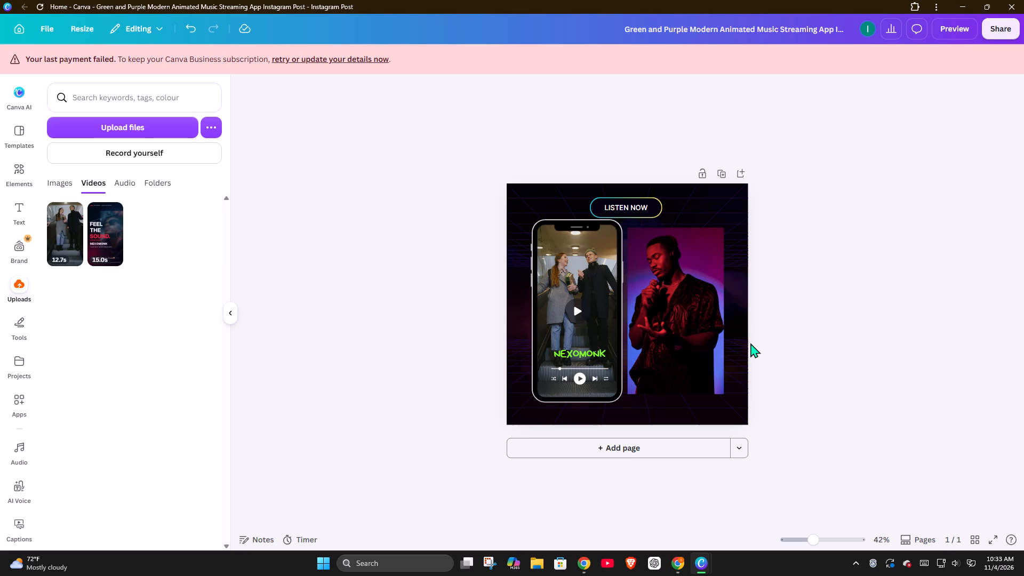
Remove the man's photo from the post.
{"action": "left_click", "coordinate": [705, 357]}
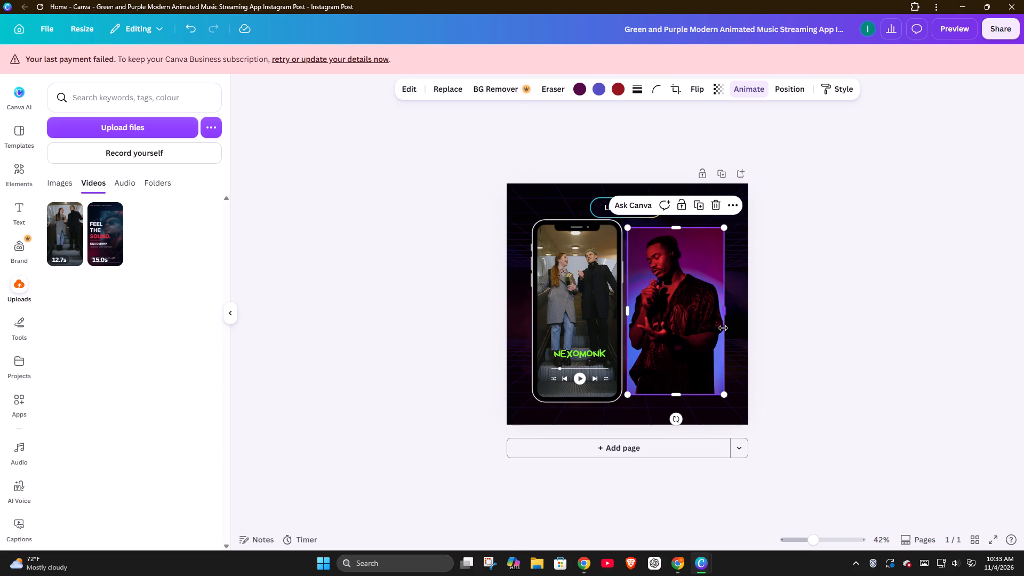
{"action": "left_click_drag", "start_coordinate": [705, 338], "coordinate": [827, 351]}
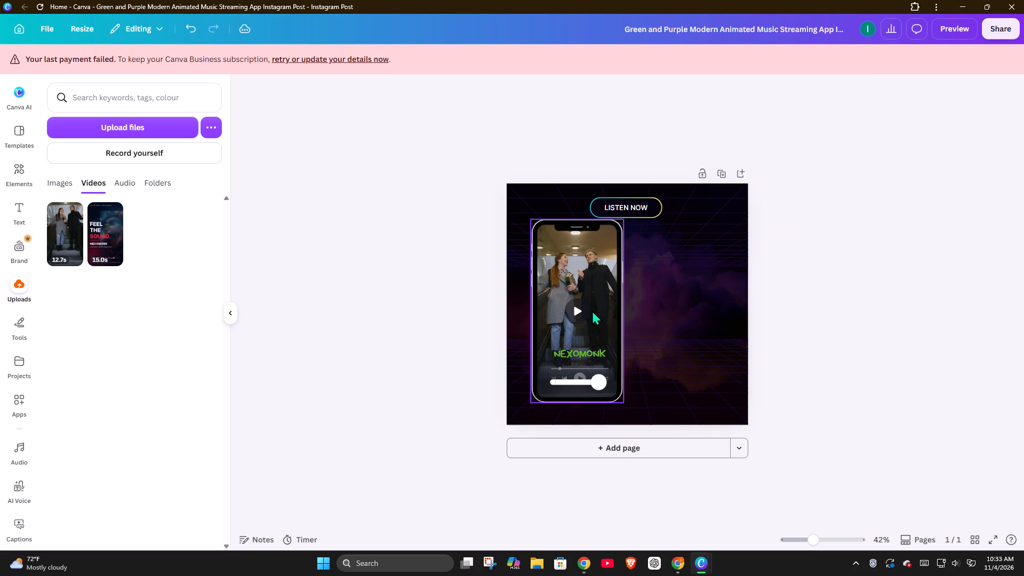
Nudge the phone video slightly right and up so it lines up with the NEXOMONK text and player controls.
{"action": "left_click", "coordinate": [592, 312]}
{"action": "left_click", "coordinate": [628, 317]}
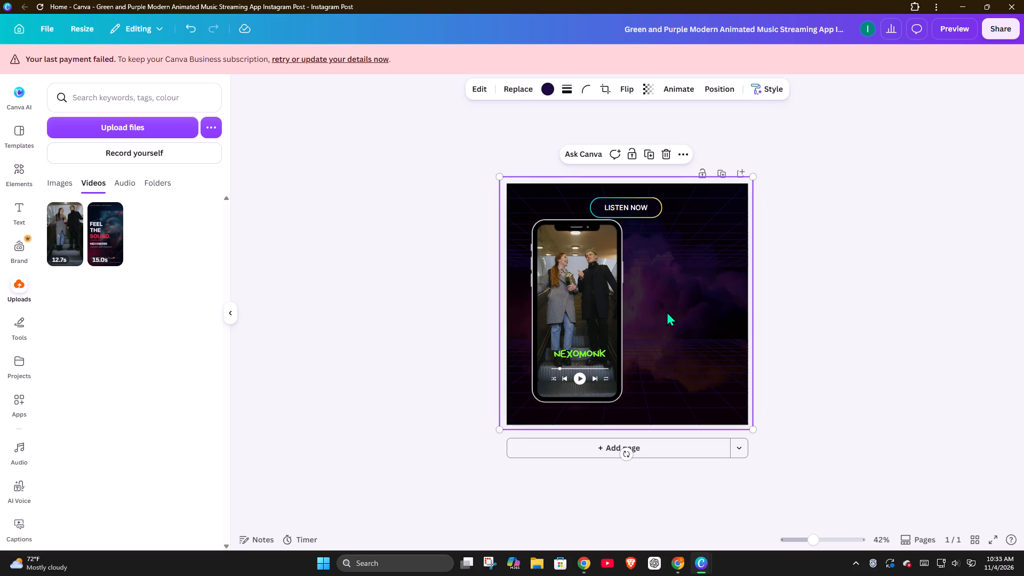
{"action": "left_click", "coordinate": [598, 314]}
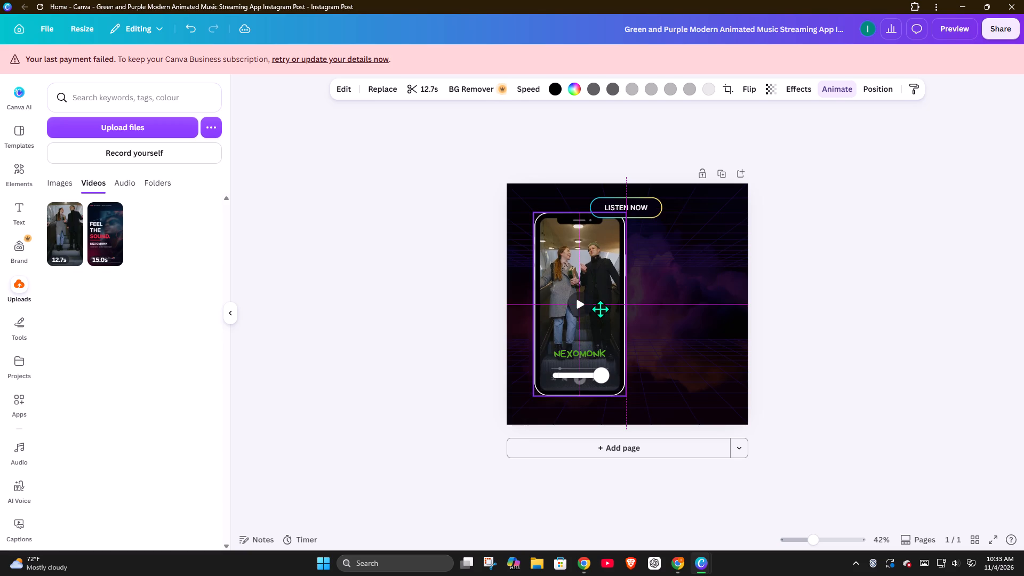
Move the LISTEN NOW button into the post's empty upper-right area, beside the top of the phone.
{"action": "left_click", "coordinate": [686, 294]}
{"action": "left_click_drag", "start_coordinate": [638, 205], "coordinate": [678, 221]}
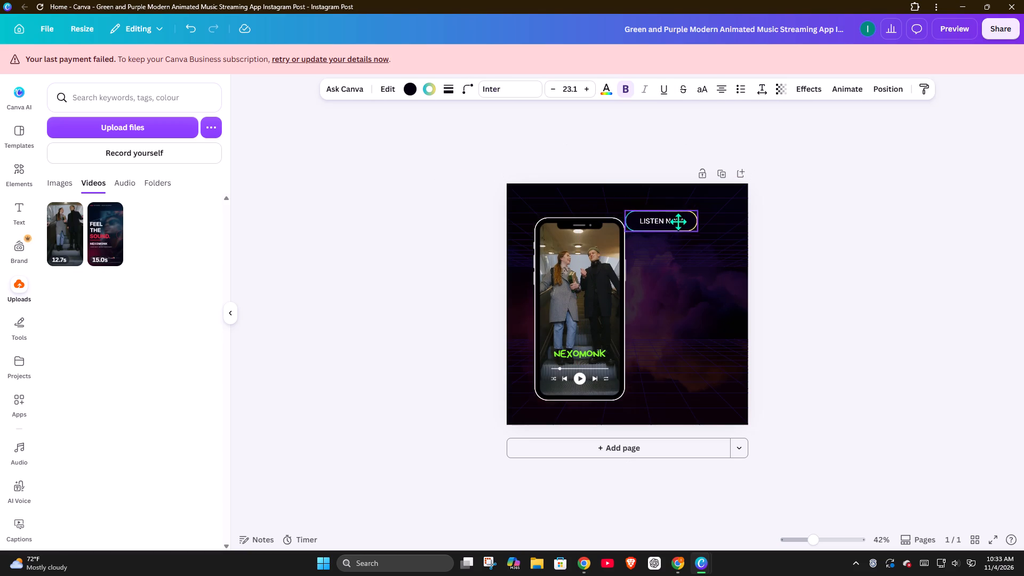
{"action": "left_click_drag", "start_coordinate": [678, 221], "coordinate": [695, 229]}
Enlarge the phone video to span the full height between the post's margins, keeping it centred around the NEXOMONK text and player controls.
{"action": "left_click_drag", "start_coordinate": [612, 305], "coordinate": [610, 293]}
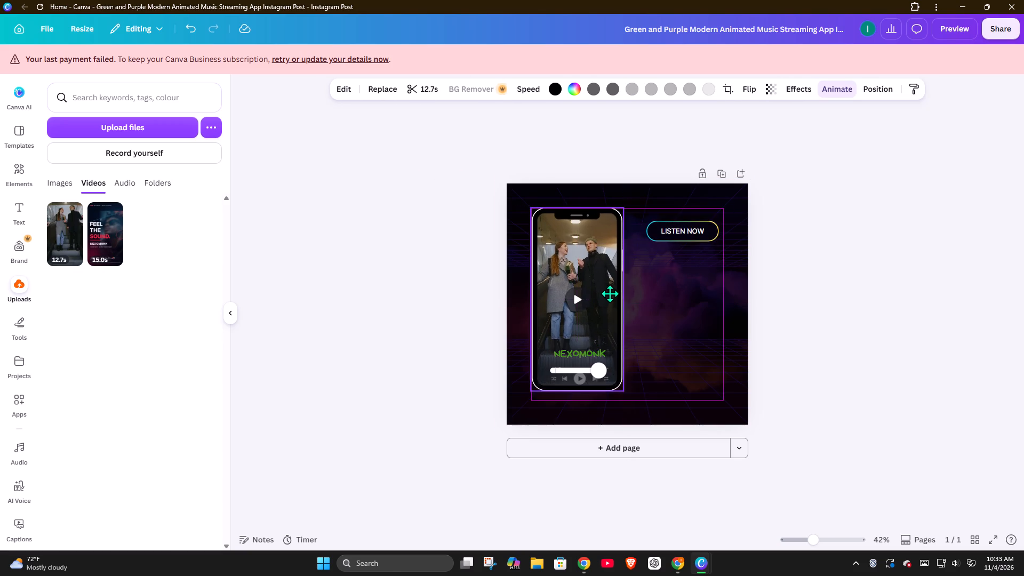
{"action": "left_click_drag", "start_coordinate": [610, 293], "coordinate": [610, 295]}
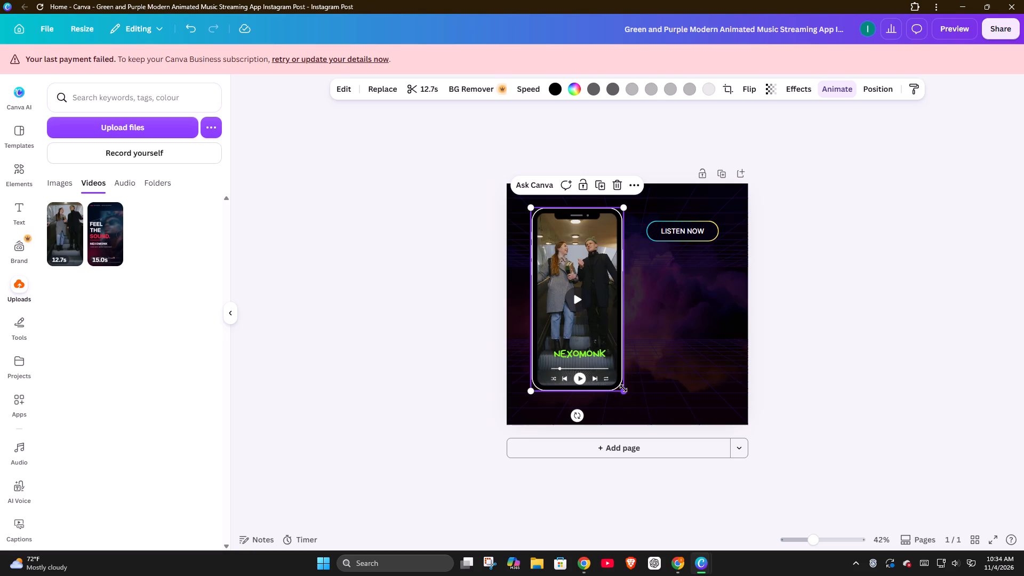
{"action": "left_click_drag", "start_coordinate": [624, 389], "coordinate": [632, 393]}
{"action": "left_click_drag", "start_coordinate": [601, 325], "coordinate": [602, 325]}
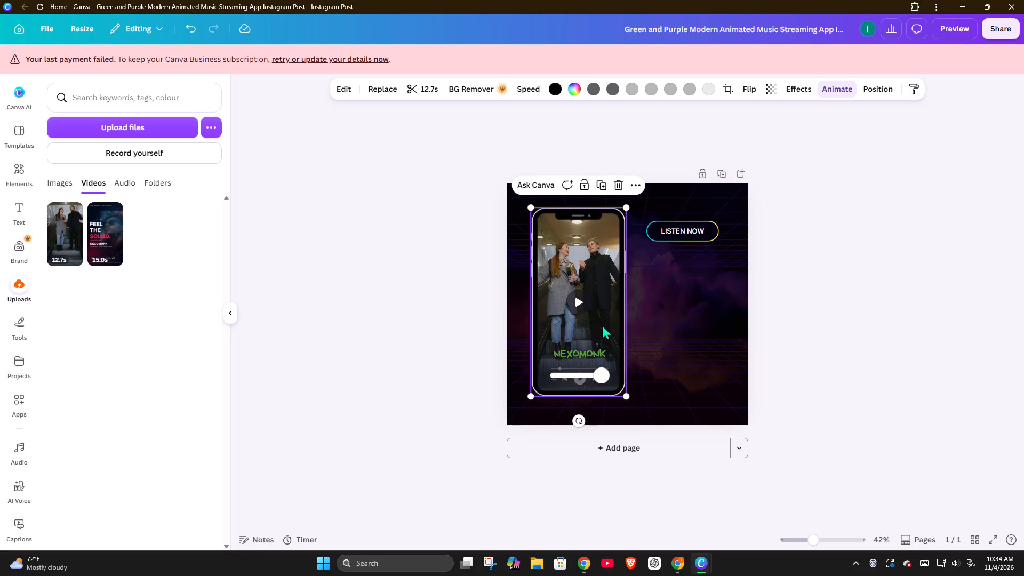
{"action": "left_click_drag", "start_coordinate": [602, 325], "coordinate": [610, 323]}
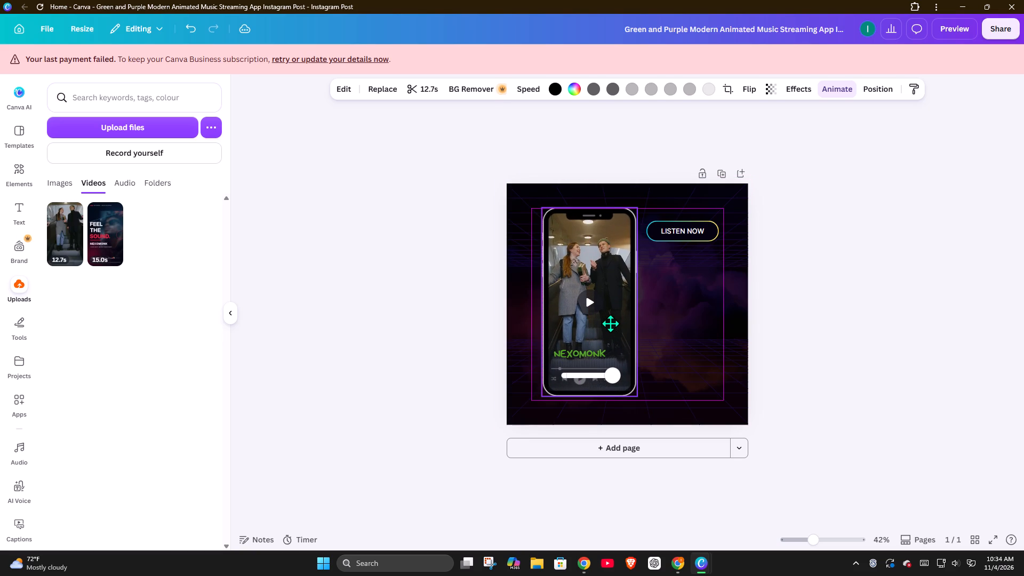
{"action": "left_click_drag", "start_coordinate": [610, 323], "coordinate": [605, 323]}
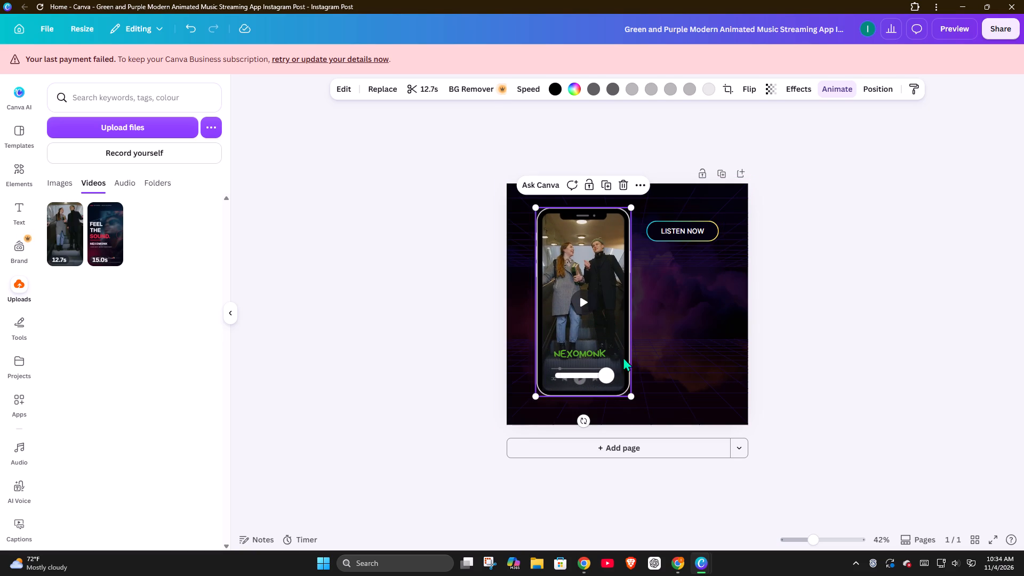
{"action": "left_click_drag", "start_coordinate": [631, 397], "coordinate": [637, 400]}
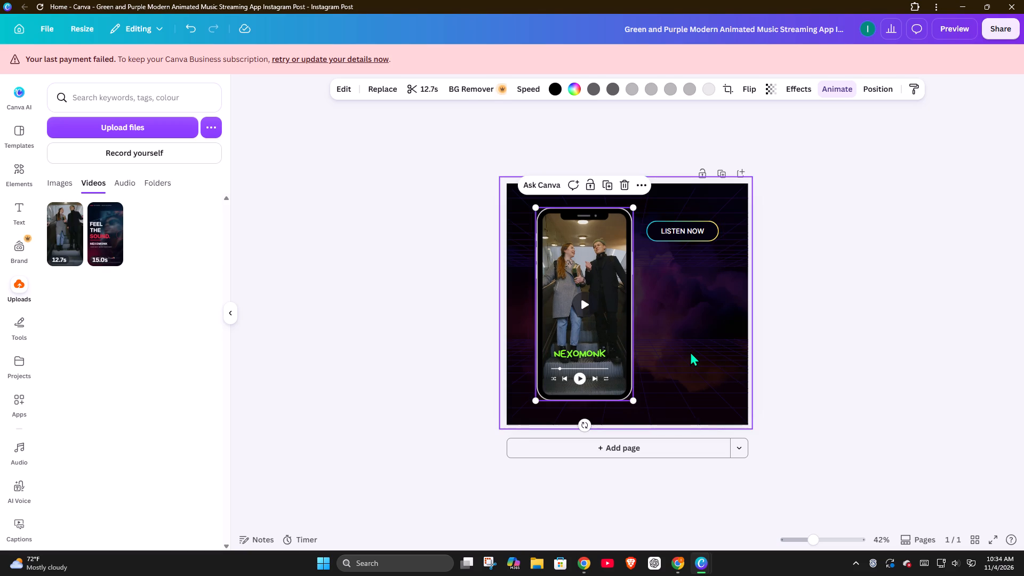
{"action": "left_click", "coordinate": [691, 351]}
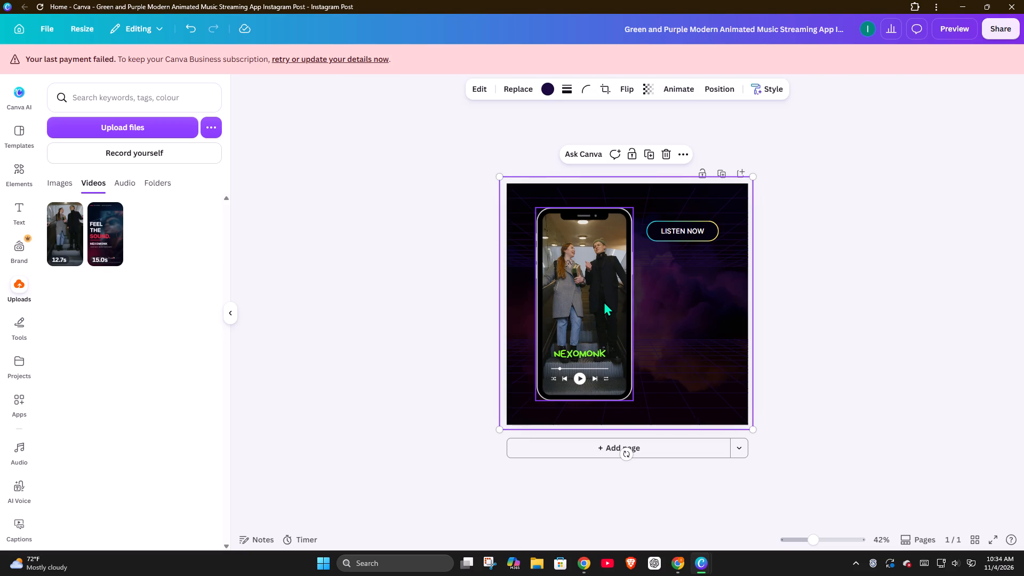
Play the phone video on the canvas to check how it looks in the layout.
{"action": "left_click", "coordinate": [593, 318]}
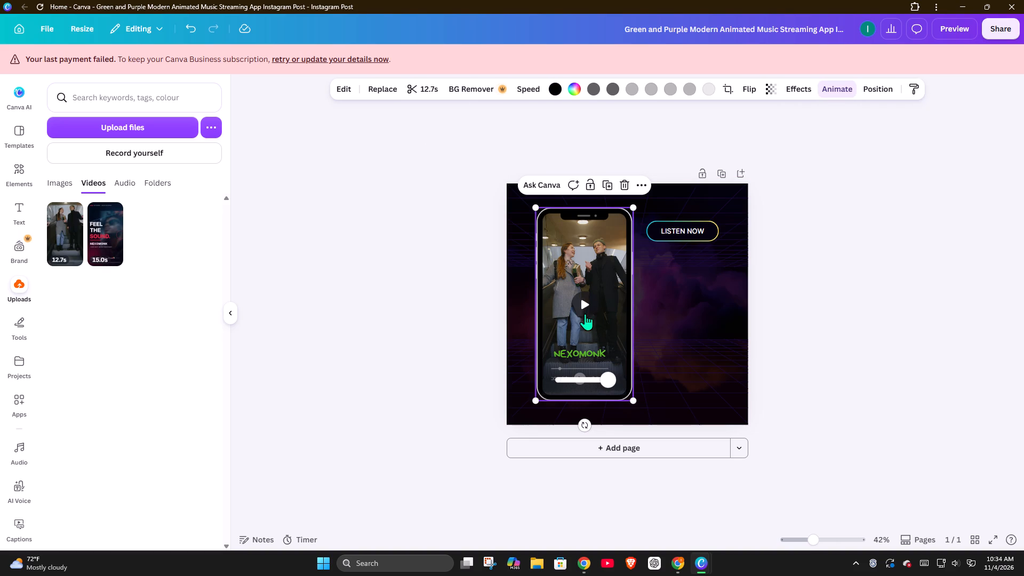
{"action": "left_click", "coordinate": [583, 304]}
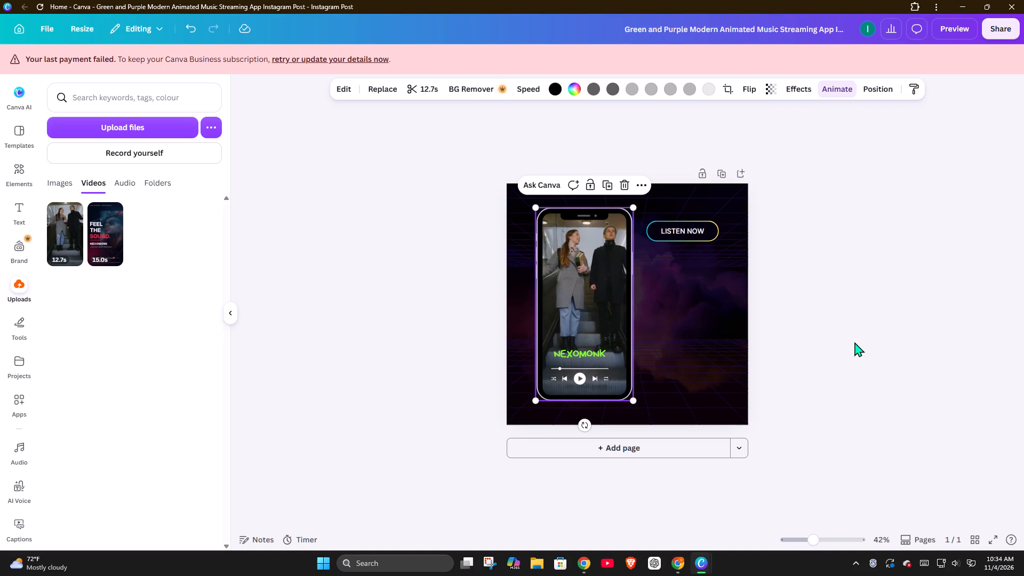
{"action": "left_click", "coordinate": [859, 342]}
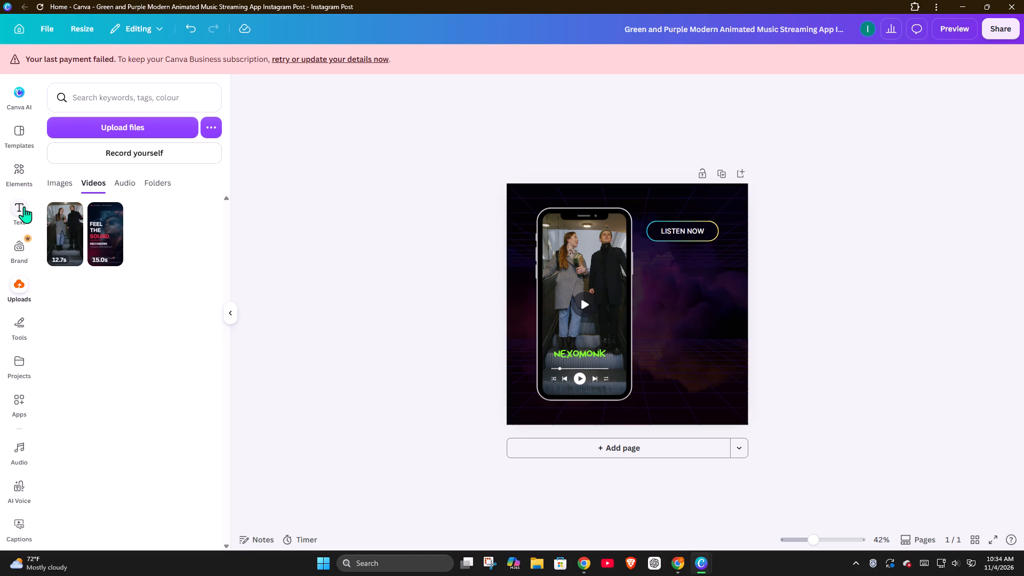
Search the elements library for "spotify" and show all of the matching graphics.
{"action": "left_click", "coordinate": [24, 178]}
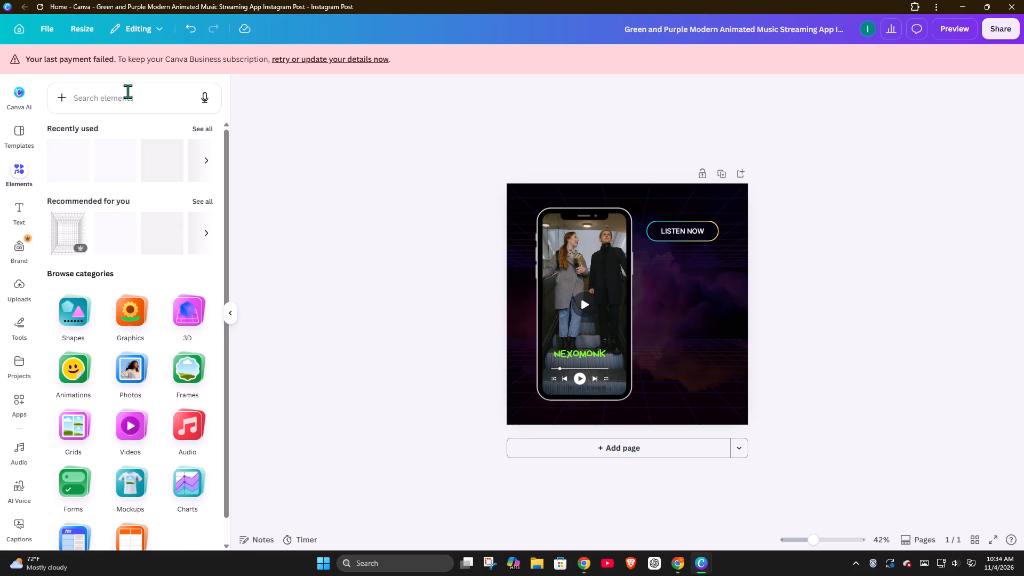
{"action": "left_click", "coordinate": [119, 105]}
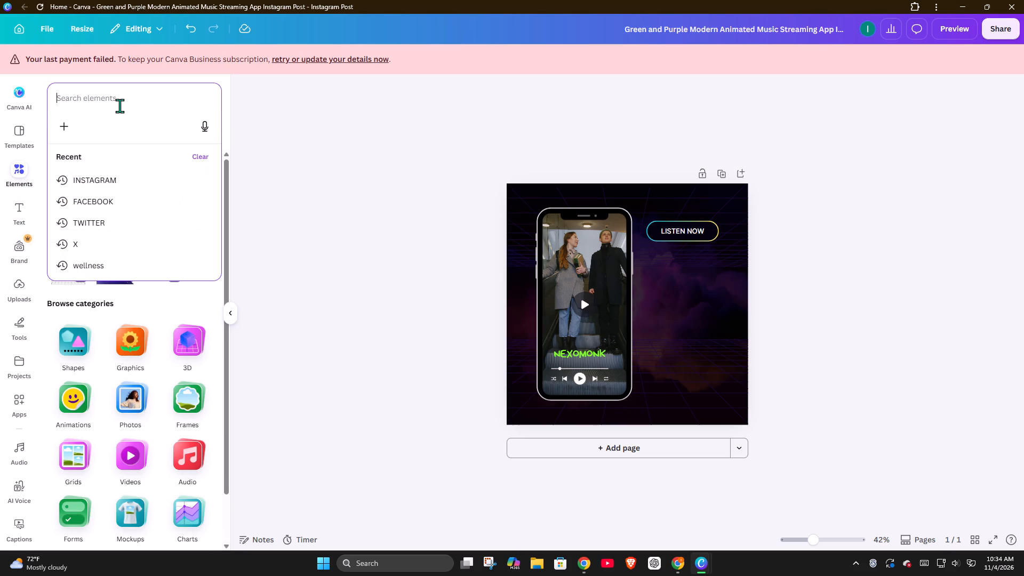
{"action": "type", "text": "SPO"}
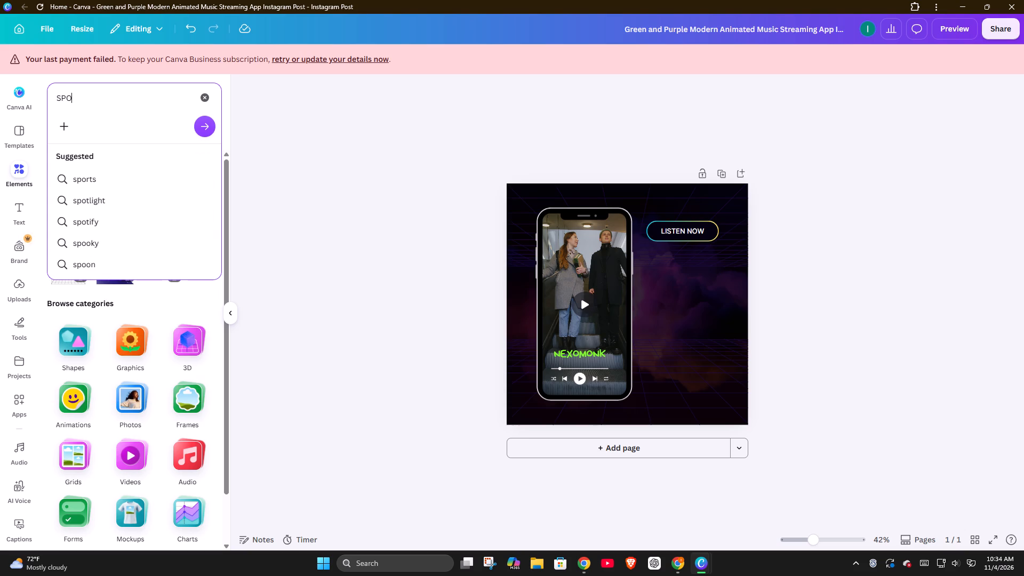
{"action": "left_click", "coordinate": [89, 222]}
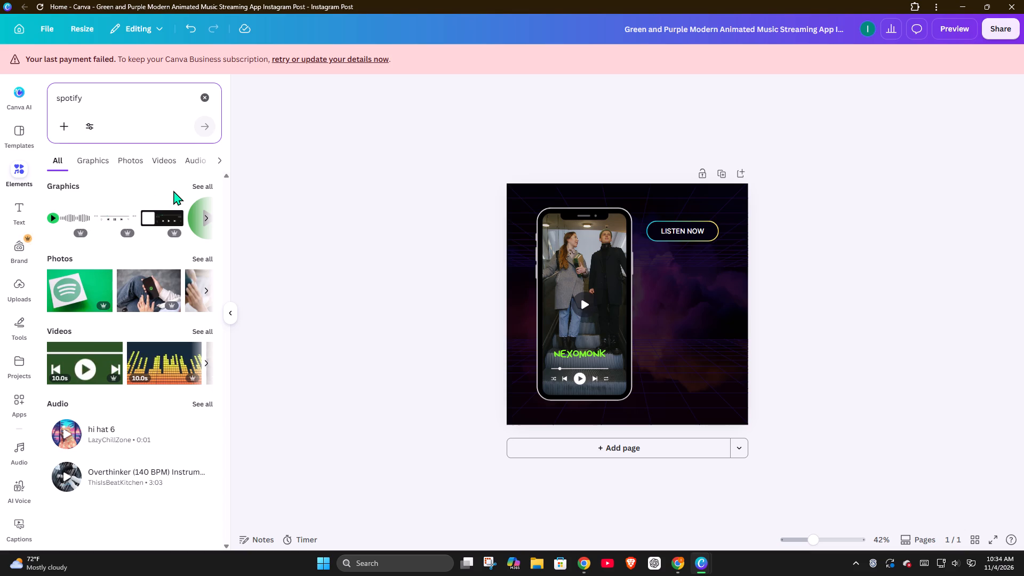
{"action": "left_click", "coordinate": [204, 187]}
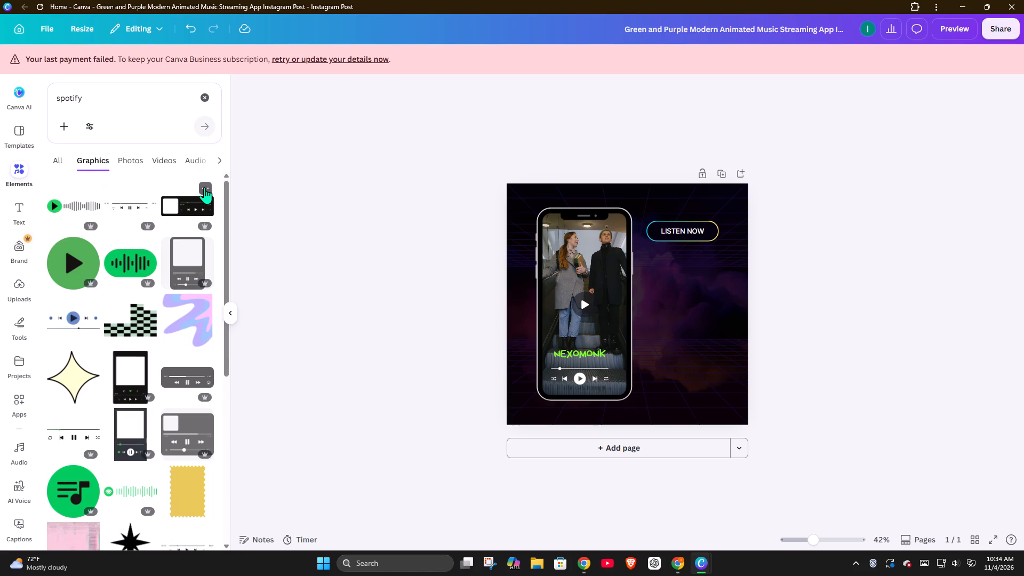
Browse the spotify graphics results for a suitable element and return to the start of the list.
{"action": "scroll", "coordinate": [146, 298], "scroll_direction": "up", "scroll_amount": 3}
{"action": "scroll", "coordinate": [114, 284], "scroll_direction": "down", "scroll_amount": 4}
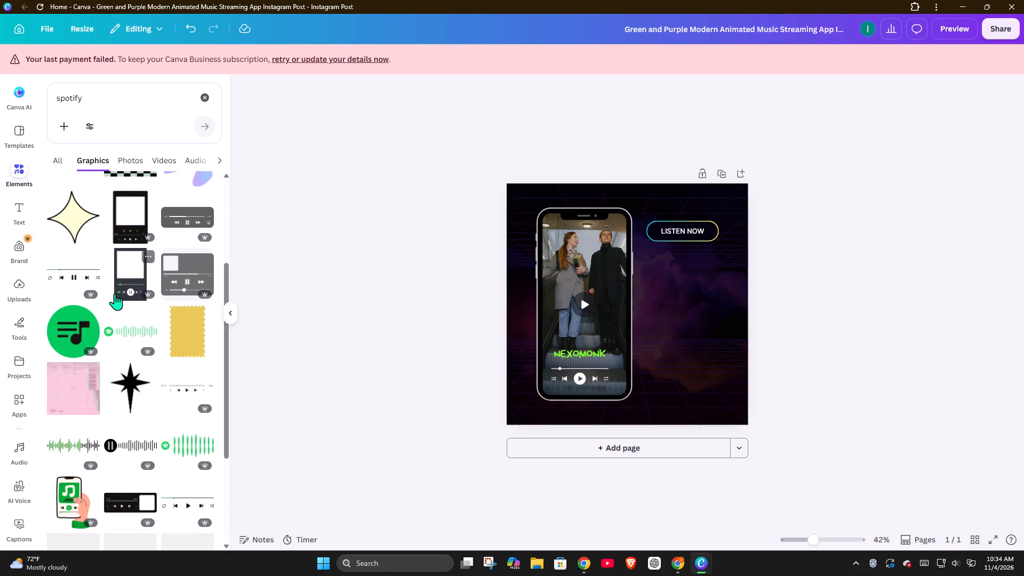
{"action": "scroll", "coordinate": [115, 293], "scroll_direction": "down", "scroll_amount": 2}
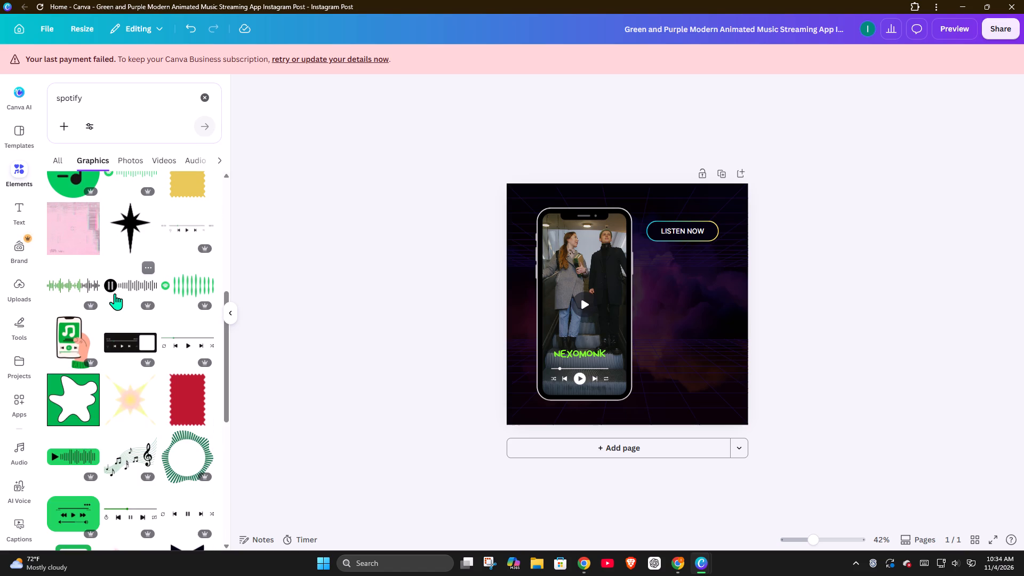
{"action": "scroll", "coordinate": [115, 293], "scroll_direction": "down", "scroll_amount": 6}
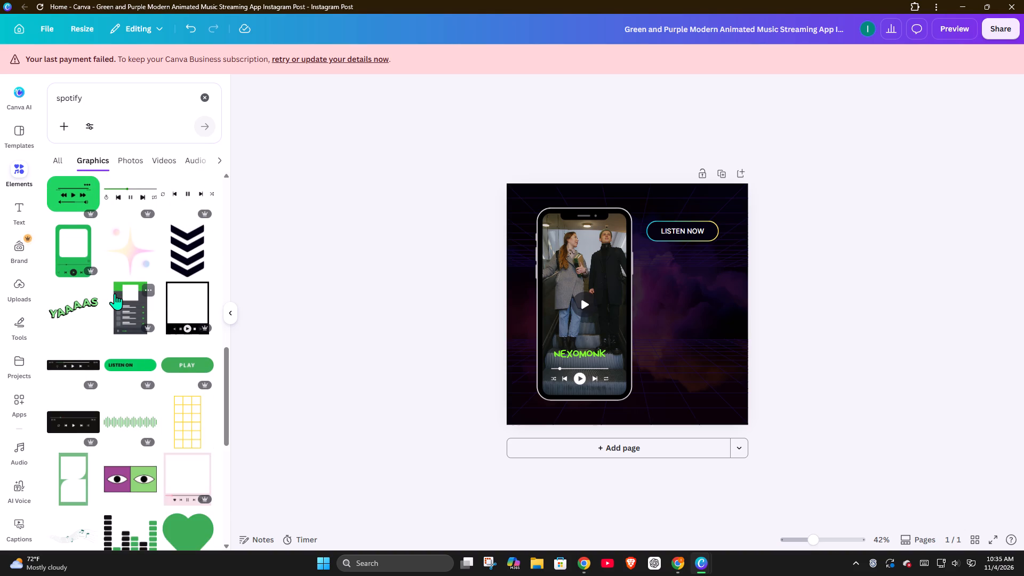
{"action": "scroll", "coordinate": [115, 293], "scroll_direction": "down", "scroll_amount": 8}
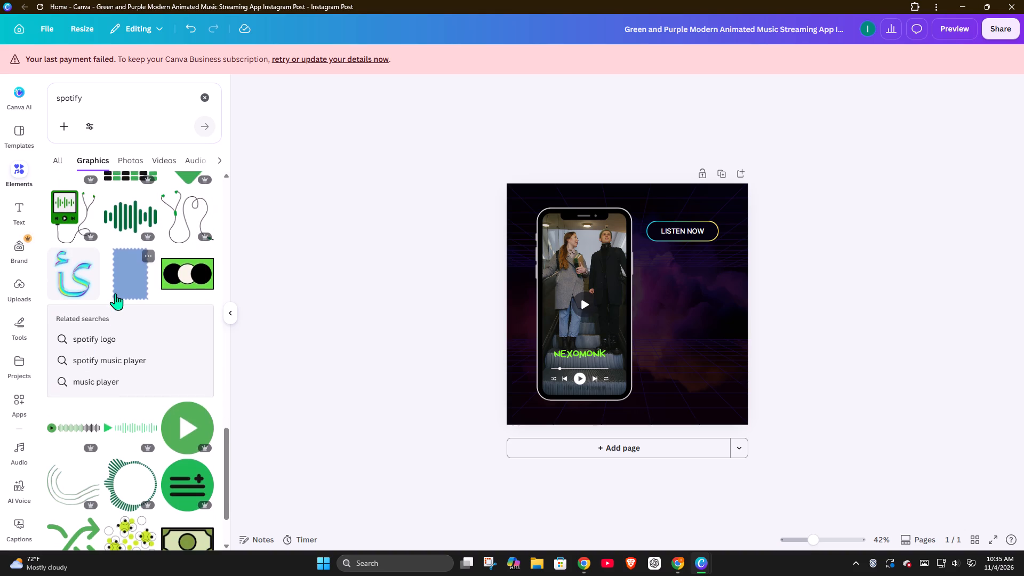
{"action": "scroll", "coordinate": [115, 293], "scroll_direction": "down", "scroll_amount": 4}
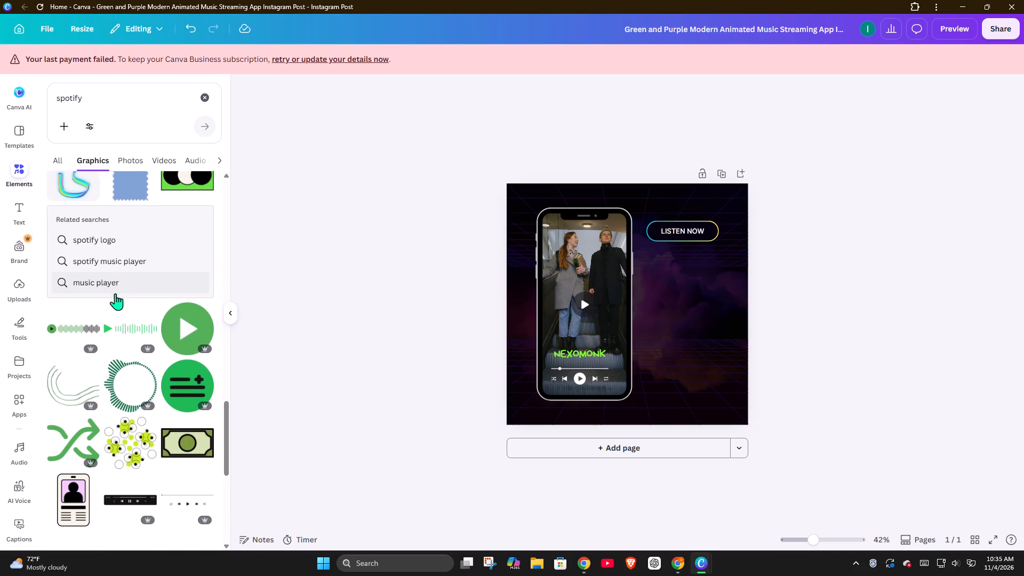
{"action": "scroll", "coordinate": [115, 293], "scroll_direction": "down", "scroll_amount": 4}
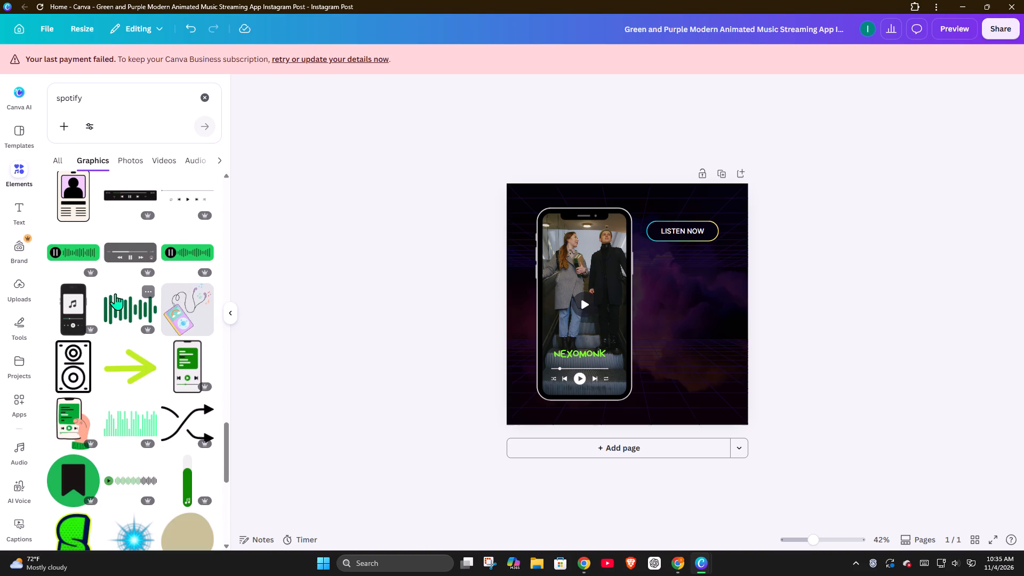
{"action": "scroll", "coordinate": [115, 293], "scroll_direction": "down", "scroll_amount": 11}
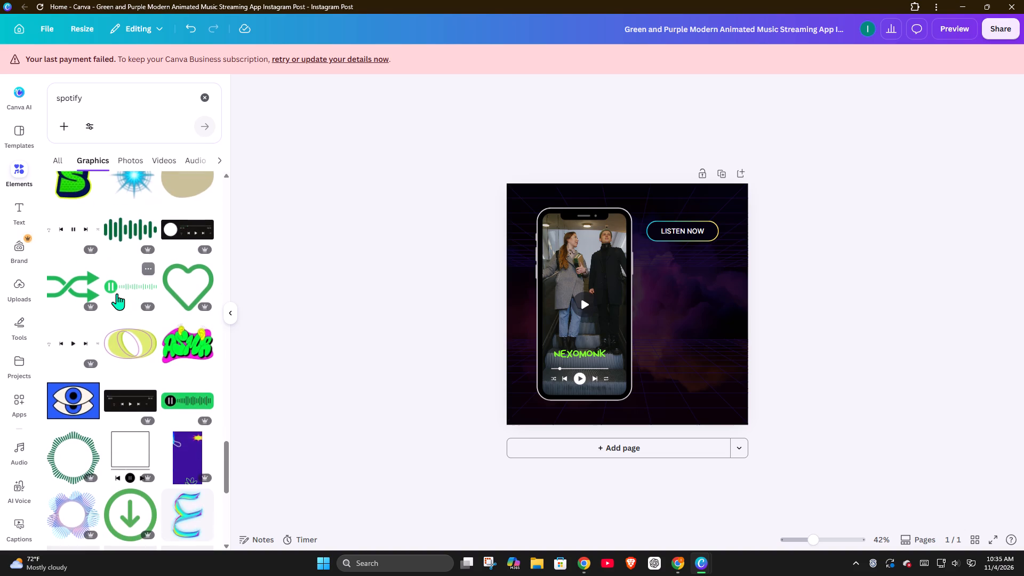
{"action": "scroll", "coordinate": [117, 293], "scroll_direction": "down", "scroll_amount": 10}
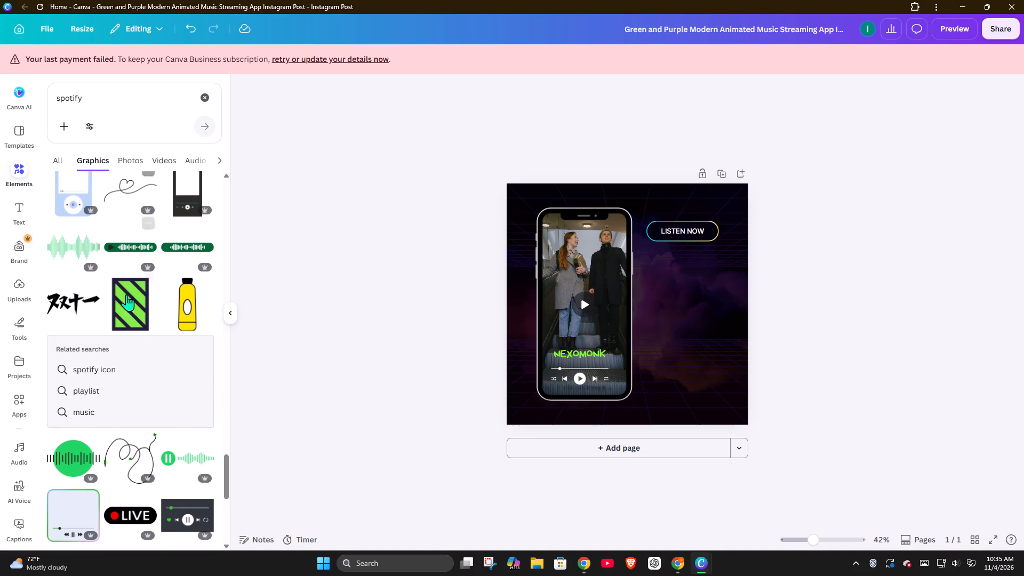
{"action": "scroll", "coordinate": [173, 389], "scroll_direction": "down", "scroll_amount": 6}
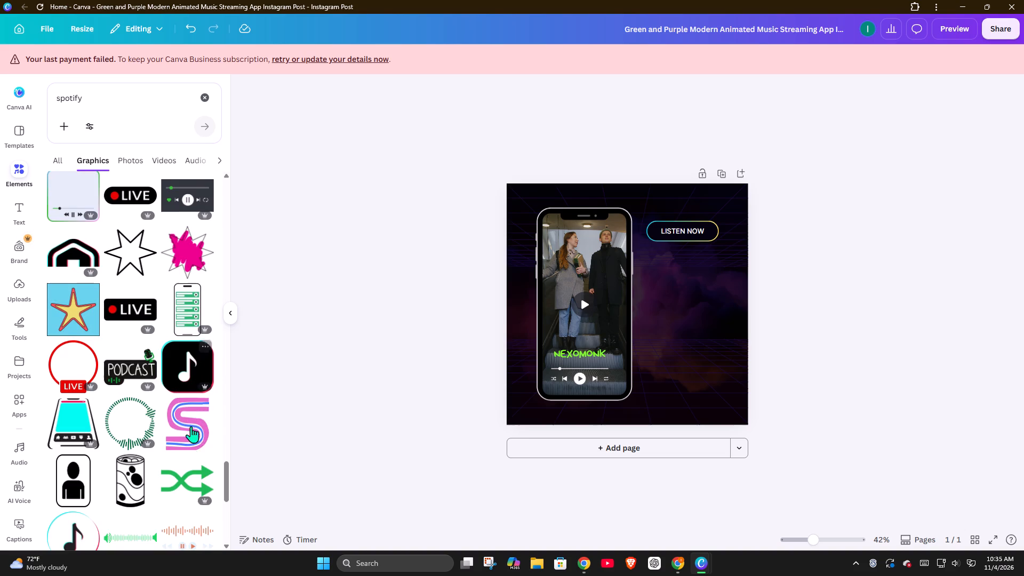
{"action": "scroll", "coordinate": [109, 430], "scroll_direction": "down", "scroll_amount": 5}
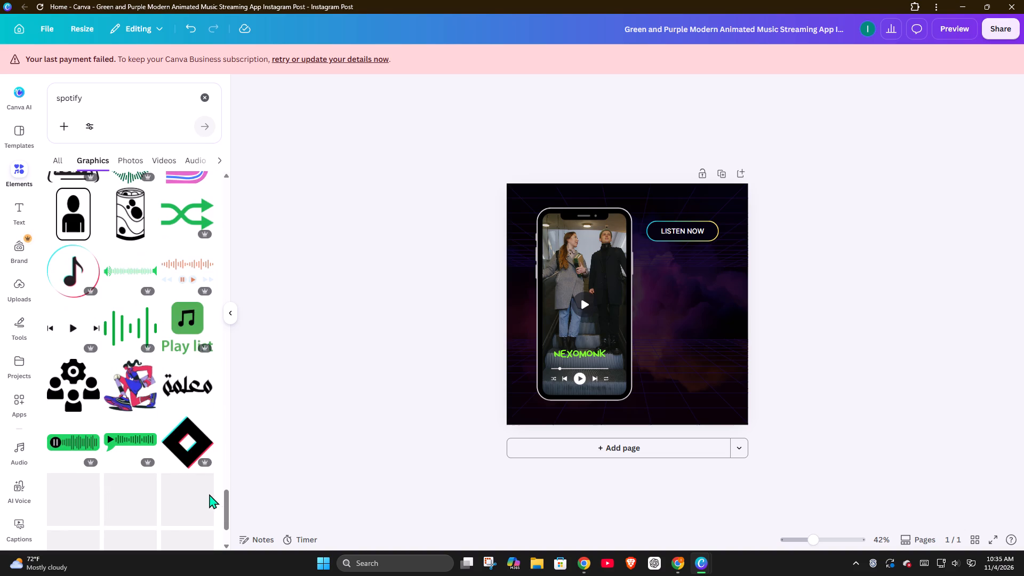
{"action": "left_click_drag", "start_coordinate": [226, 513], "coordinate": [257, 192]}
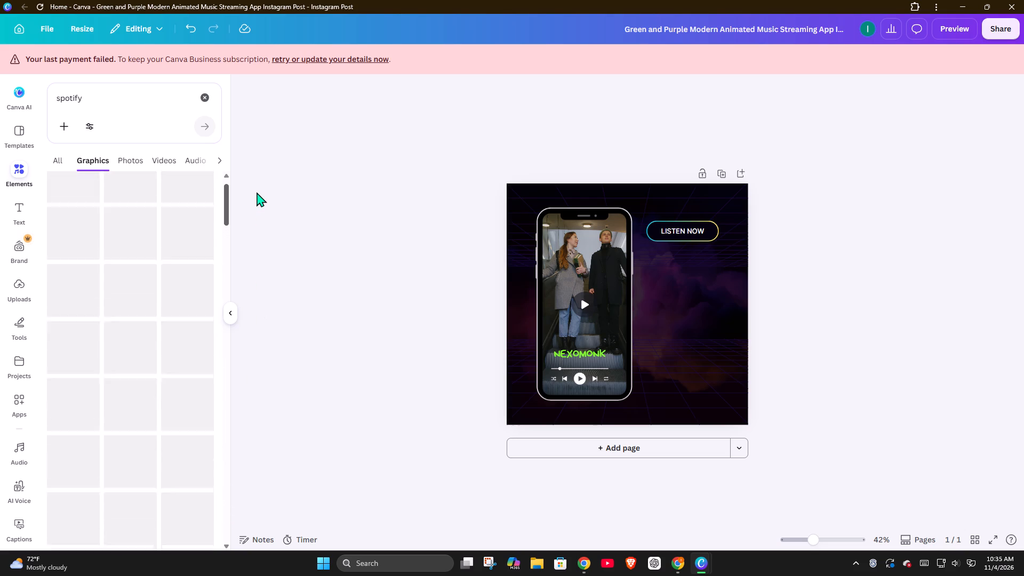
{"action": "left_click_drag", "start_coordinate": [257, 192], "coordinate": [254, 148]}
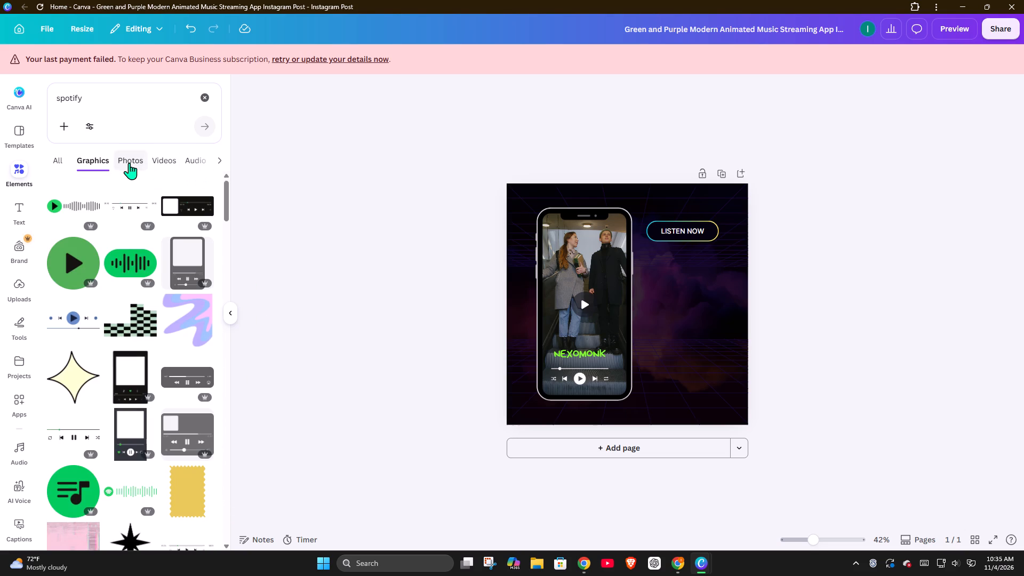
Browse the spotify photo results for a suitable image and return to the start of the list.
{"action": "left_click", "coordinate": [129, 163]}
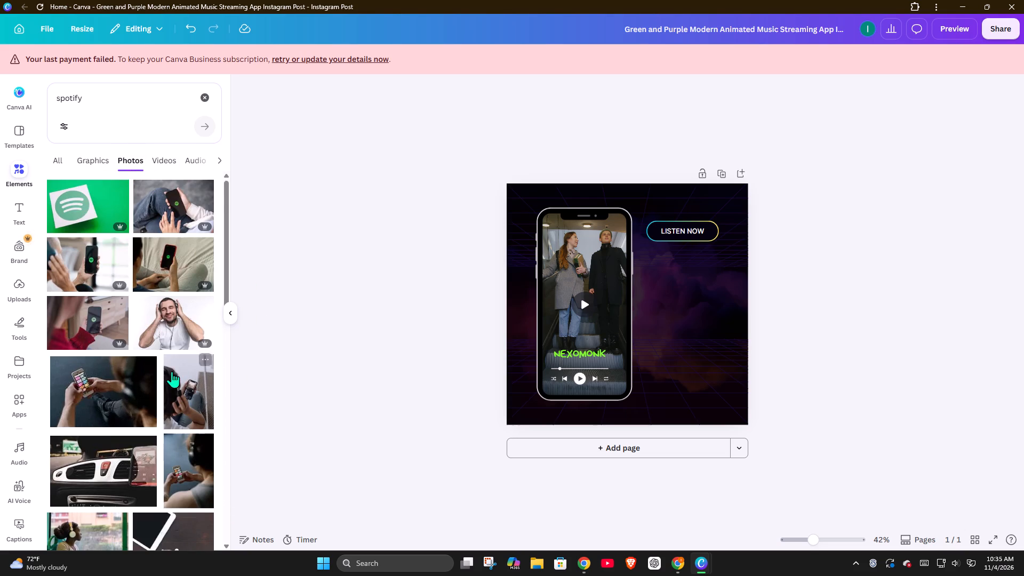
{"action": "scroll", "coordinate": [167, 373], "scroll_direction": "down", "scroll_amount": 18}
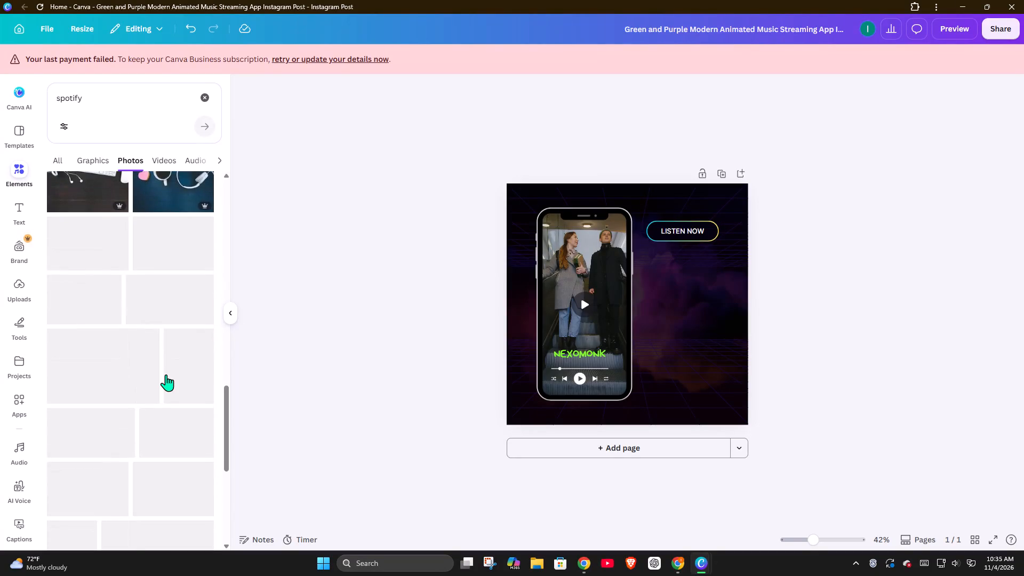
{"action": "scroll", "coordinate": [166, 374], "scroll_direction": "down", "scroll_amount": 17}
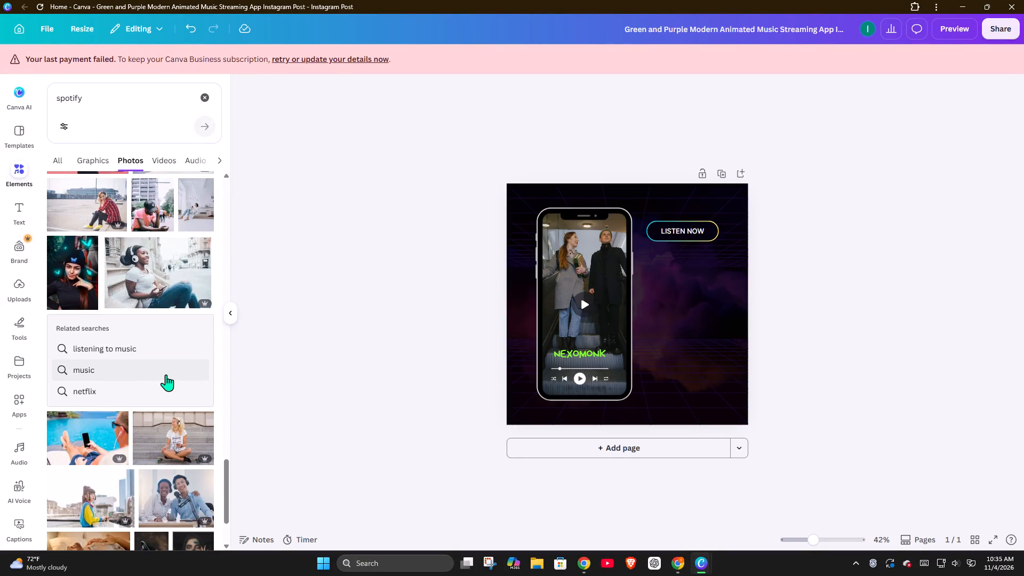
{"action": "scroll", "coordinate": [166, 374], "scroll_direction": "down", "scroll_amount": 8}
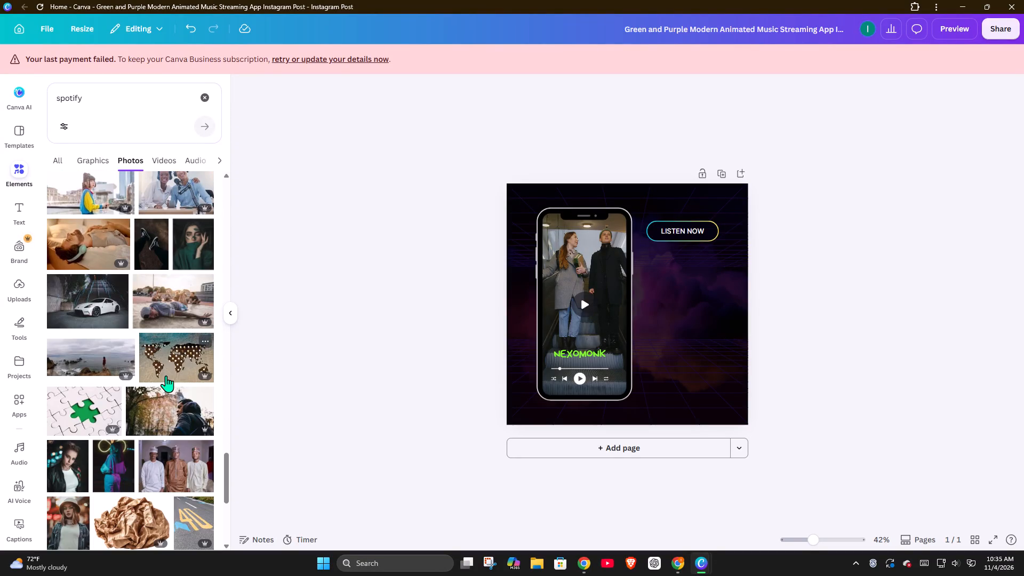
{"action": "scroll", "coordinate": [166, 375], "scroll_direction": "down", "scroll_amount": 5}
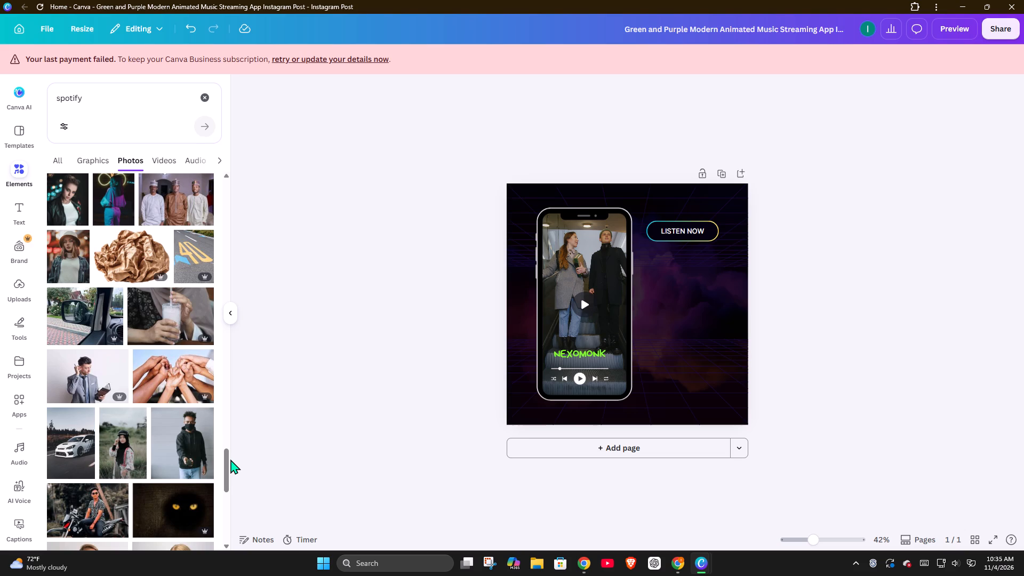
{"action": "left_click_drag", "start_coordinate": [228, 461], "coordinate": [223, 126]}
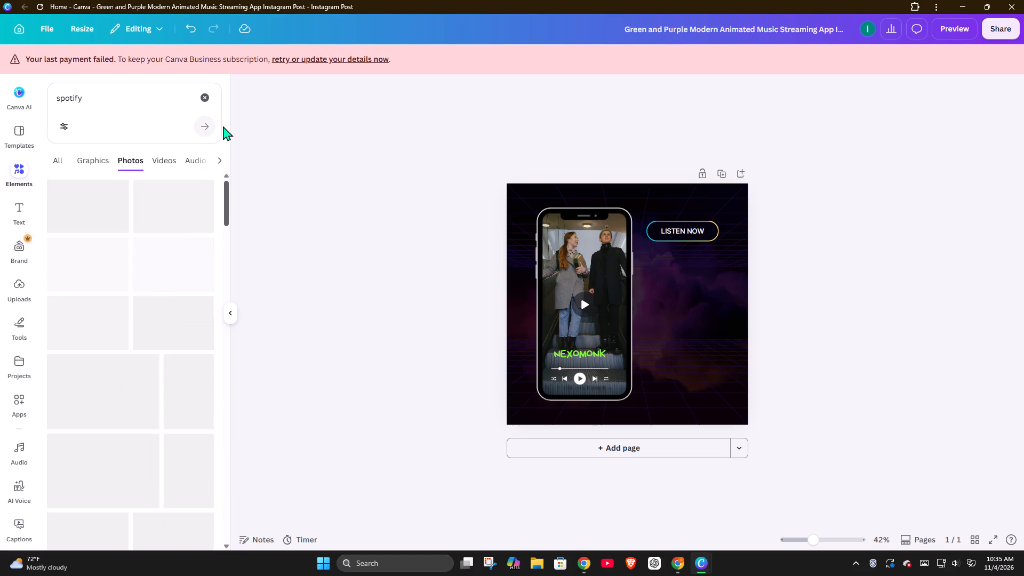
Check the mockup results for the spotify search and return to the graphics results.
{"action": "left_click", "coordinate": [223, 158]}
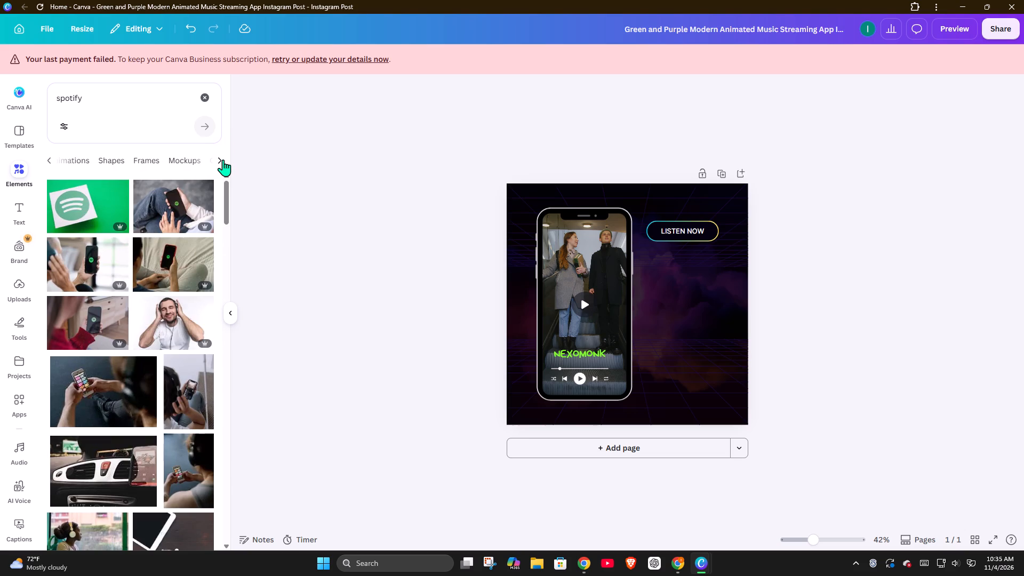
{"action": "left_click", "coordinate": [223, 159]}
{"action": "left_click", "coordinate": [143, 164]}
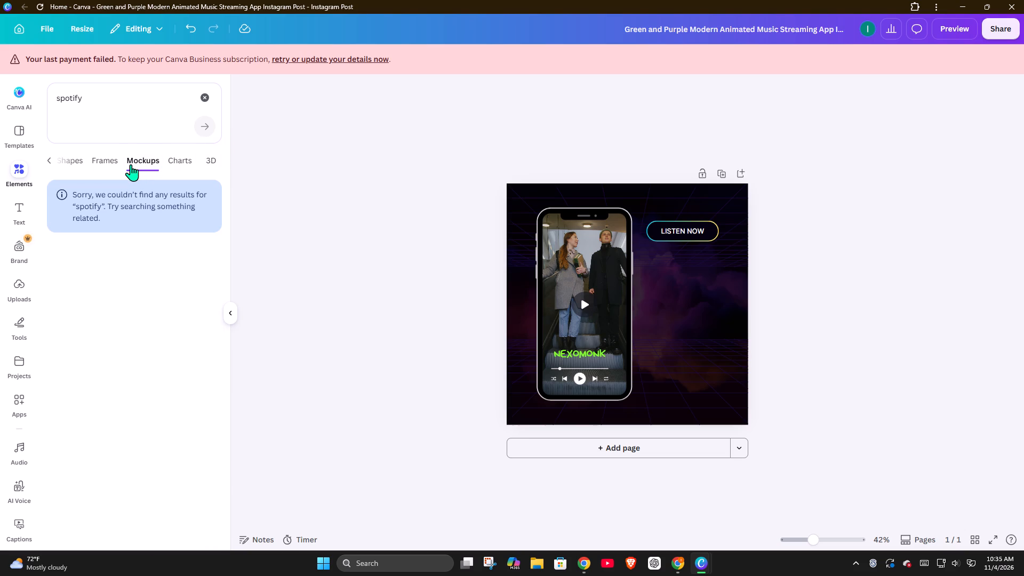
{"action": "left_click", "coordinate": [47, 161]}
{"action": "left_click", "coordinate": [47, 161]}
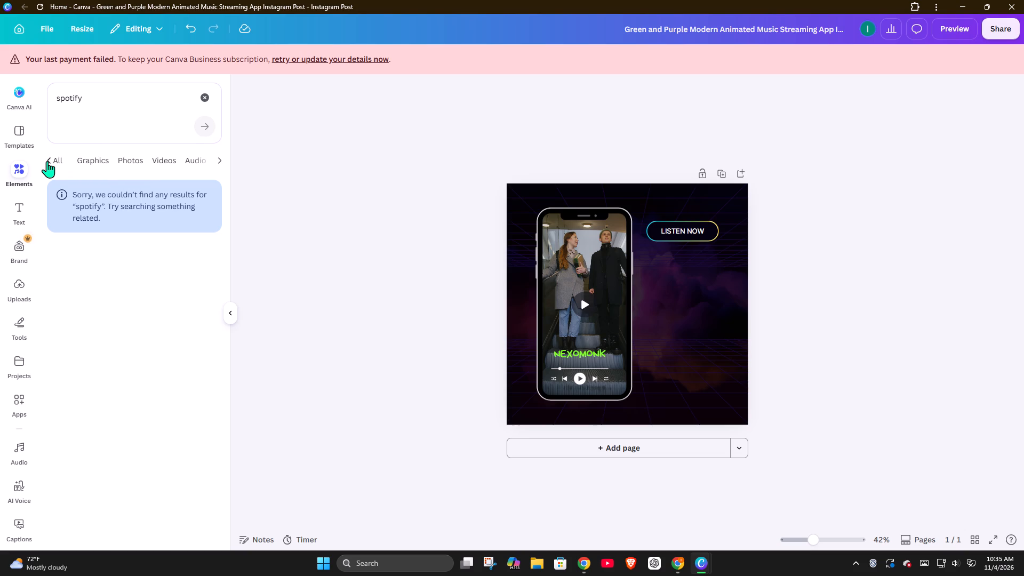
{"action": "left_click", "coordinate": [83, 160]}
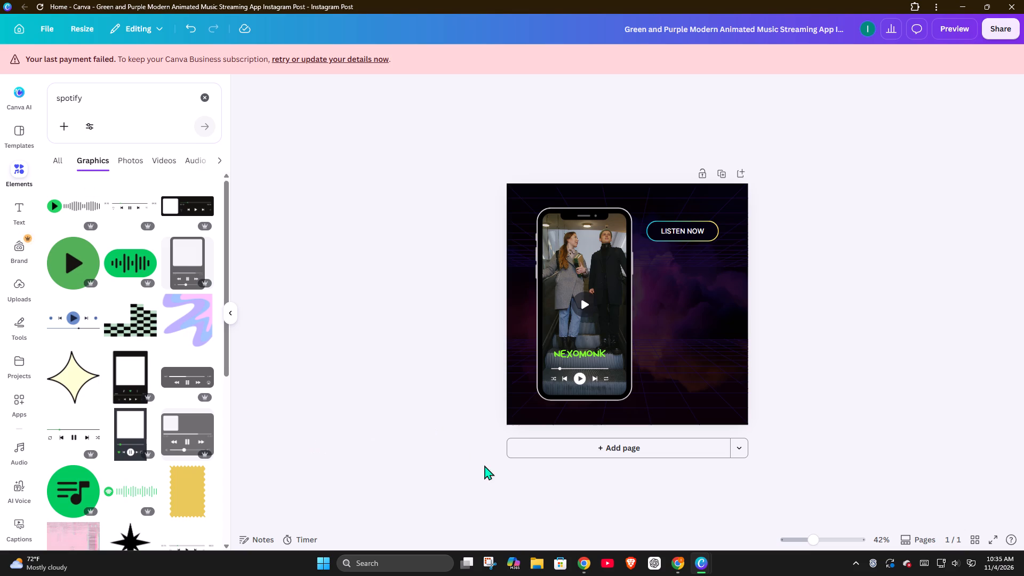
Search the computer's files for "NEXOMONK" in File Explorer, then close the file window.
{"action": "left_click", "coordinate": [531, 574]}
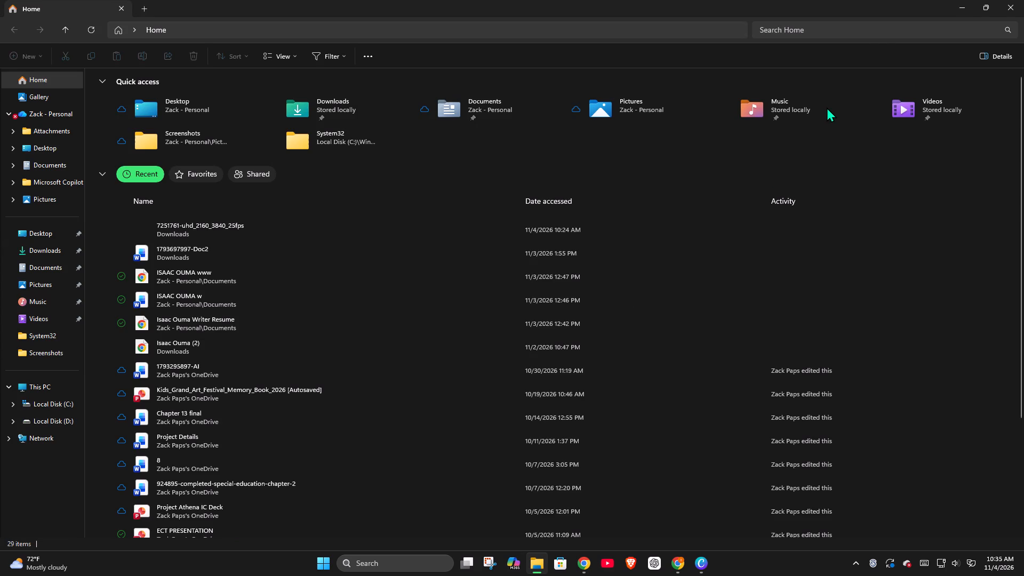
{"action": "left_click", "coordinate": [879, 29]}
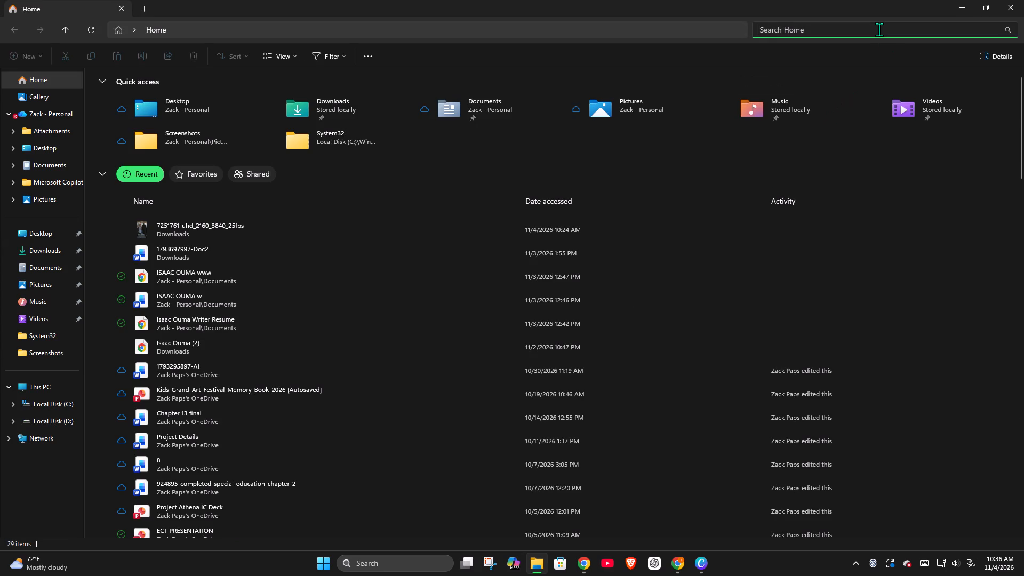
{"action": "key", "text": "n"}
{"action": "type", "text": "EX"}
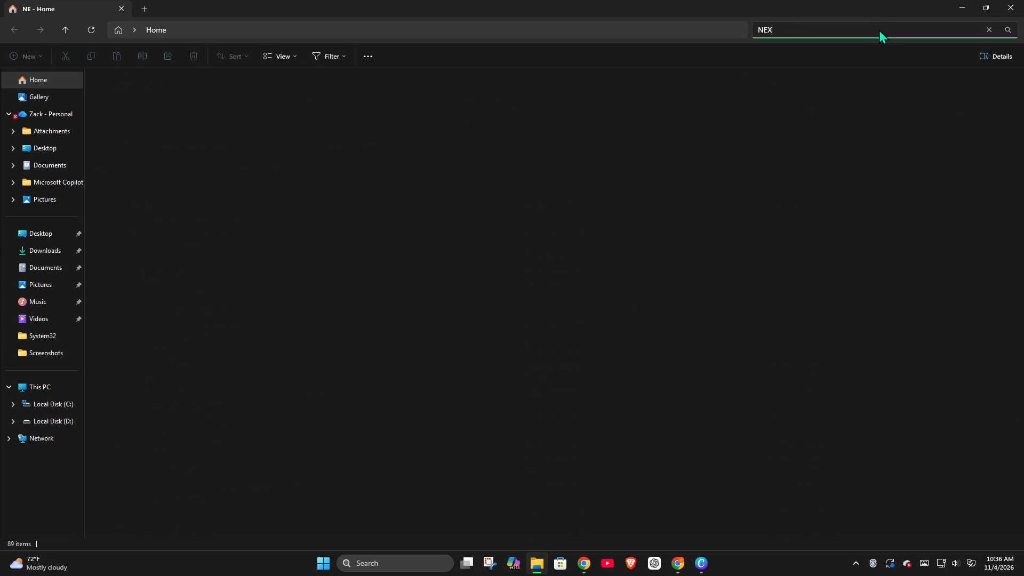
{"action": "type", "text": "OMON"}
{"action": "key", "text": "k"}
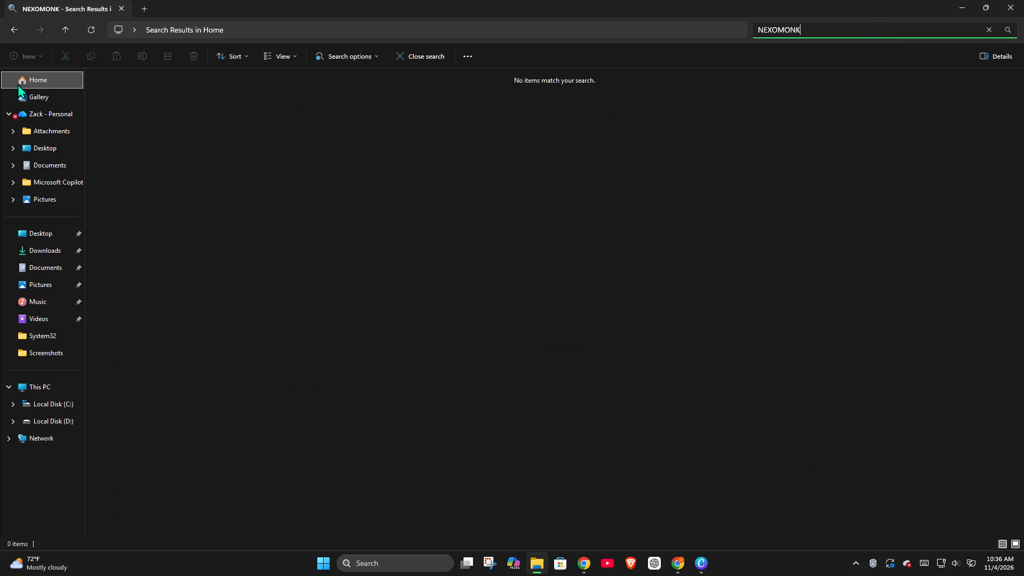
{"action": "left_click", "coordinate": [1003, 4]}
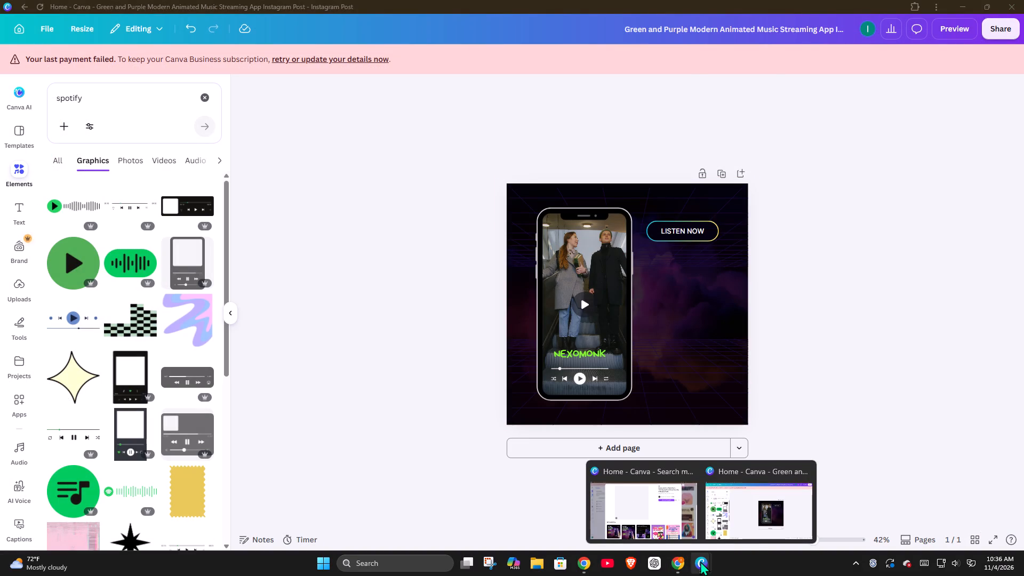
Switch to the other Canva window, dismiss the template preview and open the "FEEL THE SOUND." Untitled Design from the recent projects.
{"action": "left_click", "coordinate": [677, 522]}
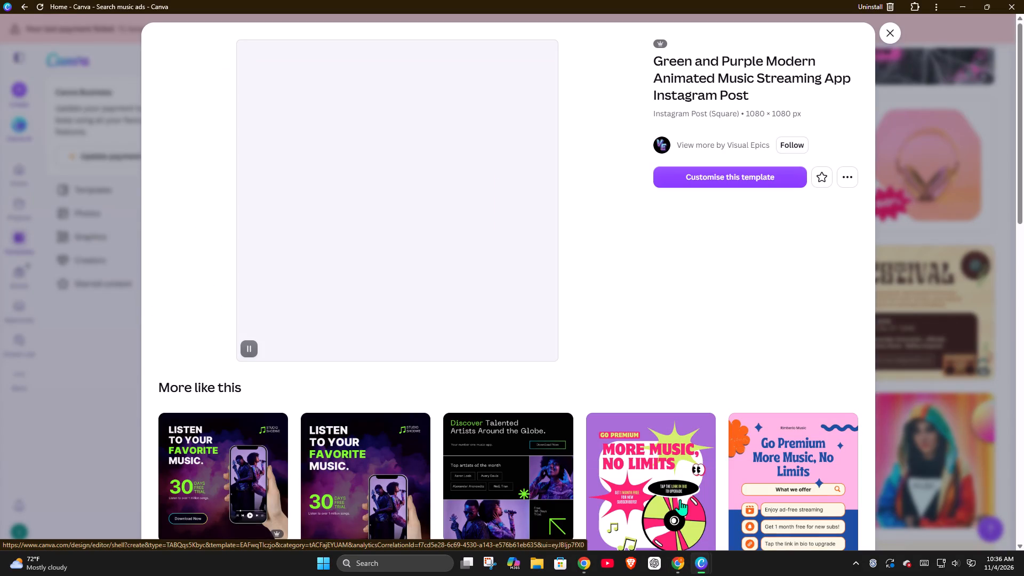
{"action": "left_click", "coordinate": [891, 29]}
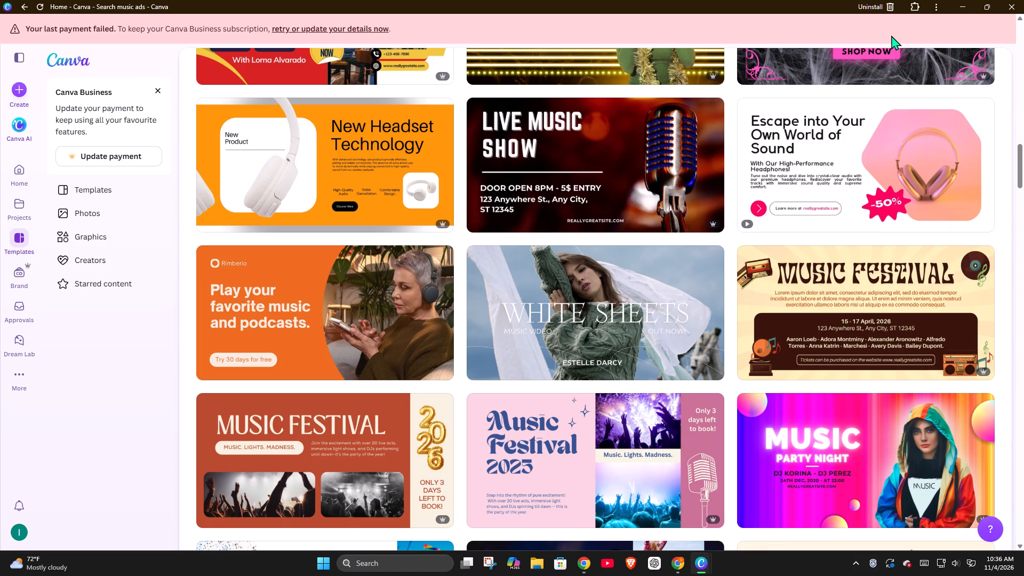
{"action": "scroll", "coordinate": [54, 289], "scroll_direction": "up", "scroll_amount": 5}
{"action": "left_click", "coordinate": [23, 207]}
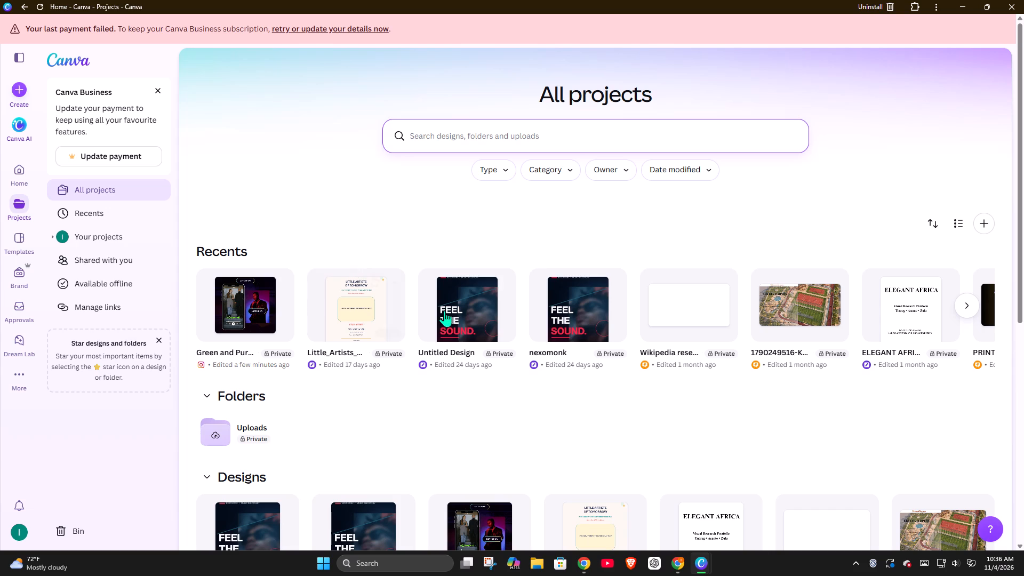
{"action": "left_click", "coordinate": [459, 318]}
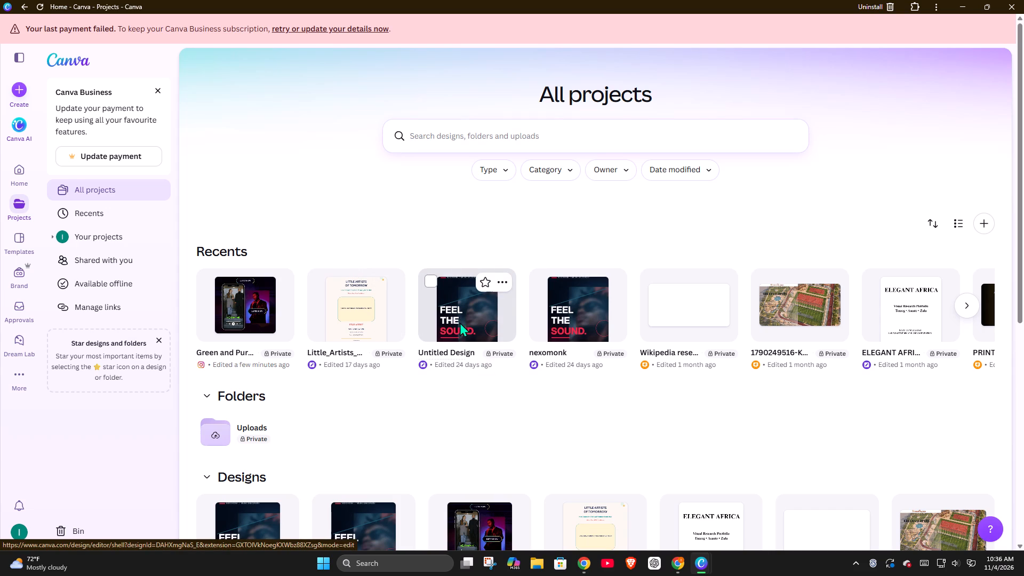
{"action": "left_click", "coordinate": [464, 319]}
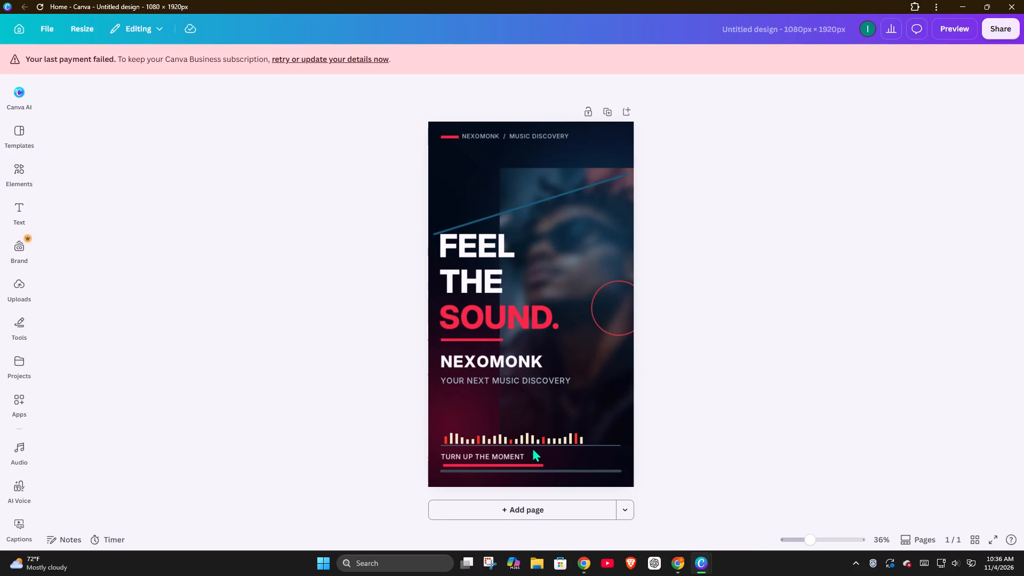
Scrub the design's full-page video to about 14.5 s and examine its closing frames for reference.
{"action": "left_click", "coordinate": [548, 372]}
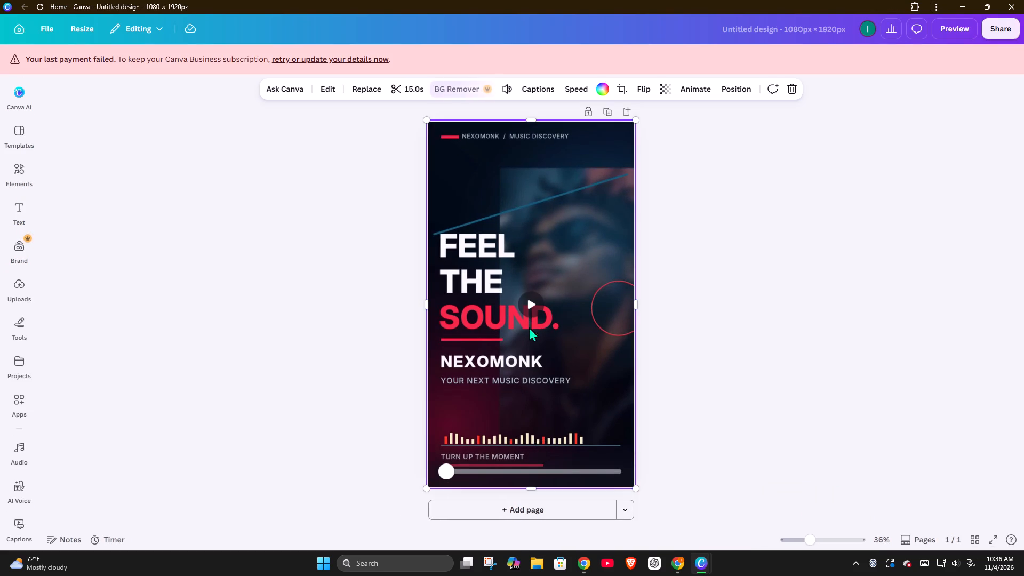
{"action": "left_click", "coordinate": [576, 474]}
{"action": "left_click_drag", "start_coordinate": [579, 474], "coordinate": [611, 484]}
{"action": "left_click", "coordinate": [559, 377]}
{"action": "left_click", "coordinate": [522, 287]}
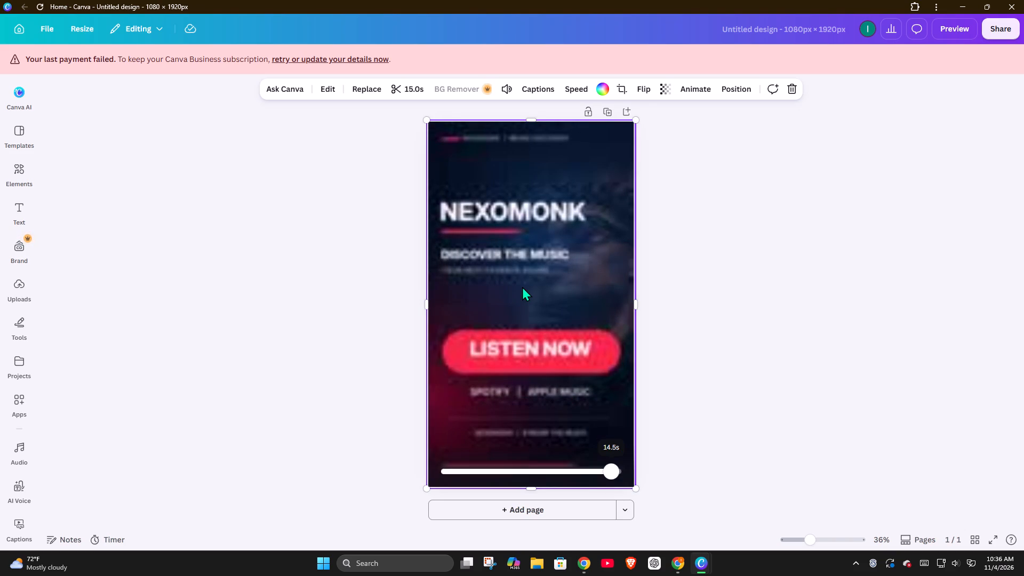
{"action": "left_click", "coordinate": [601, 471]}
{"action": "left_click", "coordinate": [602, 471]}
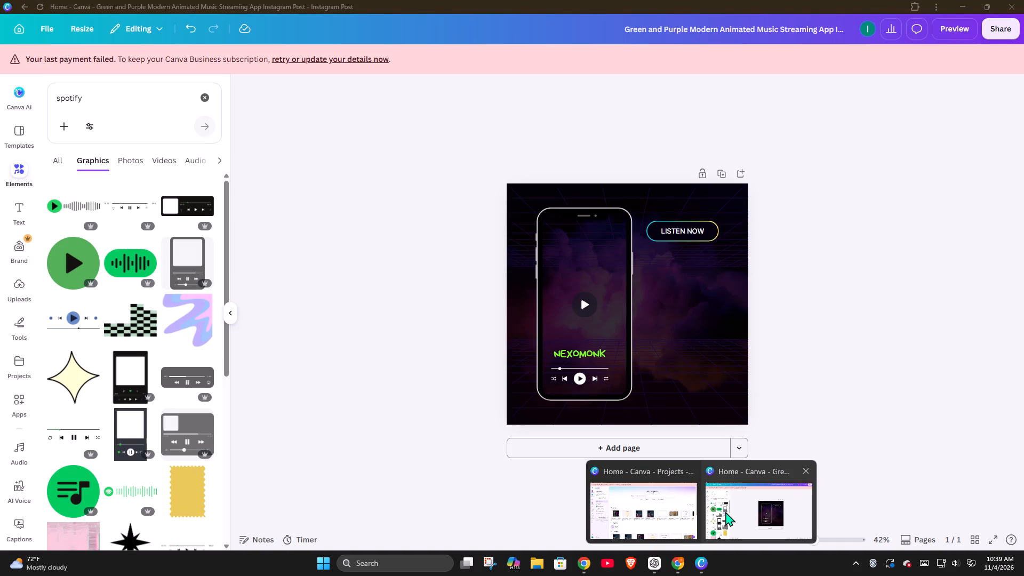
Switch back to the Instagram post design in Canva and add the green play-button graphic with the audio waveform to the page.
{"action": "left_click", "coordinate": [741, 510]}
{"action": "left_click", "coordinate": [861, 330]}
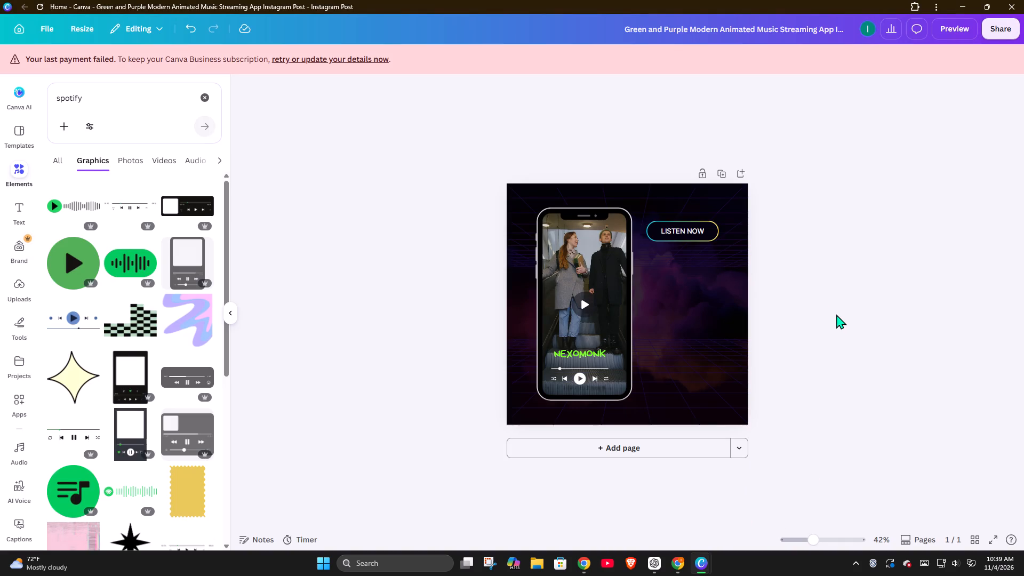
{"action": "left_click", "coordinate": [836, 314]}
{"action": "left_click", "coordinate": [79, 203]}
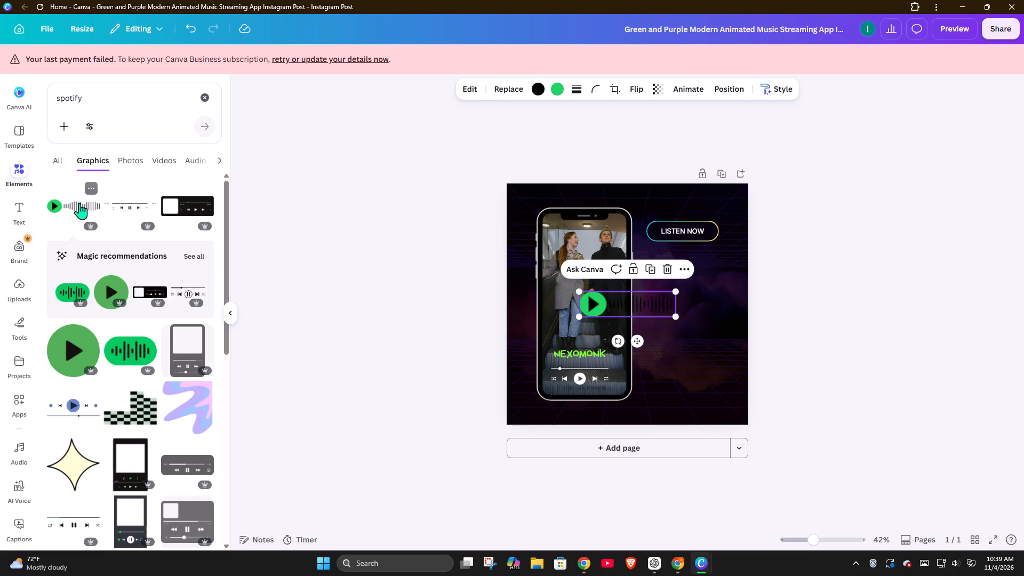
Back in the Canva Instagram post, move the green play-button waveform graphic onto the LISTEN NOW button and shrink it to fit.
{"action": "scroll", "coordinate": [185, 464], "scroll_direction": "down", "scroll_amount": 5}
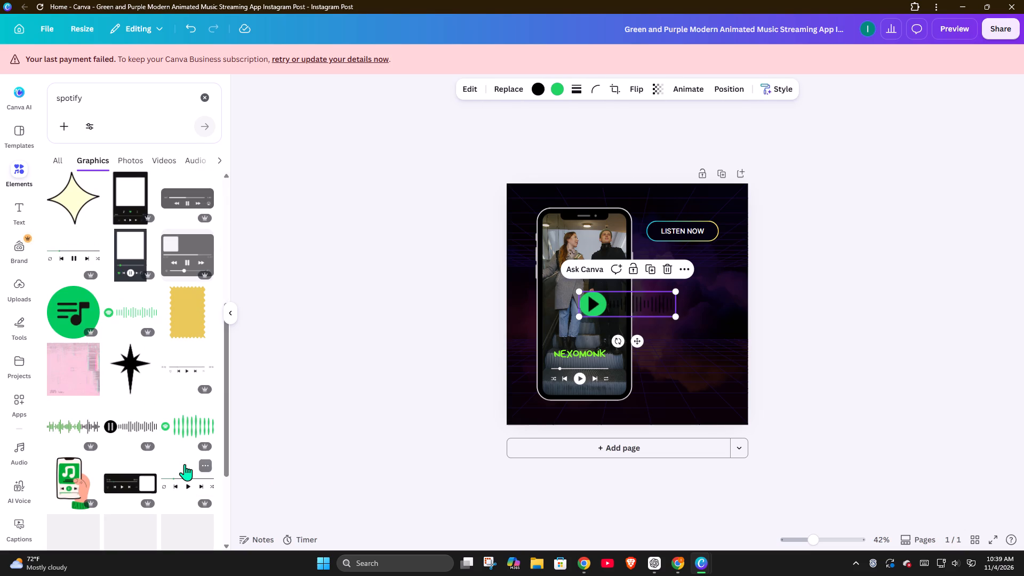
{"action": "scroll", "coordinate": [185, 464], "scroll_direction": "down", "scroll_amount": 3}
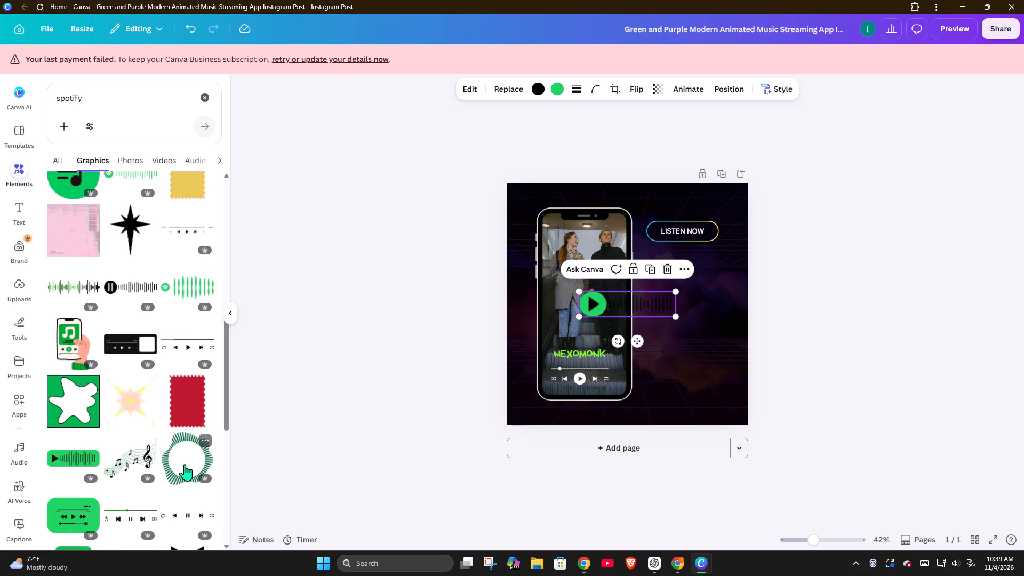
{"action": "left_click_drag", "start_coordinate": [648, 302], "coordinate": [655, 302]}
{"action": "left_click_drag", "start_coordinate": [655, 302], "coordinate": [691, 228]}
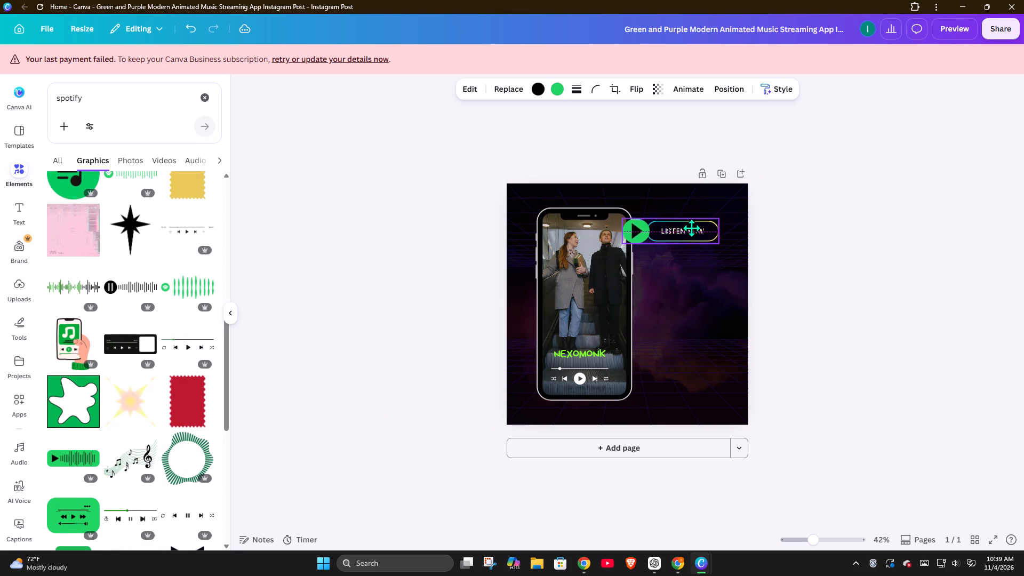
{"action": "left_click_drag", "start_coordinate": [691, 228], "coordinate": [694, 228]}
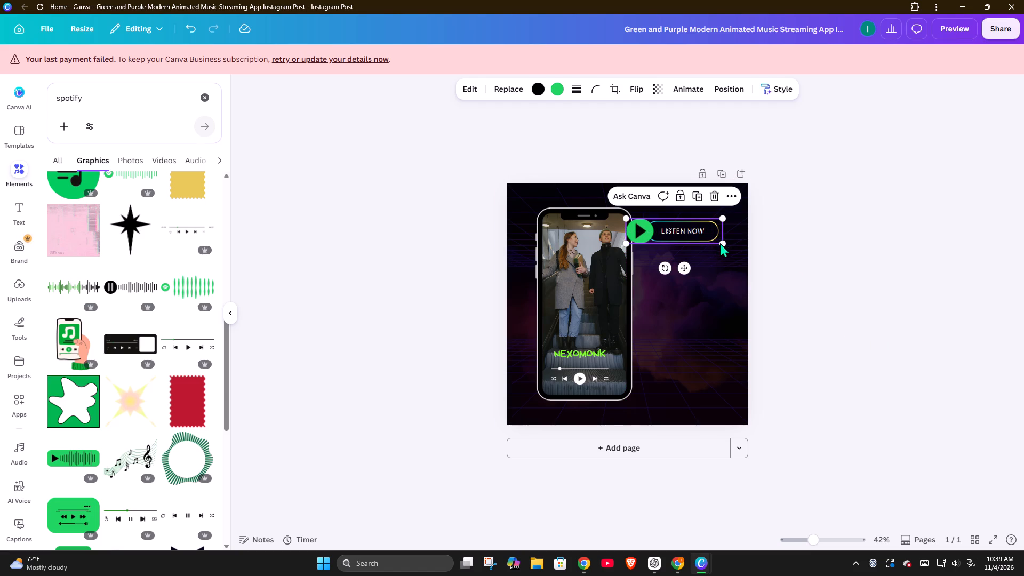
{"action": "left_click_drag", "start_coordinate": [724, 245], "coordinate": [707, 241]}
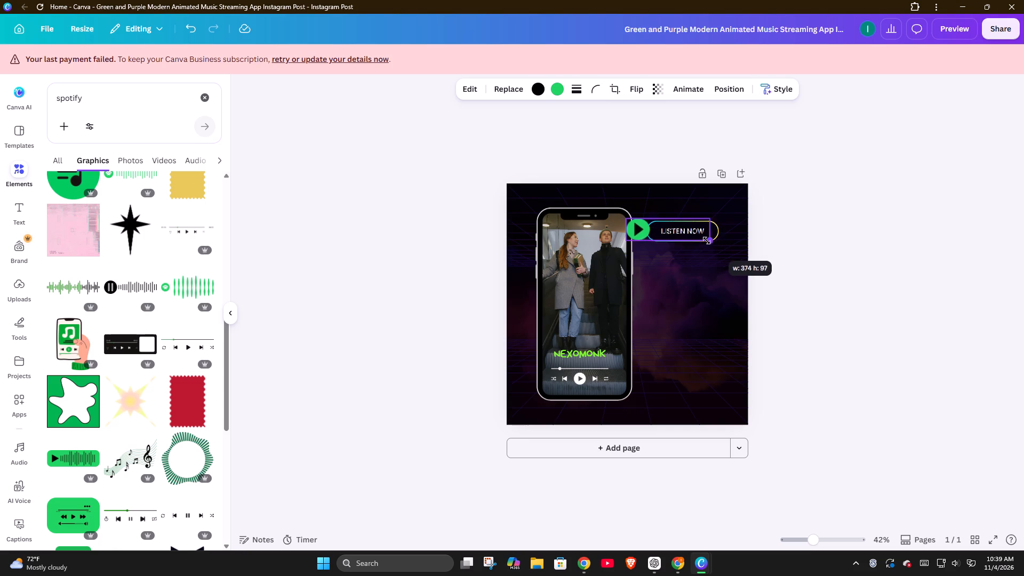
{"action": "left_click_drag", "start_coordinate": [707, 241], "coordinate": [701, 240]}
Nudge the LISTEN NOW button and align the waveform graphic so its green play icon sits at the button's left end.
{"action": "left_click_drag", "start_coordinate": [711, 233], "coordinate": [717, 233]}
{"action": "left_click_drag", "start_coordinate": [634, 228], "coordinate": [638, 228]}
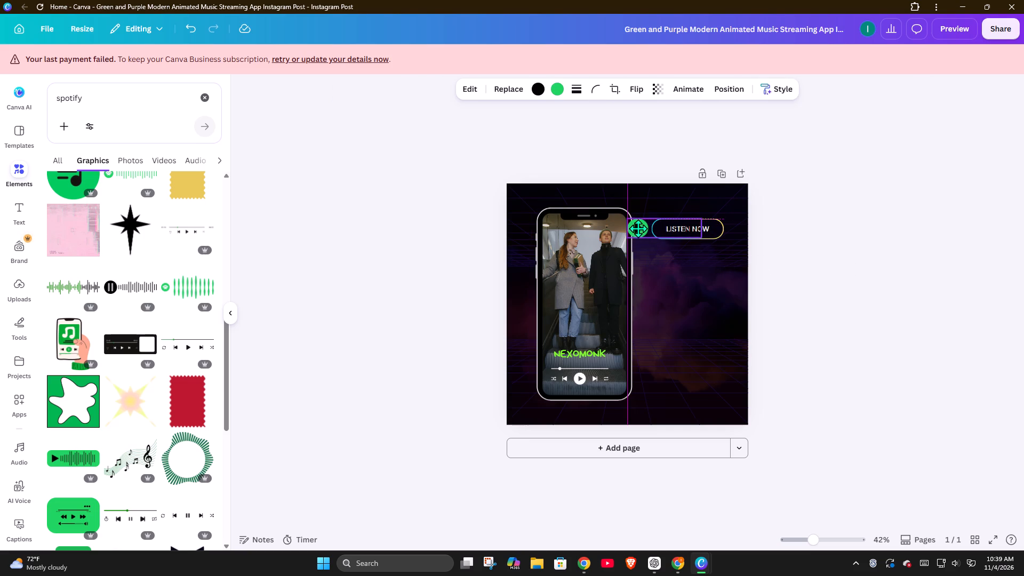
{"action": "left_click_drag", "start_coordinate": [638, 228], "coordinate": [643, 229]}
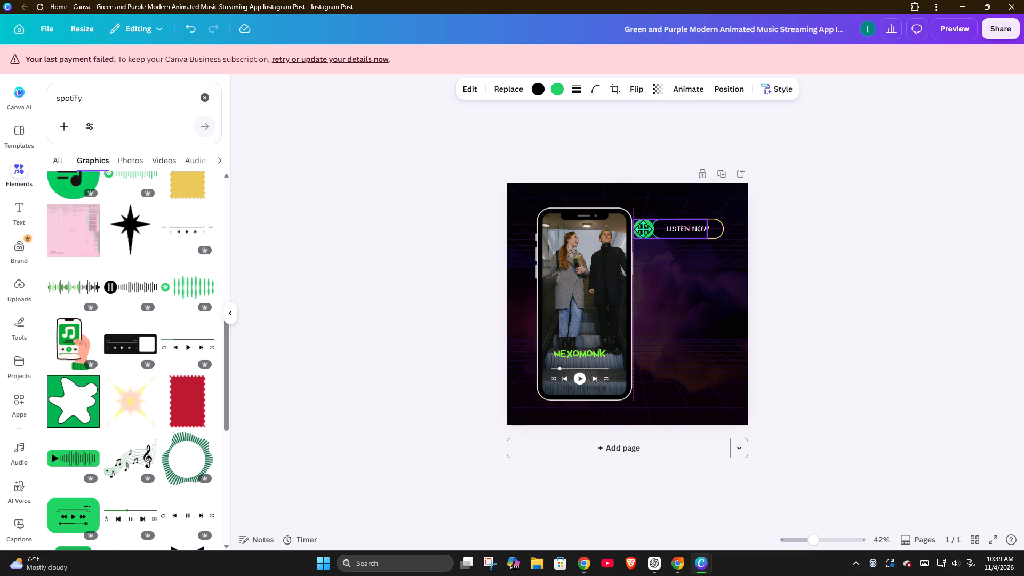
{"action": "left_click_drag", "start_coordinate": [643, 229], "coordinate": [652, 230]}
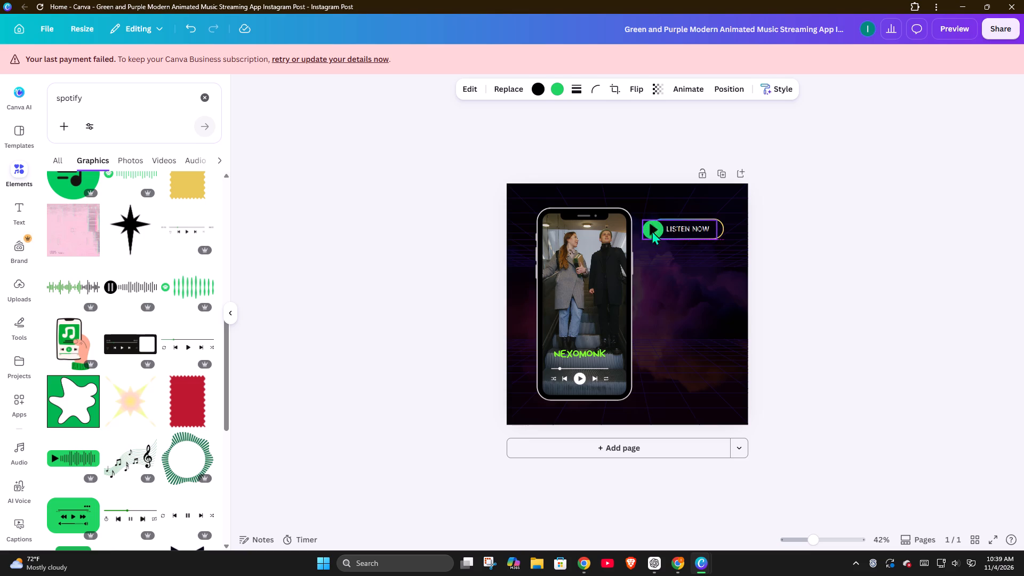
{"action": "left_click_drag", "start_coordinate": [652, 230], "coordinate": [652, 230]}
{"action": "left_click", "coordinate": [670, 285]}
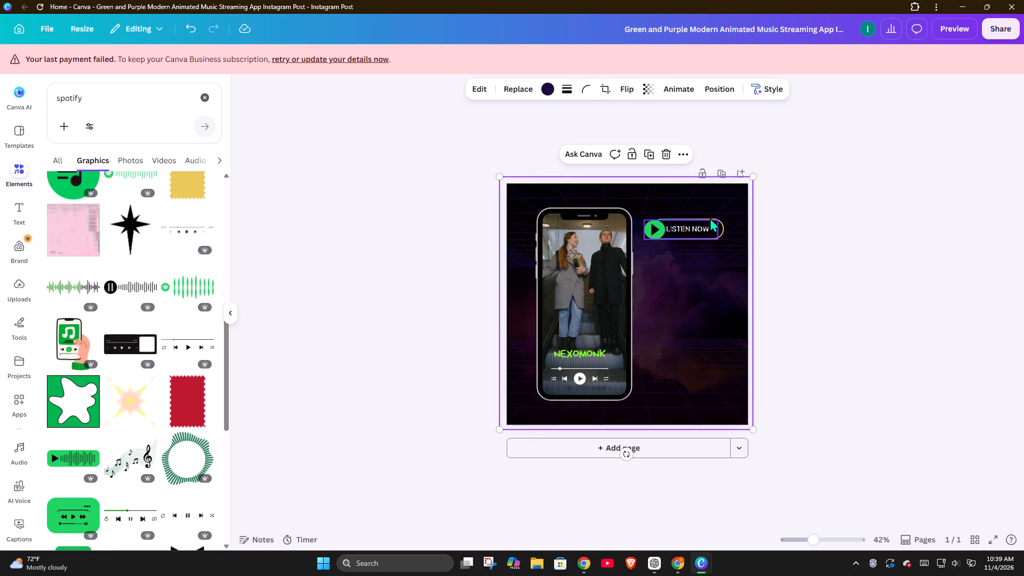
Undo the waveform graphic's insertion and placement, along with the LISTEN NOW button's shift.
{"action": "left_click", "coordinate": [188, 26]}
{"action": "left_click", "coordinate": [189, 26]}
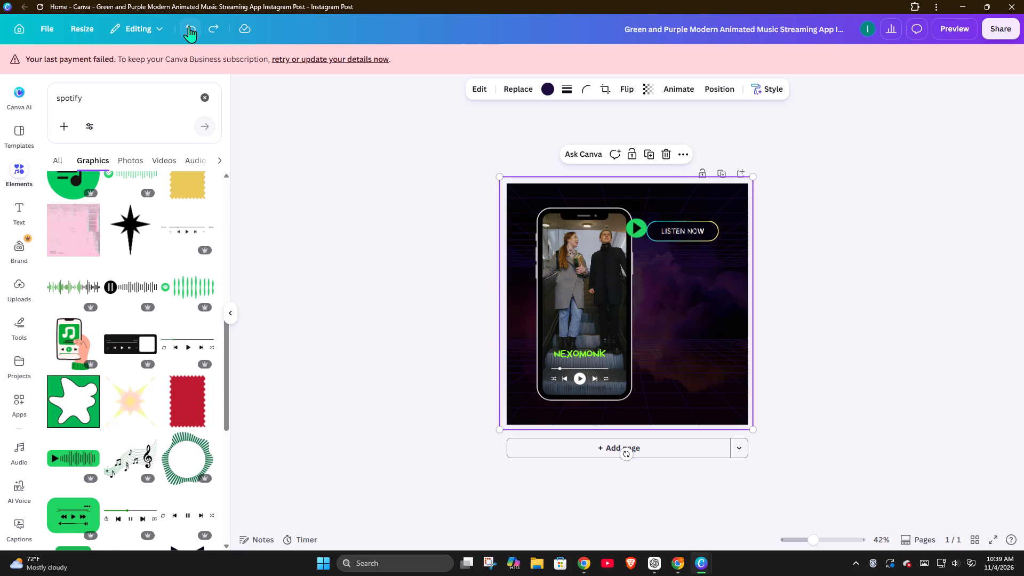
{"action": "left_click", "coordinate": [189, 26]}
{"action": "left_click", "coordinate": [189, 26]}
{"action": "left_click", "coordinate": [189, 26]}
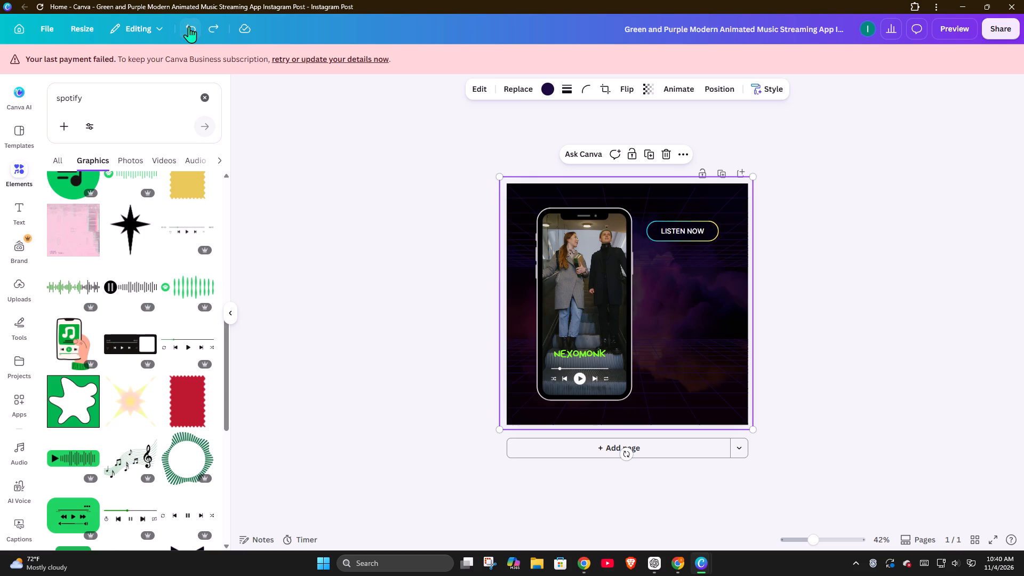
Insert the green pill-shaped sound-wave graphic from the spotify graphics and place it beneath the LISTEN NOW button.
{"action": "scroll", "coordinate": [139, 351], "scroll_direction": "up", "scroll_amount": 5}
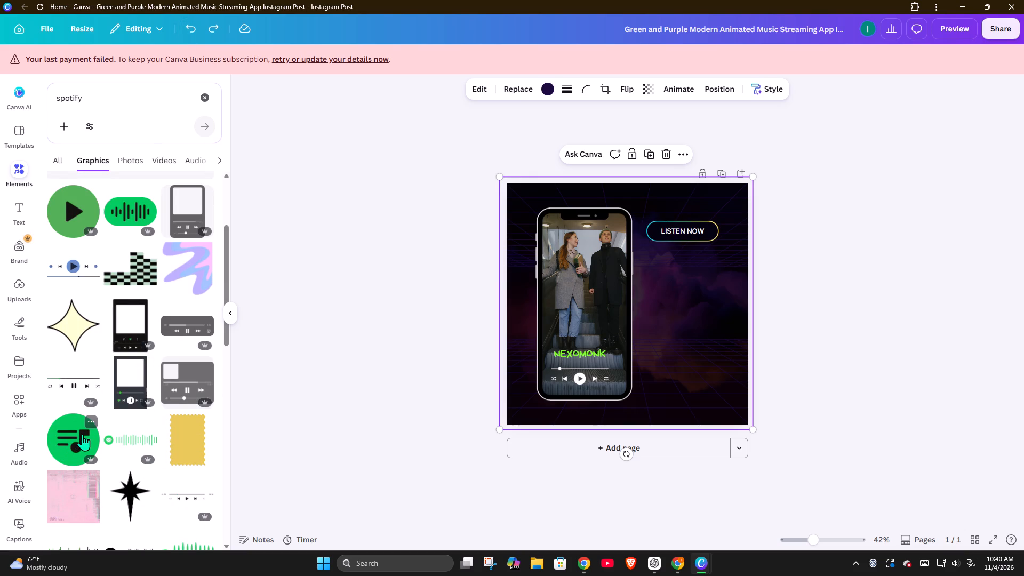
{"action": "scroll", "coordinate": [84, 428], "scroll_direction": "down", "scroll_amount": 7}
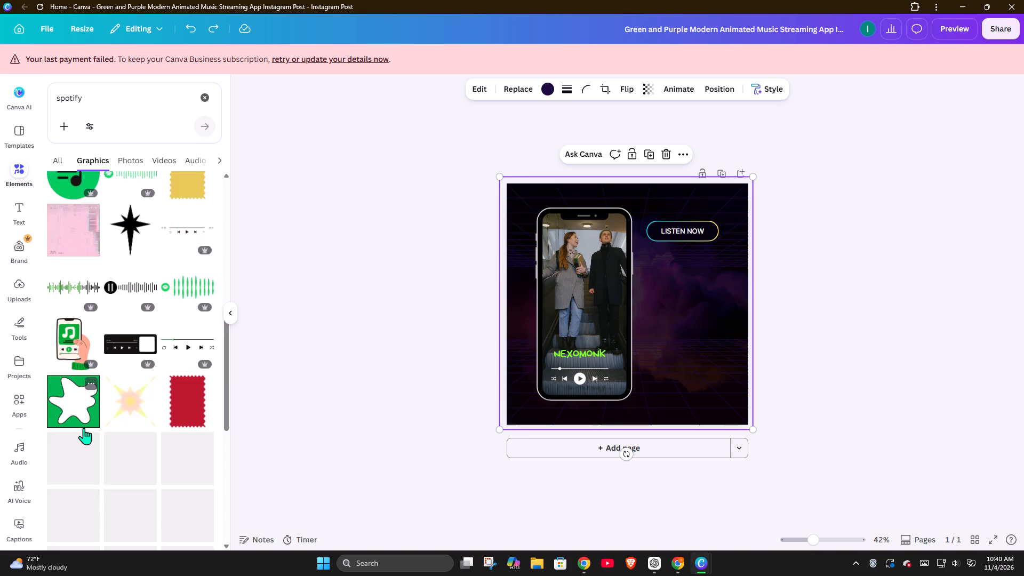
{"action": "scroll", "coordinate": [84, 428], "scroll_direction": "down", "scroll_amount": 5}
{"action": "scroll", "coordinate": [84, 428], "scroll_direction": "up", "scroll_amount": 5}
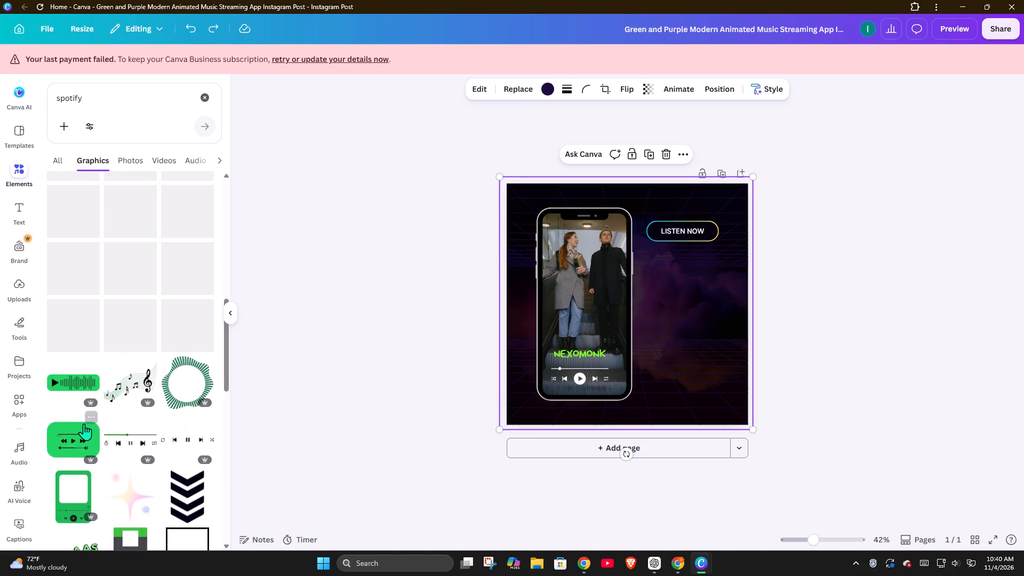
{"action": "scroll", "coordinate": [84, 423], "scroll_direction": "up", "scroll_amount": 16}
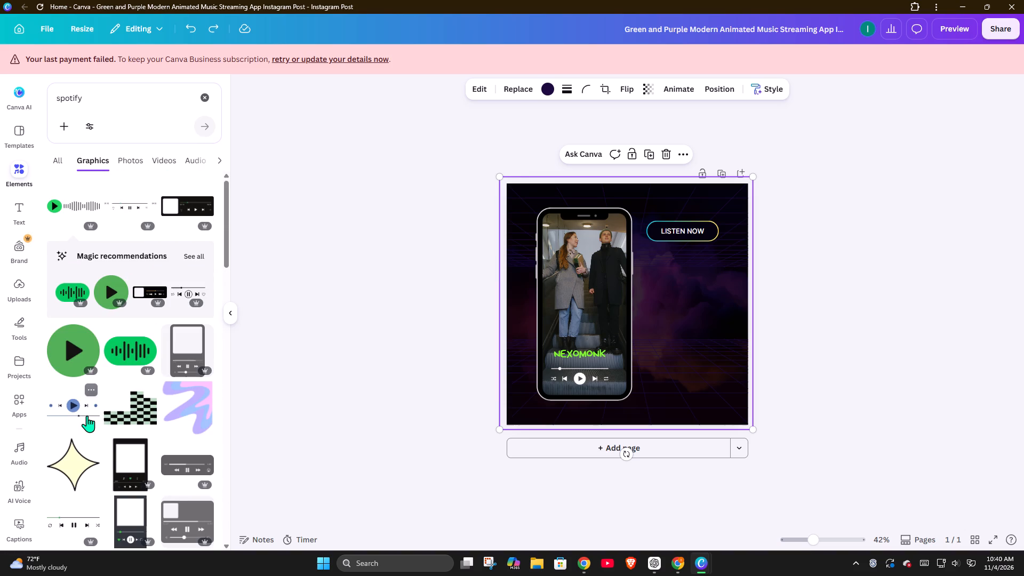
{"action": "left_click", "coordinate": [124, 349]}
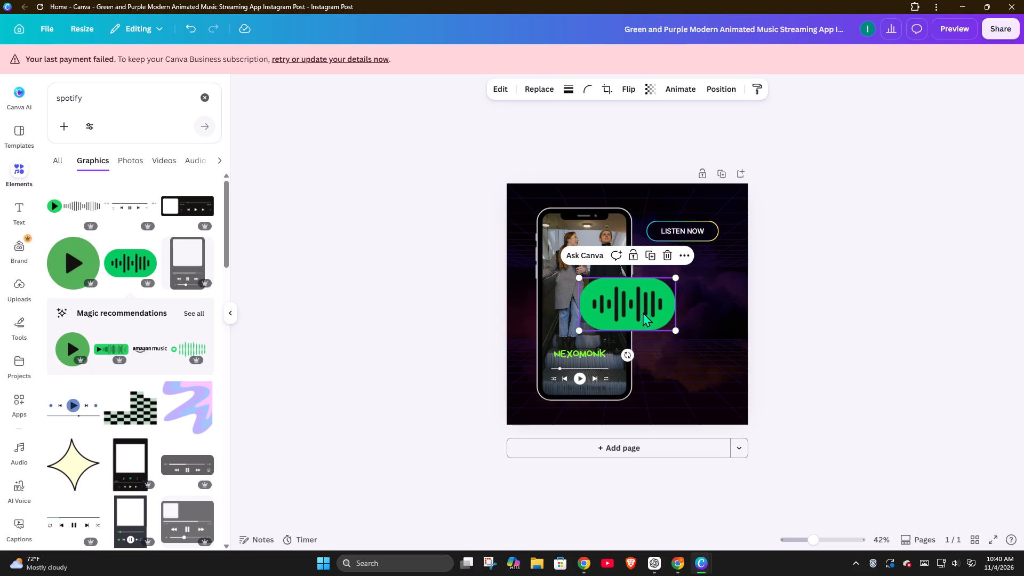
{"action": "left_click_drag", "start_coordinate": [643, 312], "coordinate": [705, 295]}
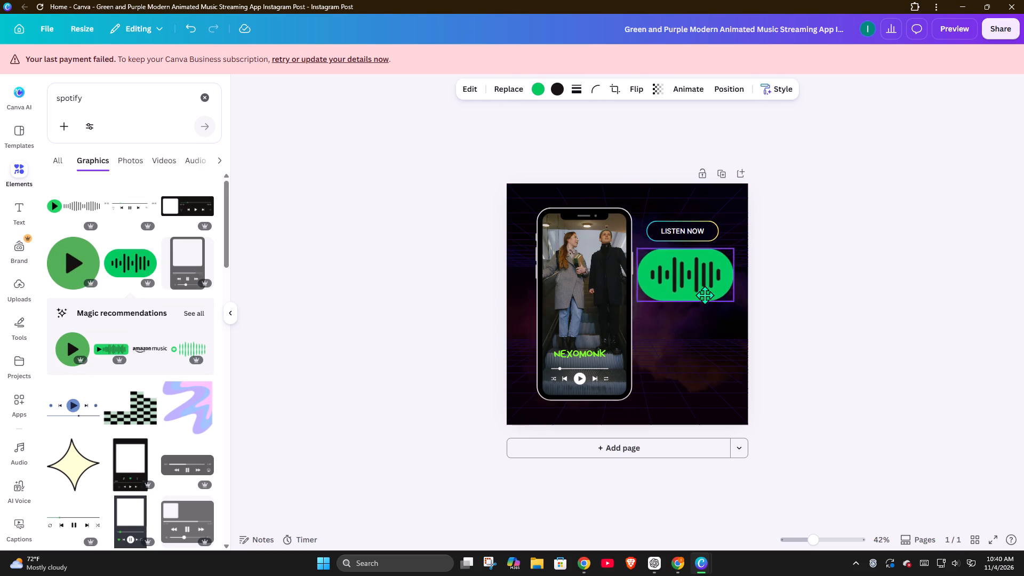
{"action": "left_click_drag", "start_coordinate": [705, 295], "coordinate": [706, 303]}
Shift the LISTEN NOW button down slightly to make room above it.
{"action": "left_click_drag", "start_coordinate": [691, 226], "coordinate": [695, 241]}
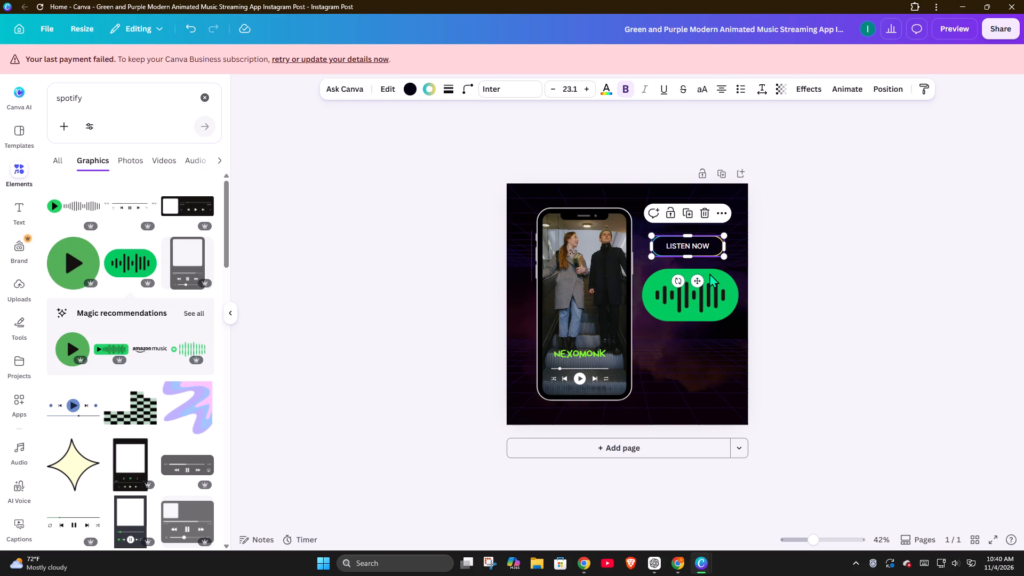
Shrink the green sound-wave graphic to about a third of its width and centre it just above the LISTEN NOW button.
{"action": "left_click", "coordinate": [717, 296]}
{"action": "left_click_drag", "start_coordinate": [739, 318], "coordinate": [731, 315]}
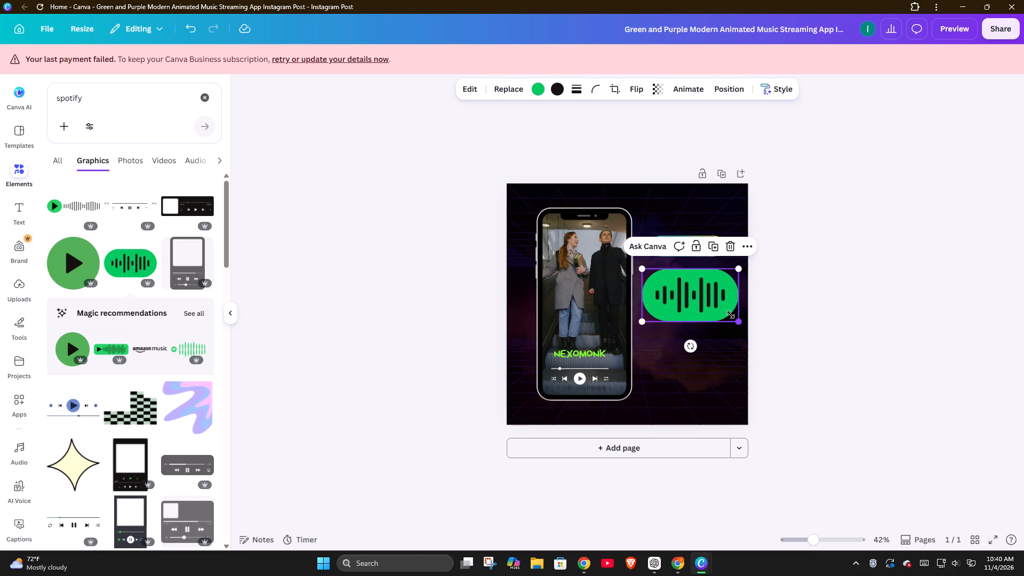
{"action": "left_click_drag", "start_coordinate": [731, 315], "coordinate": [694, 292]}
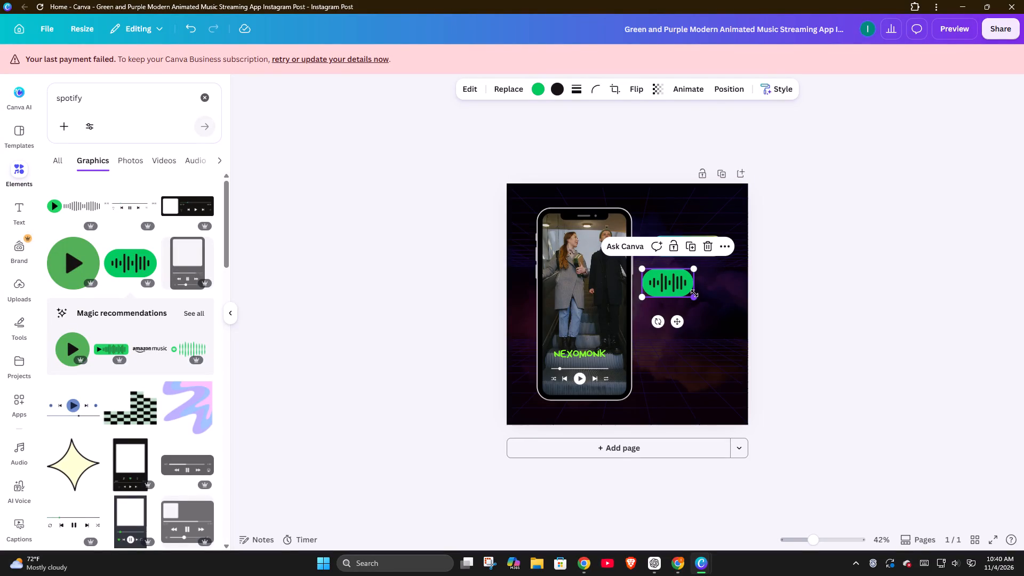
{"action": "left_click_drag", "start_coordinate": [694, 297], "coordinate": [675, 286]}
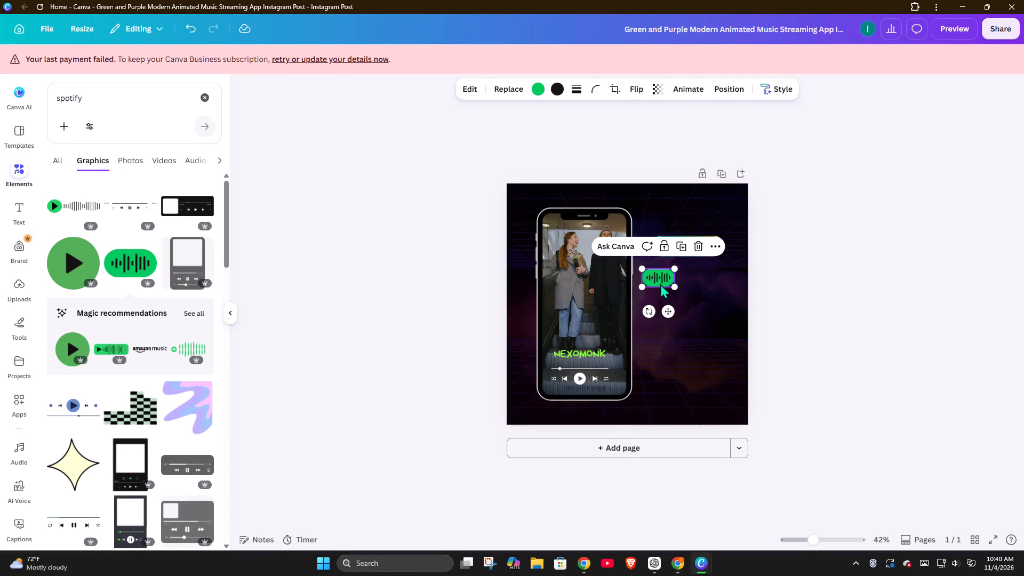
{"action": "left_click_drag", "start_coordinate": [660, 272], "coordinate": [687, 220]}
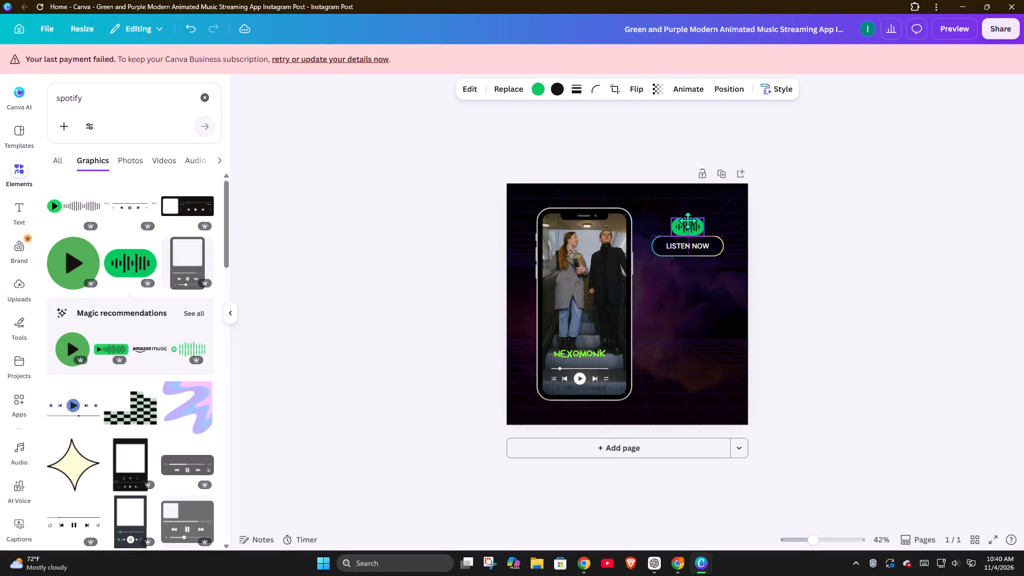
{"action": "left_click_drag", "start_coordinate": [687, 220], "coordinate": [687, 217]}
{"action": "left_click", "coordinate": [691, 306]}
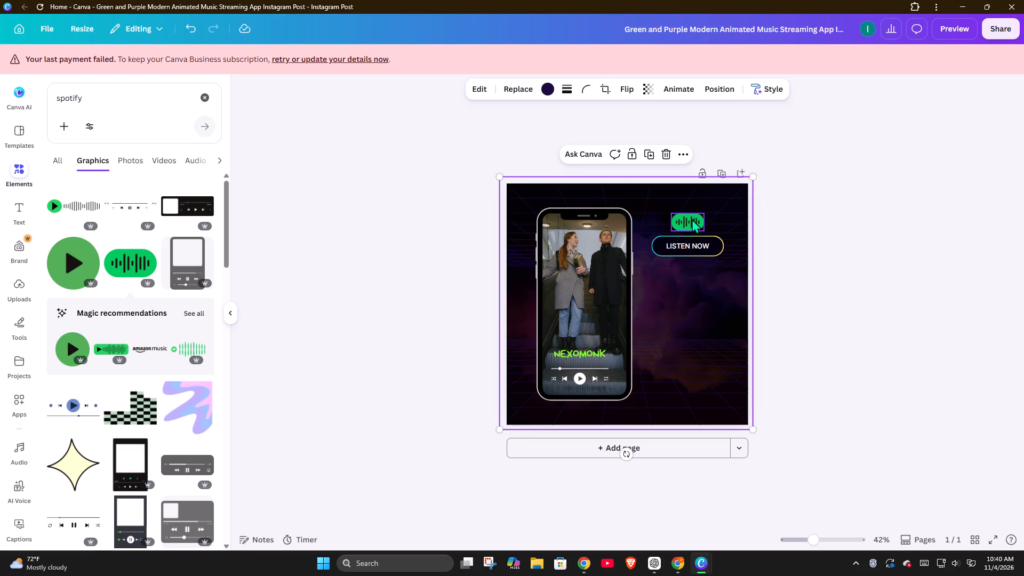
{"action": "left_click", "coordinate": [684, 320]}
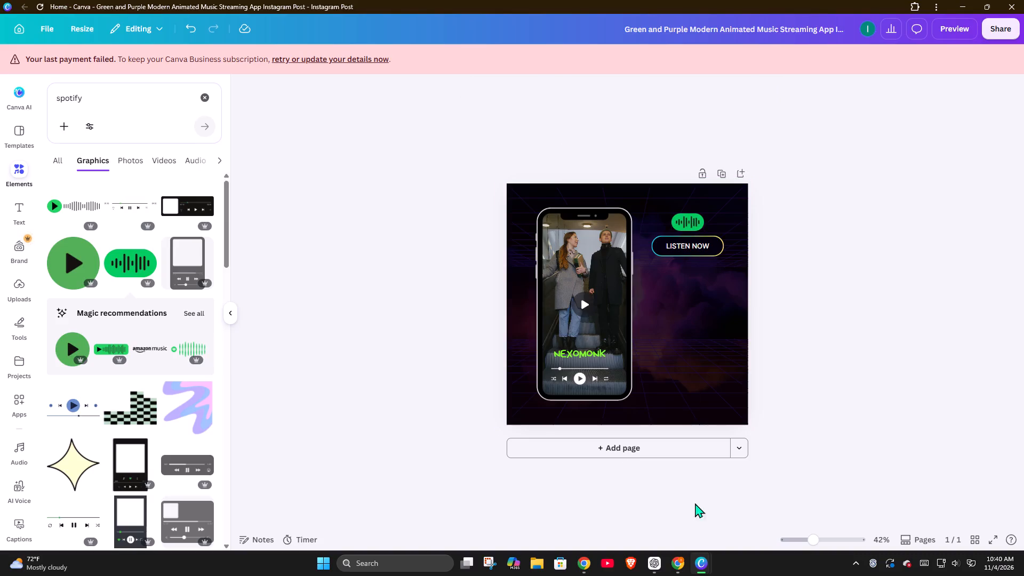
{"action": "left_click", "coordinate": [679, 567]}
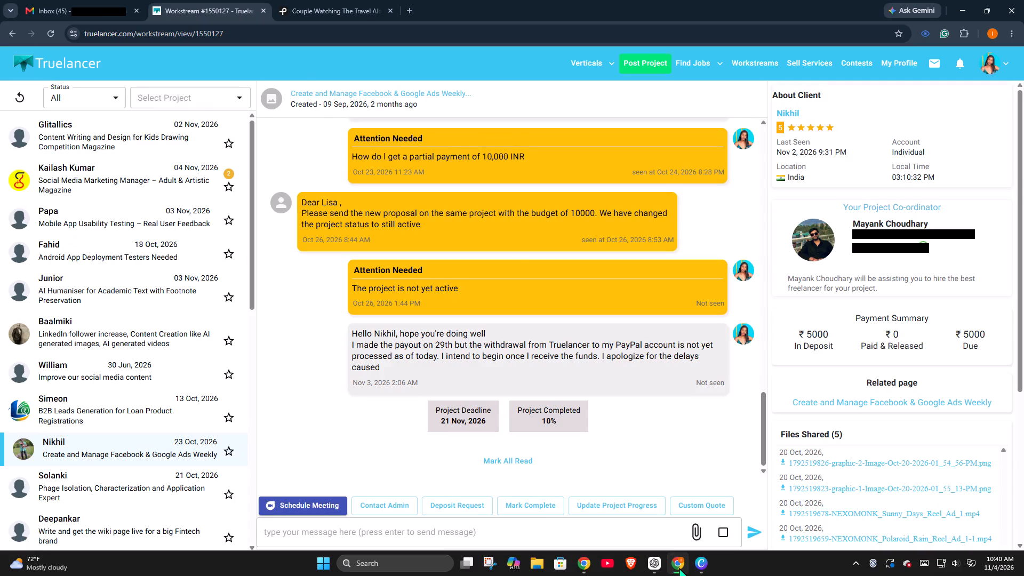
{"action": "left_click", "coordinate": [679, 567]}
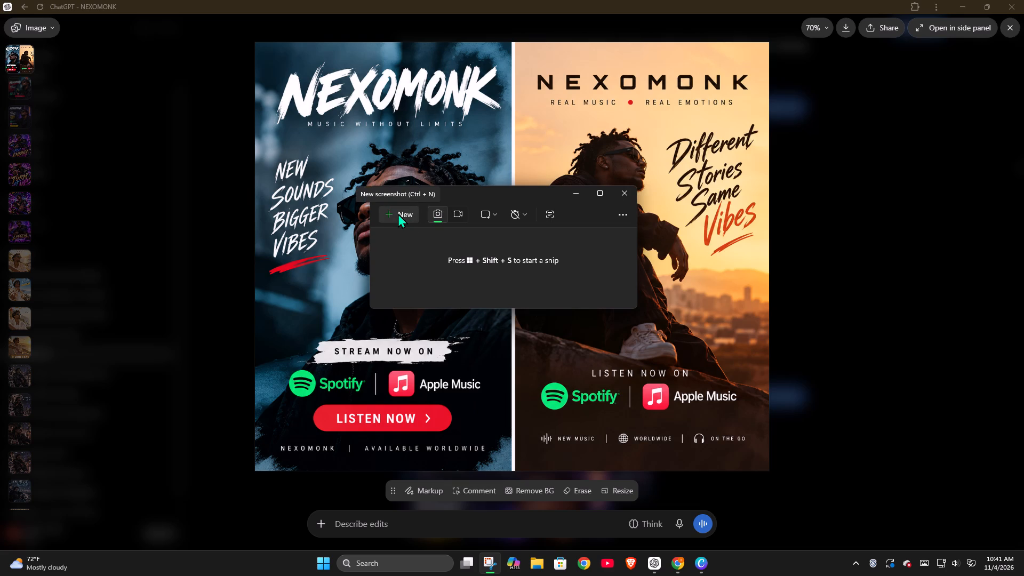
{"action": "left_click", "coordinate": [398, 213]}
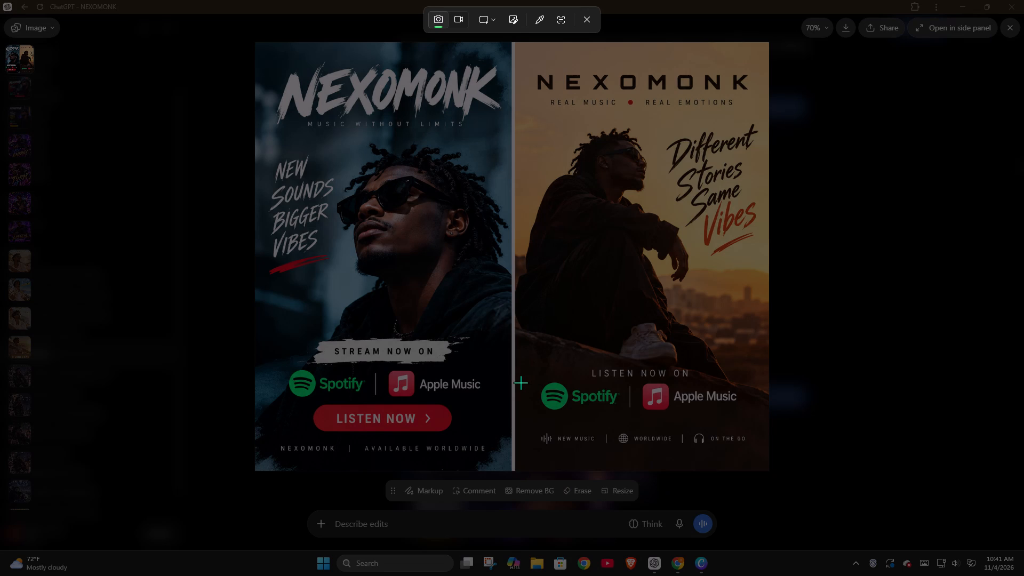
{"action": "left_click_drag", "start_coordinate": [520, 382], "coordinate": [630, 390]}
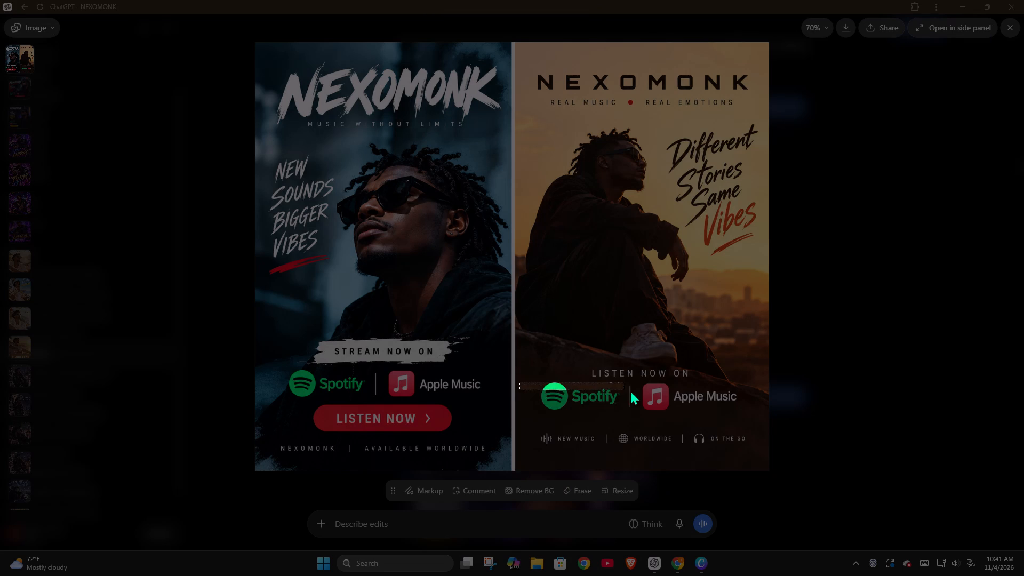
{"action": "left_click_drag", "start_coordinate": [630, 390], "coordinate": [709, 387]}
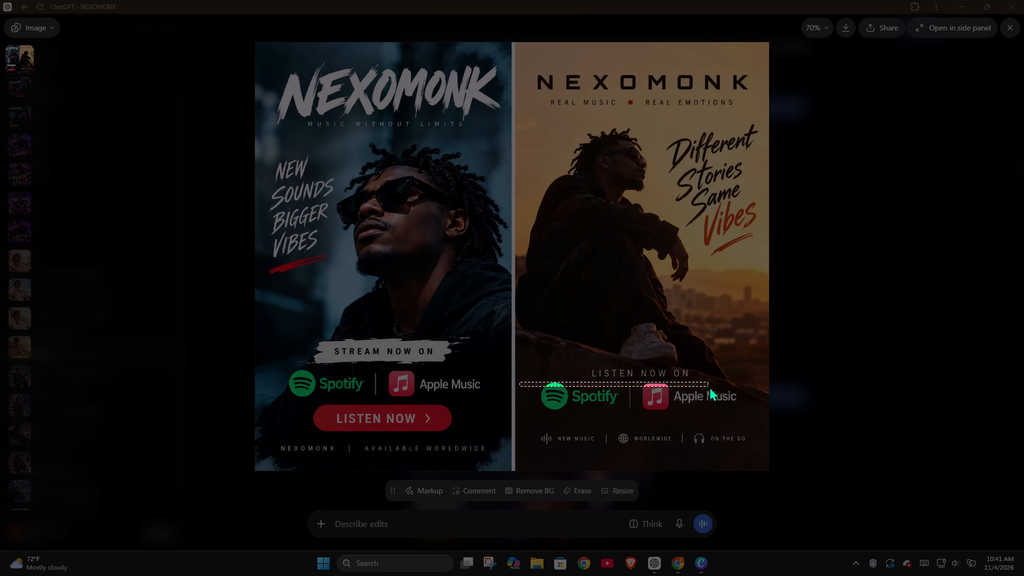
{"action": "left_click_drag", "start_coordinate": [709, 387], "coordinate": [763, 451]}
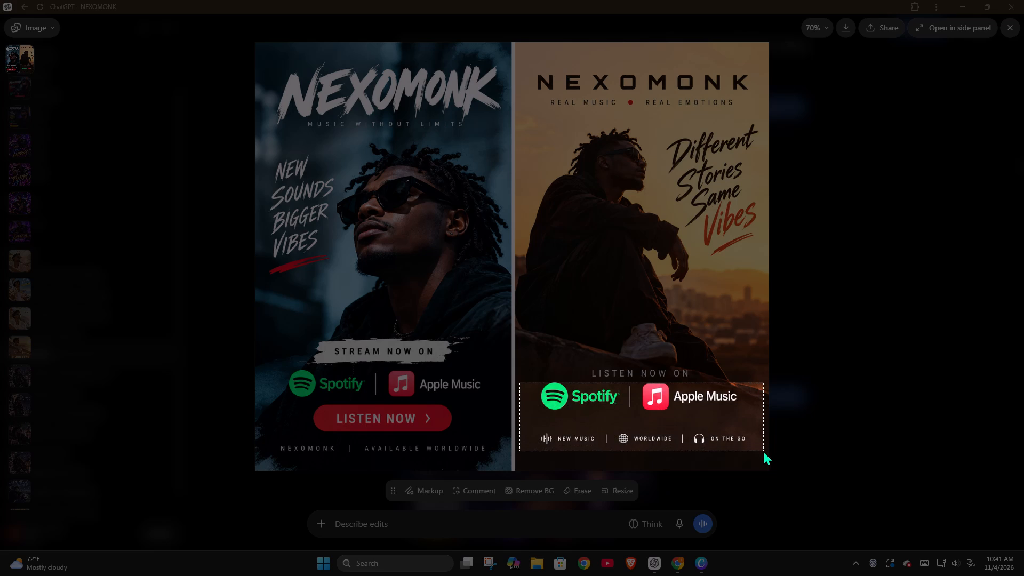
{"action": "left_click_drag", "start_coordinate": [763, 451], "coordinate": [765, 456]}
{"action": "left_click_drag", "start_coordinate": [765, 456], "coordinate": [767, 458]}
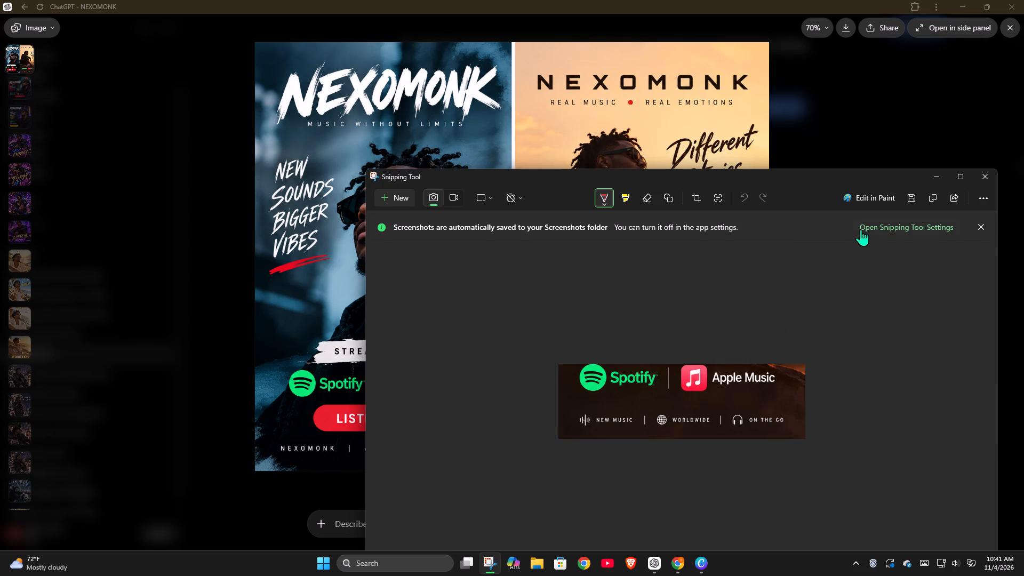
{"action": "left_click", "coordinate": [907, 199]}
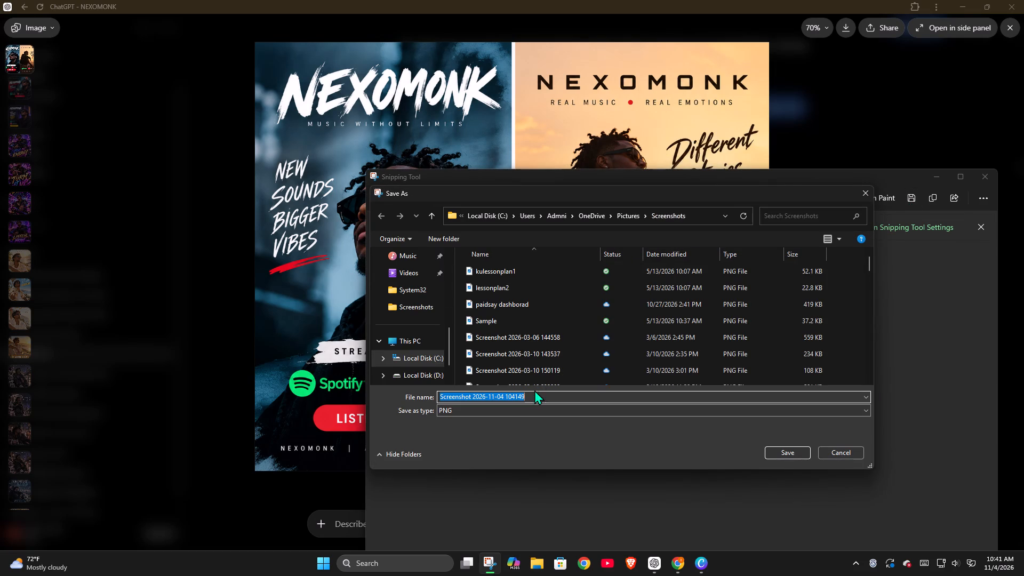
Save the captured logo strip as a PNG in the Screenshots folder, adding " RN" to the end of the suggested file name.
{"action": "left_click", "coordinate": [535, 398]}
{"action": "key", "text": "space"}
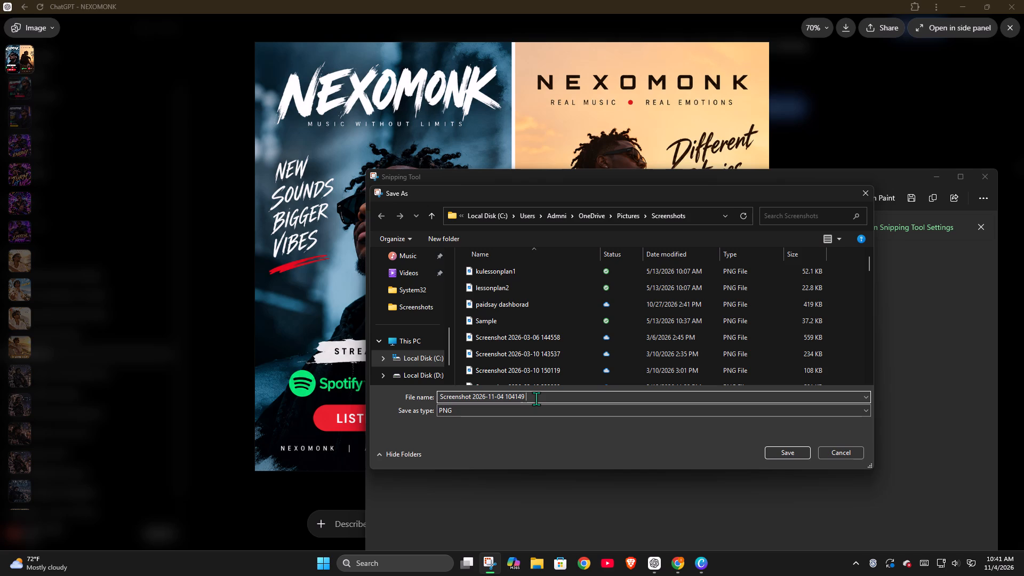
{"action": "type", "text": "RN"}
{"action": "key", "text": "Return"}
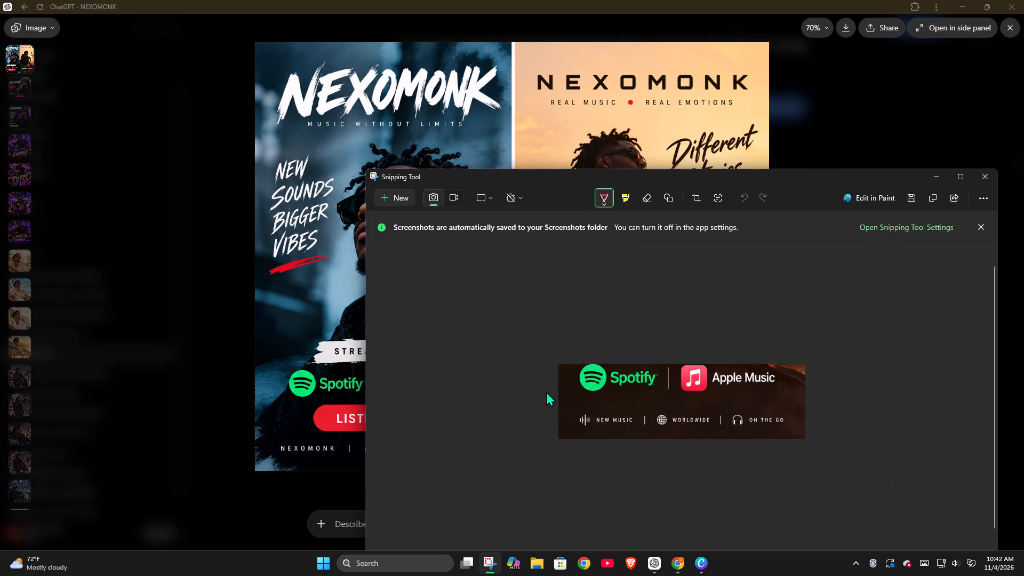
{"action": "left_click", "coordinate": [697, 567]}
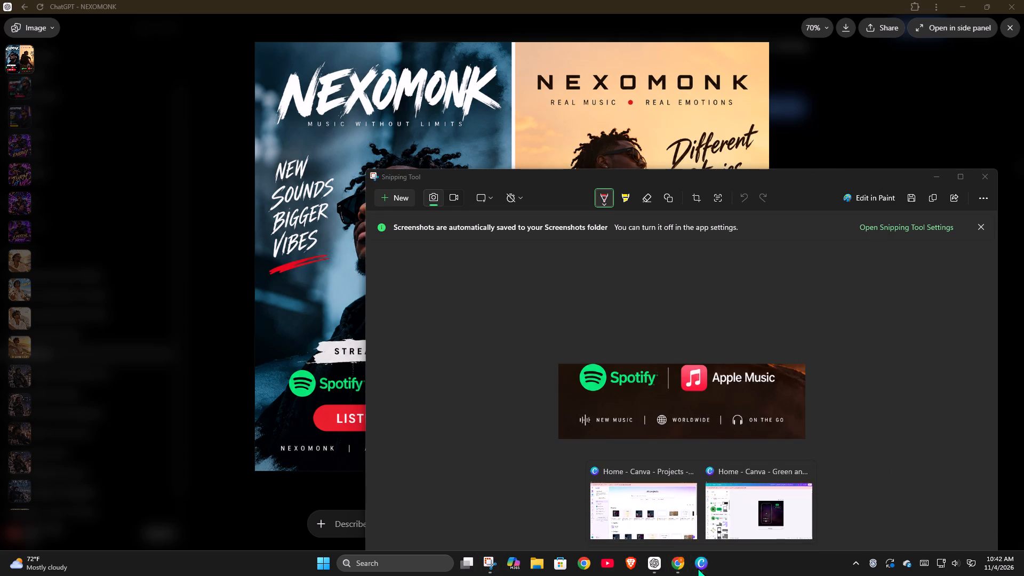
{"action": "left_click", "coordinate": [734, 516]}
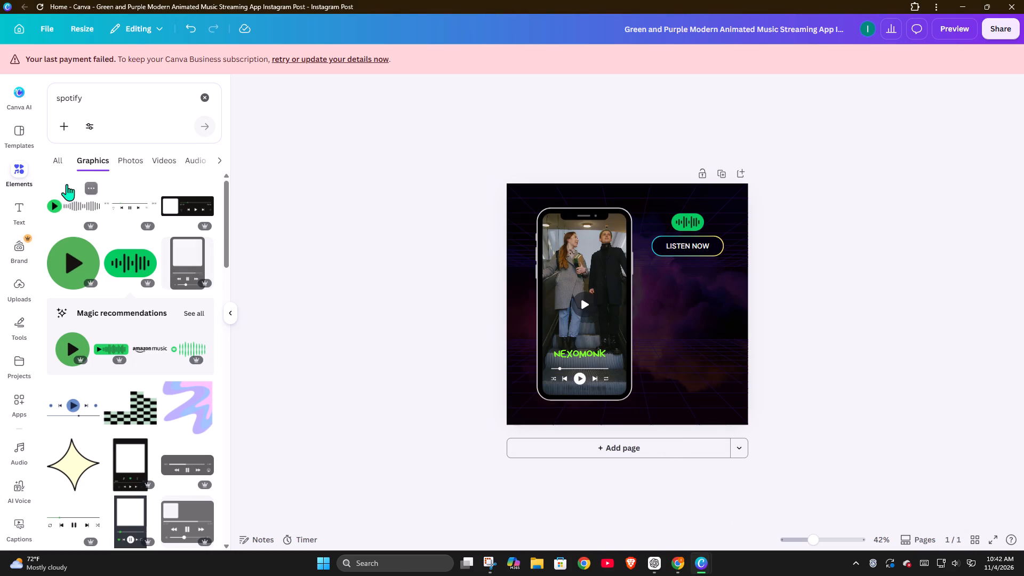
{"action": "left_click", "coordinate": [17, 295]}
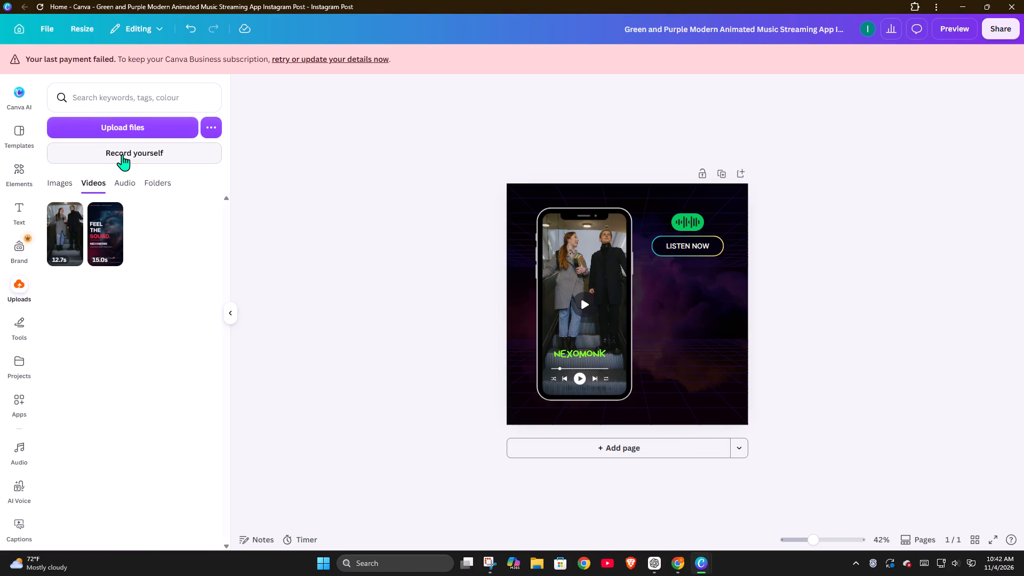
{"action": "left_click", "coordinate": [145, 110]}
{"action": "left_click", "coordinate": [134, 127]}
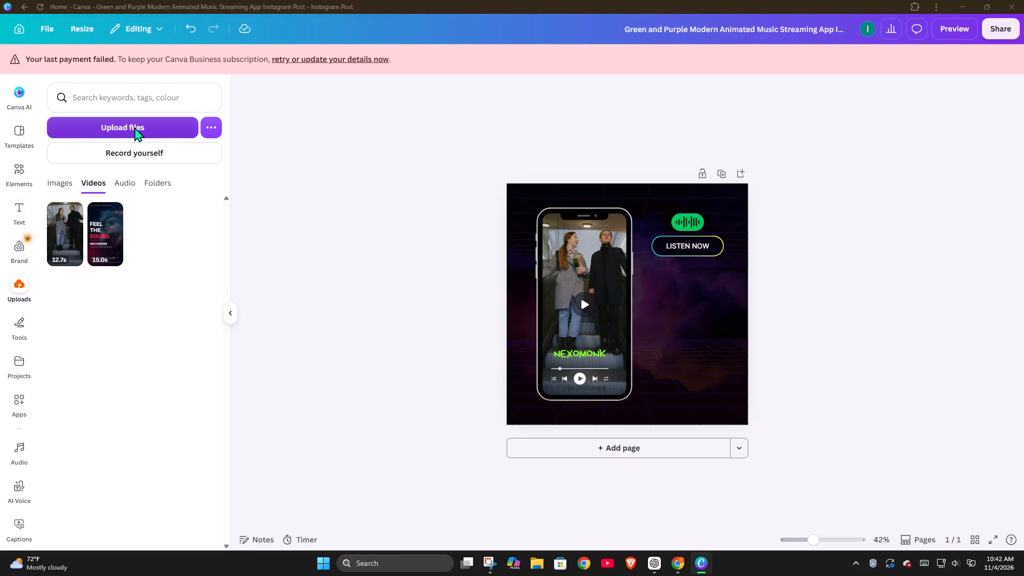
{"action": "scroll", "coordinate": [55, 135], "scroll_direction": "up", "scroll_amount": 6}
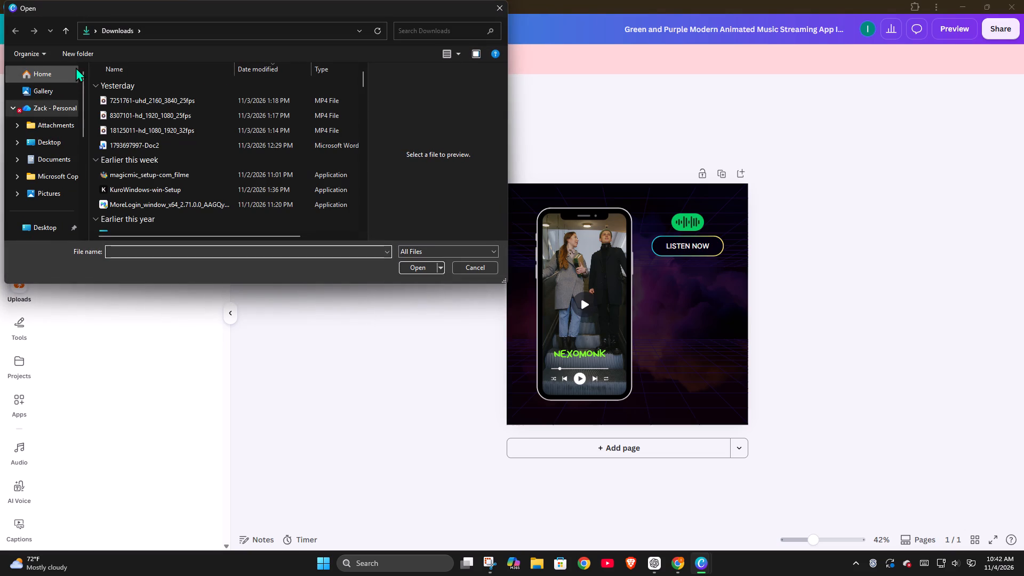
{"action": "left_click", "coordinate": [74, 67]}
{"action": "scroll", "coordinate": [177, 144], "scroll_direction": "down", "scroll_amount": 2}
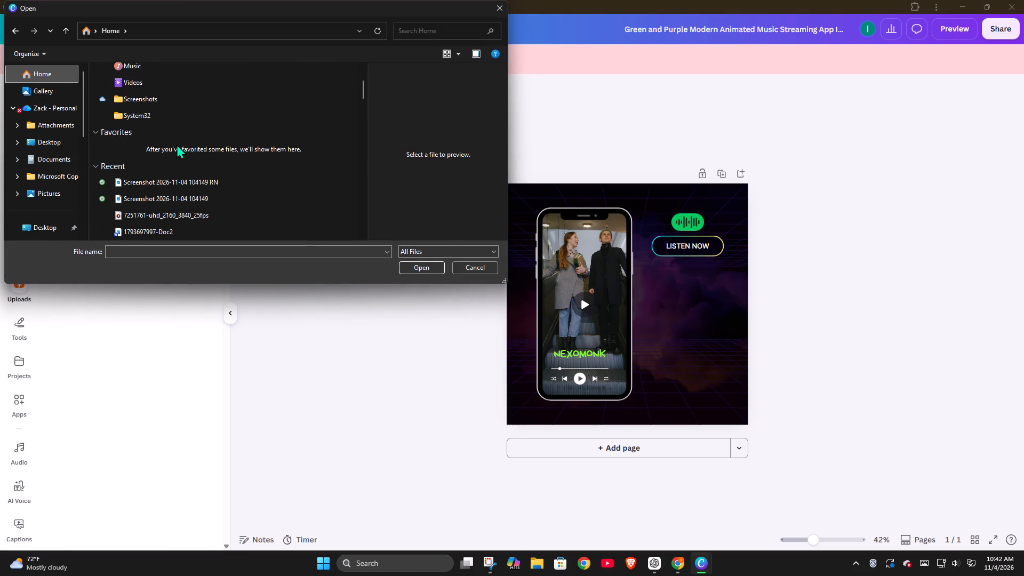
{"action": "double_click", "coordinate": [181, 177]}
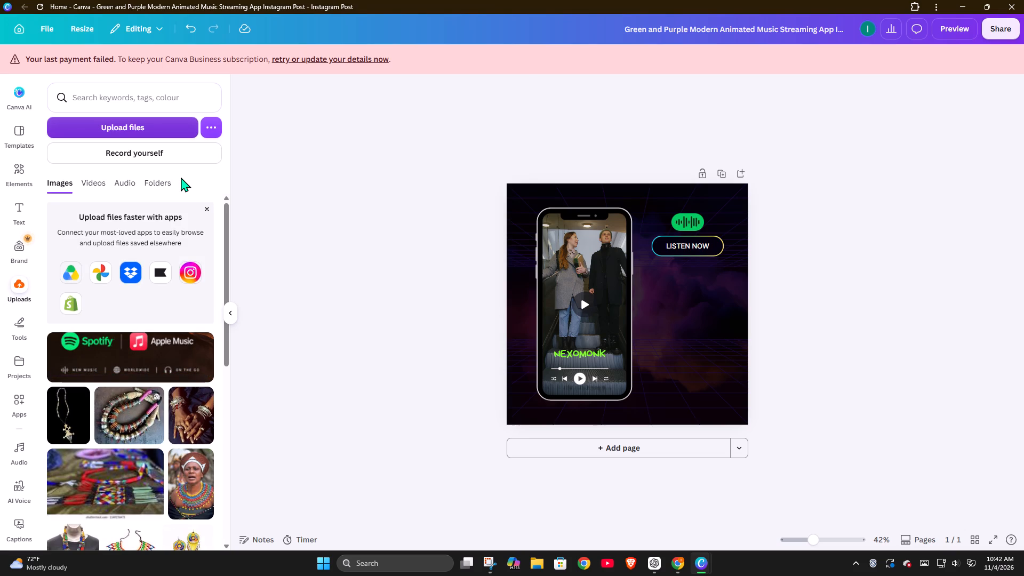
In Canva, add the uploaded Spotify and Apple Music snip to the post and move it beside the phone's lower half.
{"action": "left_click", "coordinate": [137, 366]}
{"action": "left_click_drag", "start_coordinate": [617, 315], "coordinate": [617, 315]}
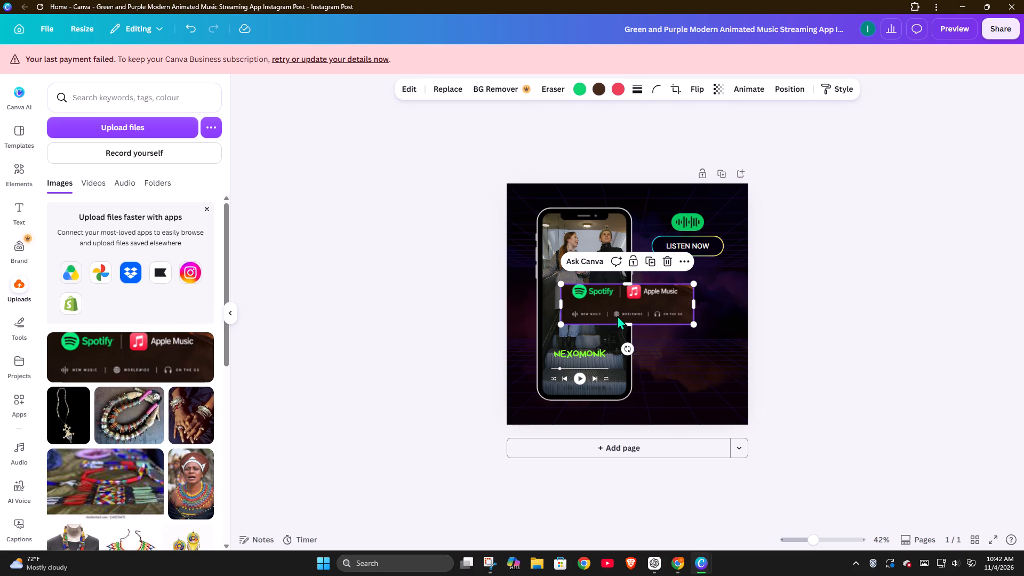
{"action": "left_click_drag", "start_coordinate": [617, 315], "coordinate": [676, 336]}
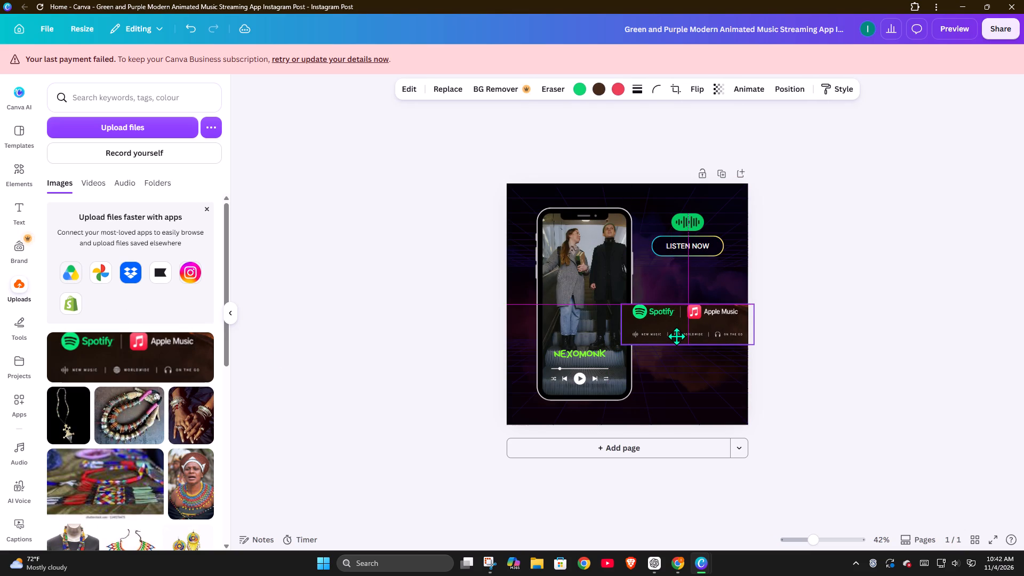
{"action": "left_click_drag", "start_coordinate": [676, 336], "coordinate": [689, 340]}
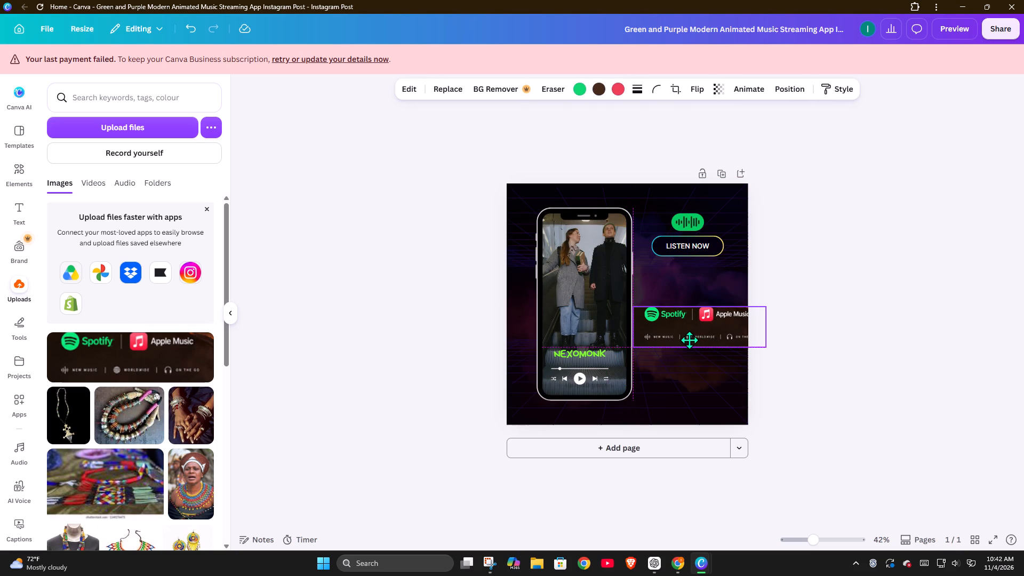
{"action": "left_click_drag", "start_coordinate": [689, 340], "coordinate": [686, 338]}
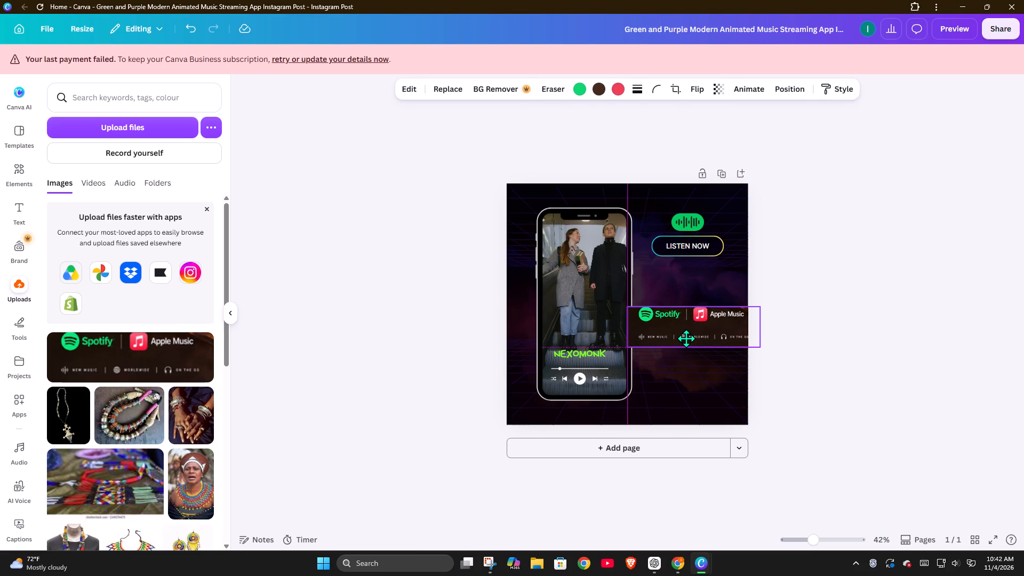
{"action": "left_click_drag", "start_coordinate": [686, 338], "coordinate": [685, 338]}
{"action": "left_click_drag", "start_coordinate": [686, 338], "coordinate": [689, 339]}
{"action": "left_click_drag", "start_coordinate": [689, 339], "coordinate": [695, 340]}
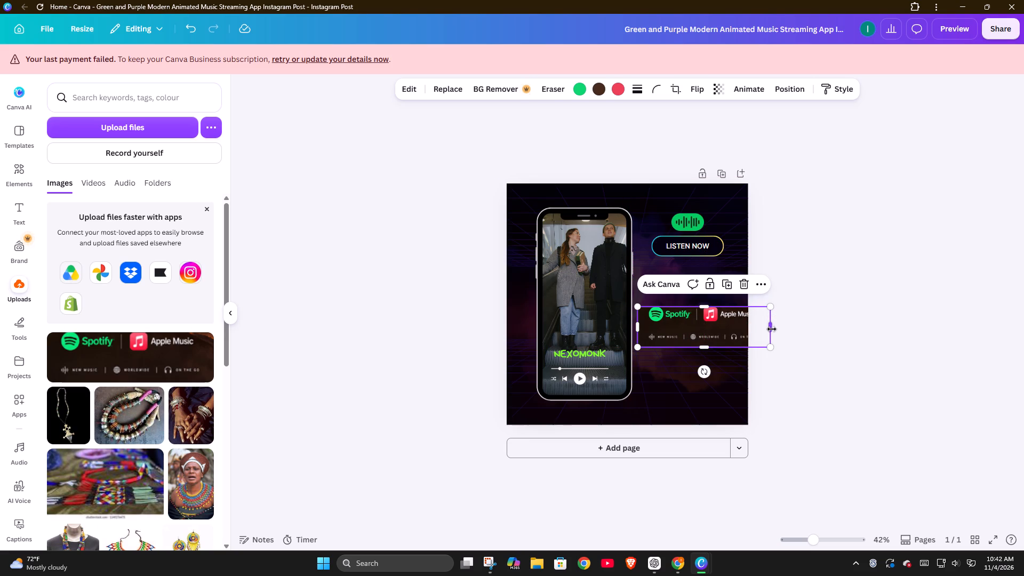
Crop the streaming snip to just the Spotify and Apple Music logos, about 487 by 88, and place it slightly lower beside the phone.
{"action": "left_click_drag", "start_coordinate": [771, 329], "coordinate": [756, 330]}
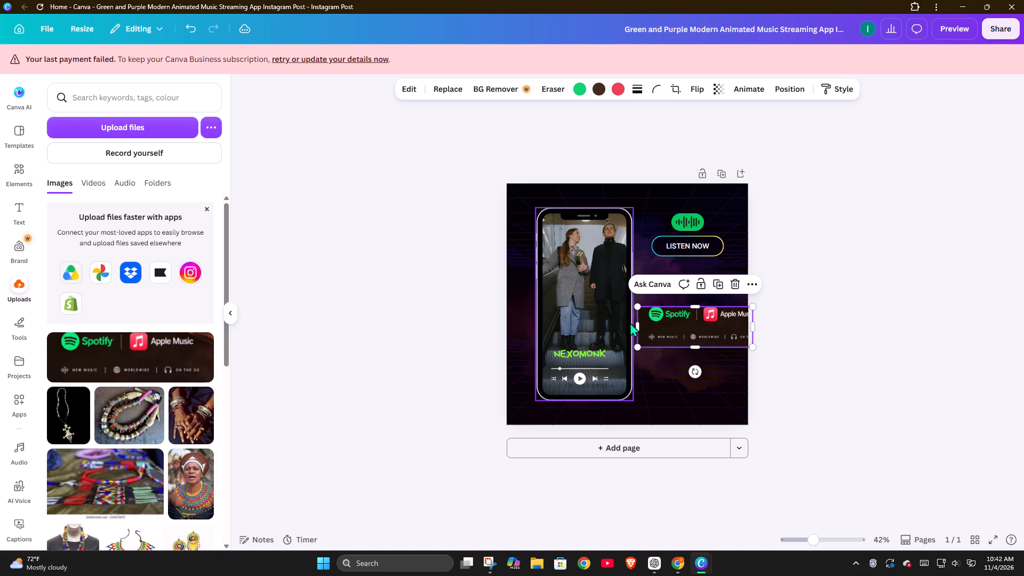
{"action": "left_click_drag", "start_coordinate": [637, 324], "coordinate": [646, 325]}
{"action": "left_click_drag", "start_coordinate": [681, 323], "coordinate": [670, 324]}
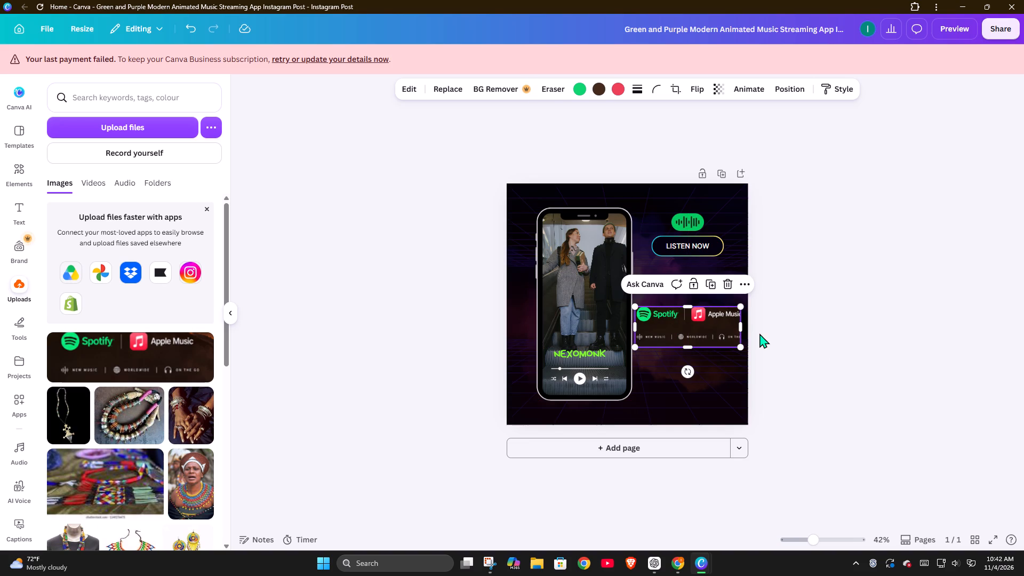
{"action": "left_click", "coordinate": [741, 326]}
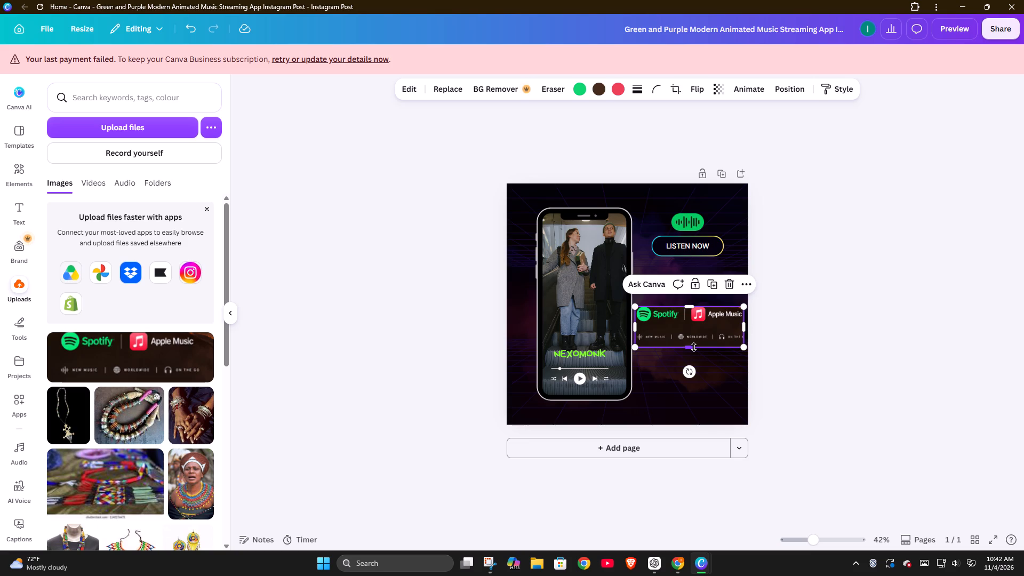
{"action": "left_click_drag", "start_coordinate": [692, 348], "coordinate": [692, 333]}
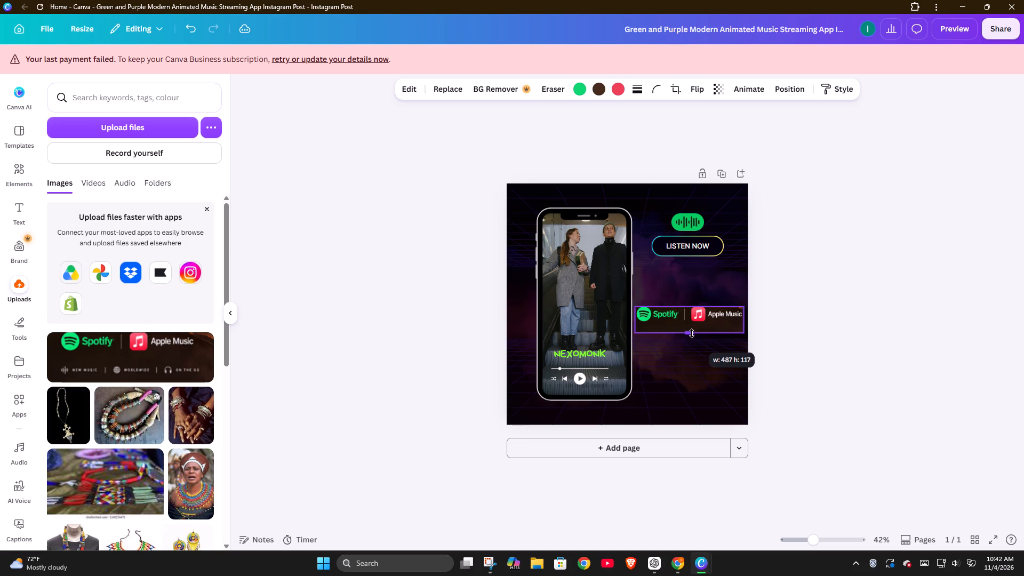
{"action": "left_click_drag", "start_coordinate": [692, 333], "coordinate": [690, 327]}
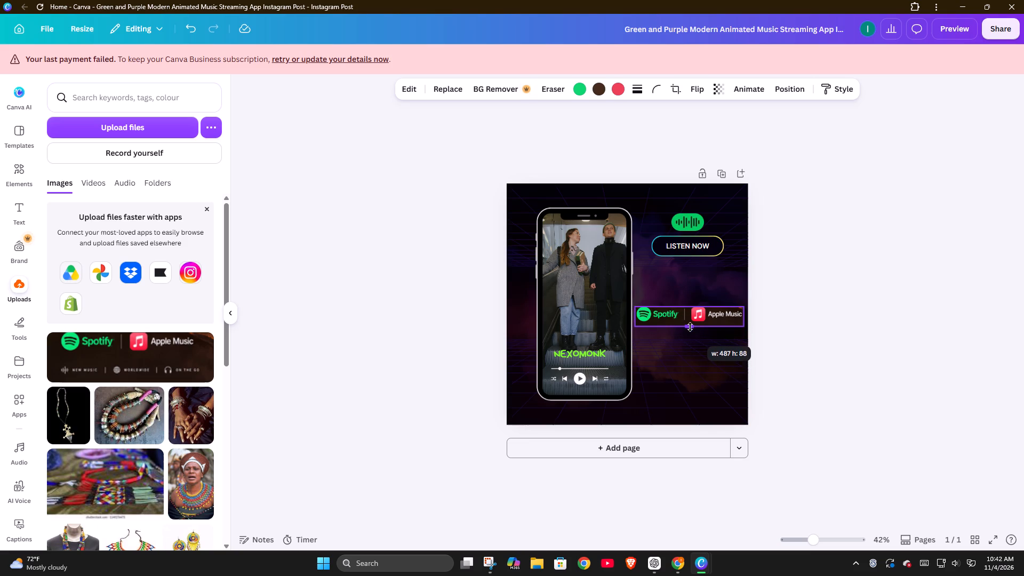
{"action": "left_click", "coordinate": [711, 385]}
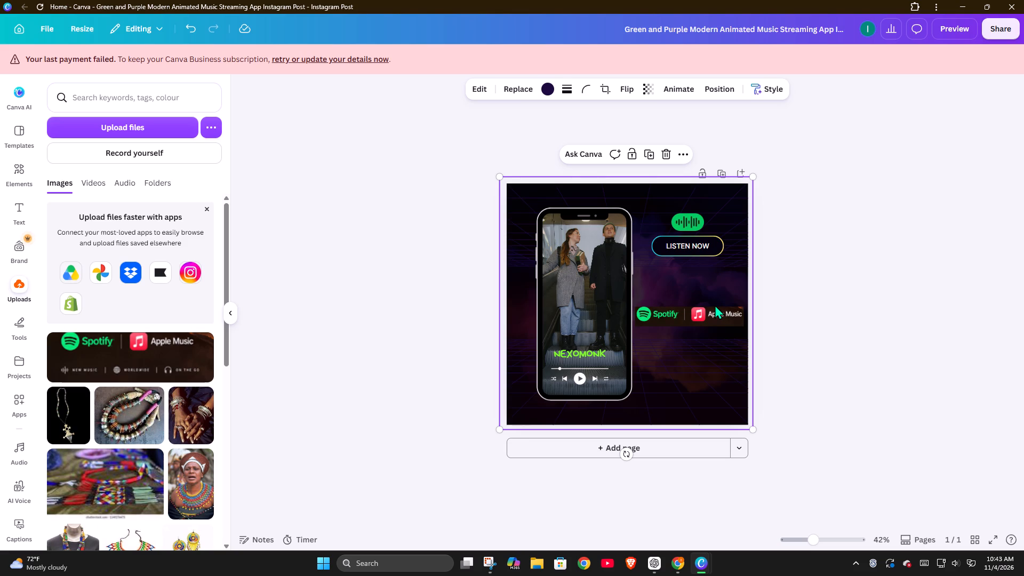
{"action": "left_click_drag", "start_coordinate": [711, 311], "coordinate": [711, 327]}
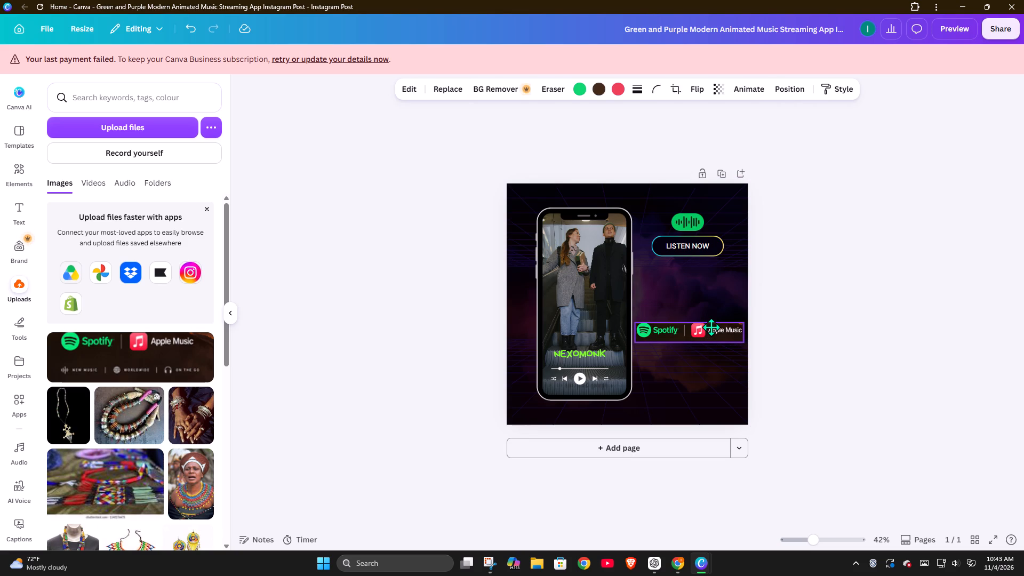
Move the Spotify and Apple Music snip up to just below the LISTEN NOW button and crop it to the Spotify logo only.
{"action": "left_click_drag", "start_coordinate": [711, 327], "coordinate": [710, 284]}
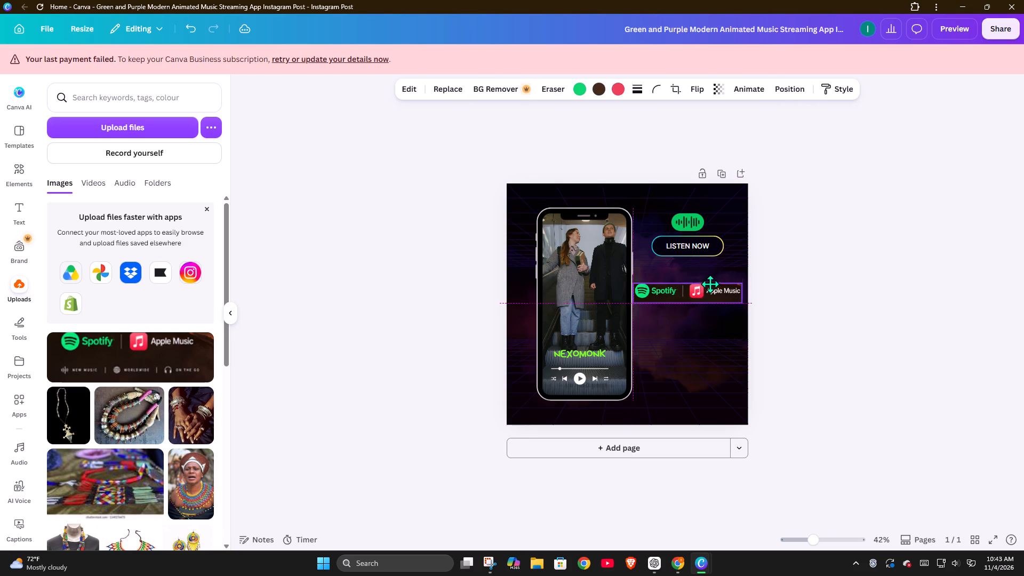
{"action": "left_click_drag", "start_coordinate": [710, 284], "coordinate": [714, 271]}
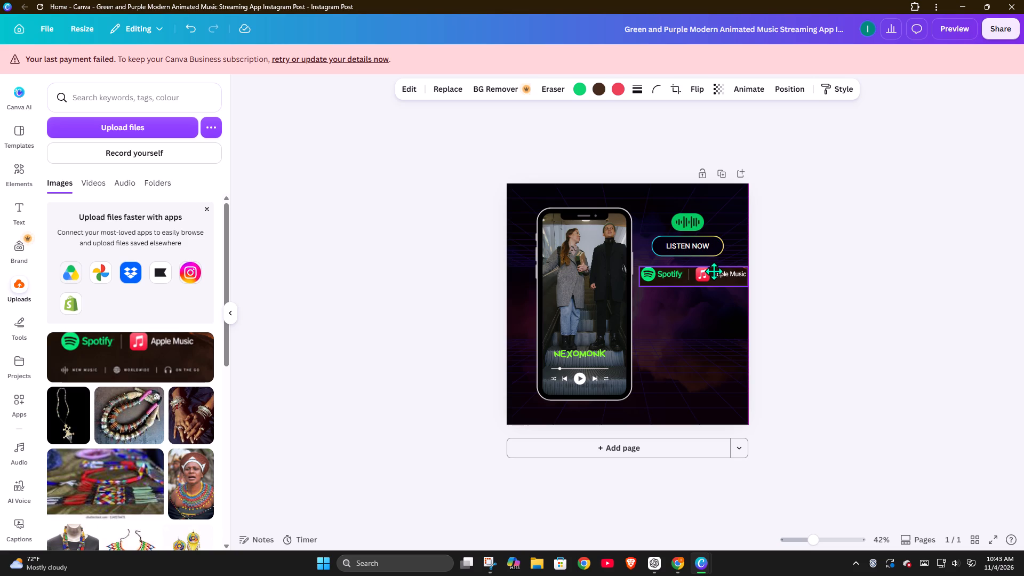
{"action": "left_click_drag", "start_coordinate": [714, 271], "coordinate": [712, 271]}
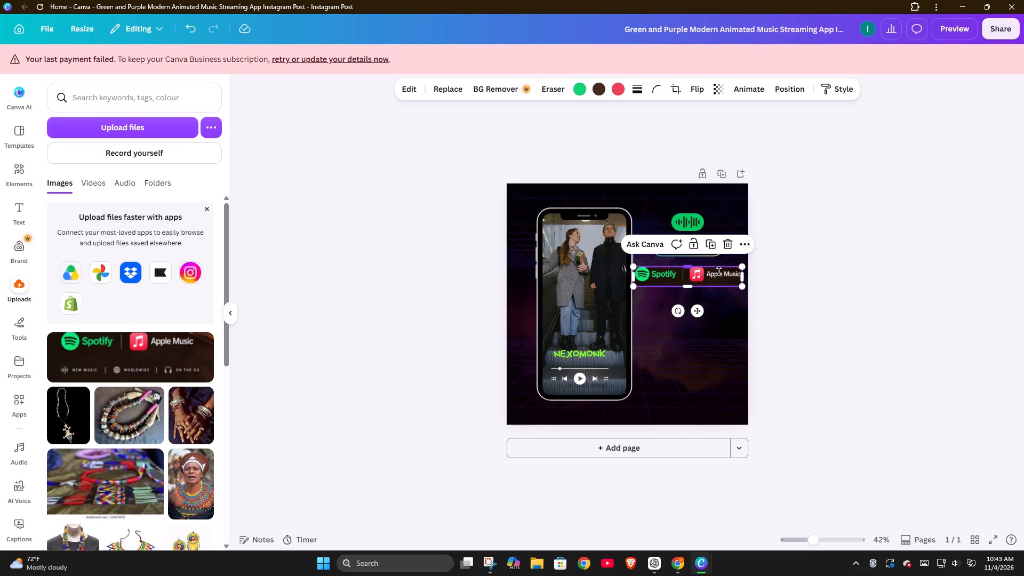
{"action": "left_click", "coordinate": [710, 421]}
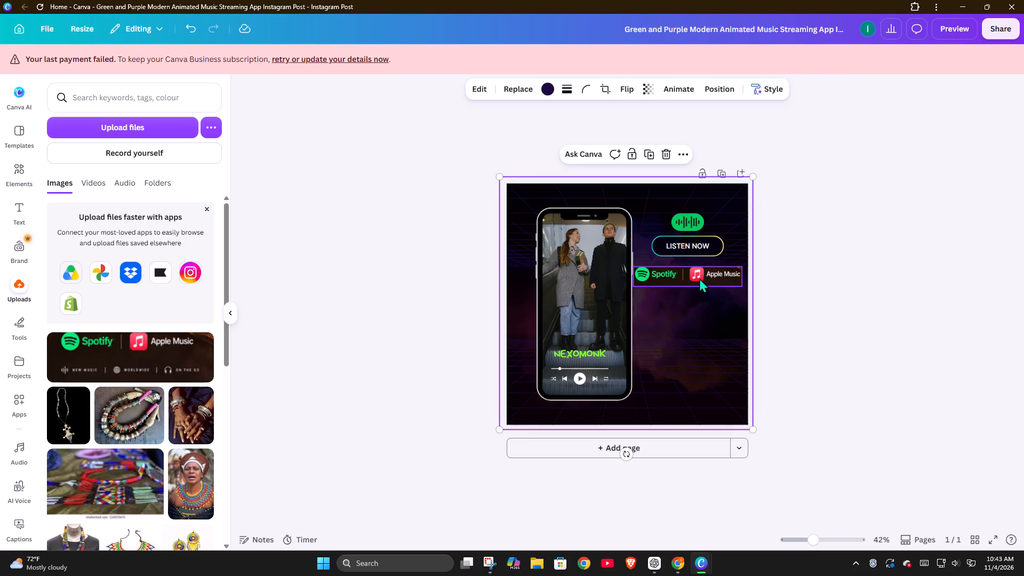
{"action": "left_click", "coordinate": [701, 273]}
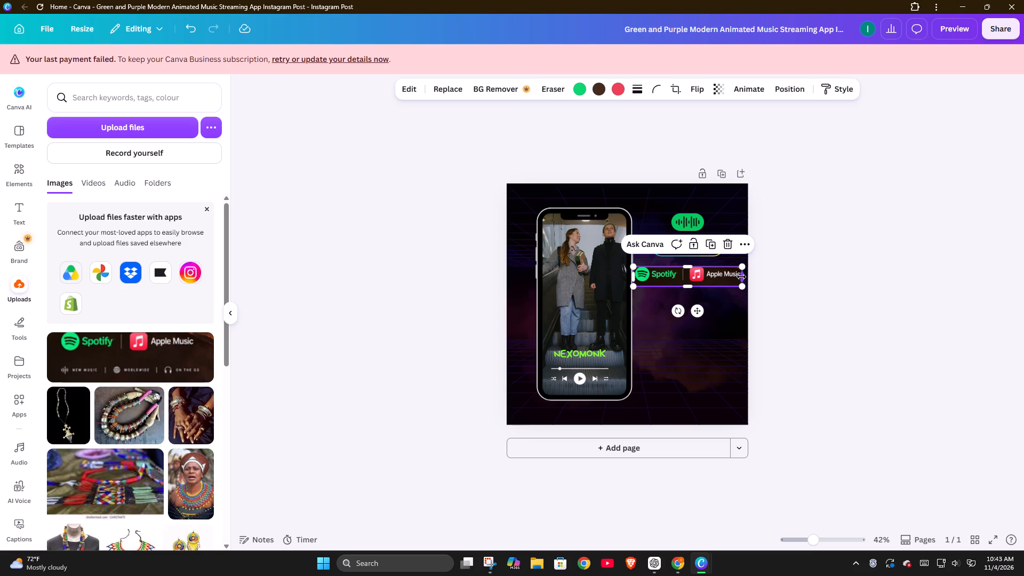
{"action": "left_click_drag", "start_coordinate": [741, 277], "coordinate": [678, 276]}
{"action": "left_click", "coordinate": [688, 338]}
{"action": "left_click", "coordinate": [665, 271]}
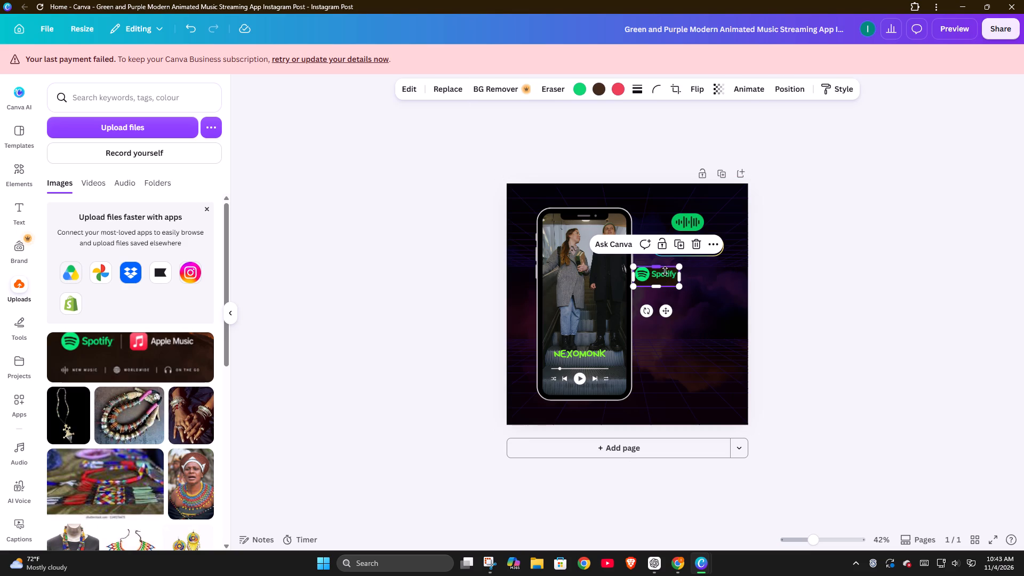
Enlarge the Spotify logo to nearly double its width and place it beside the phone's player controls.
{"action": "left_click_drag", "start_coordinate": [666, 274], "coordinate": [697, 282]}
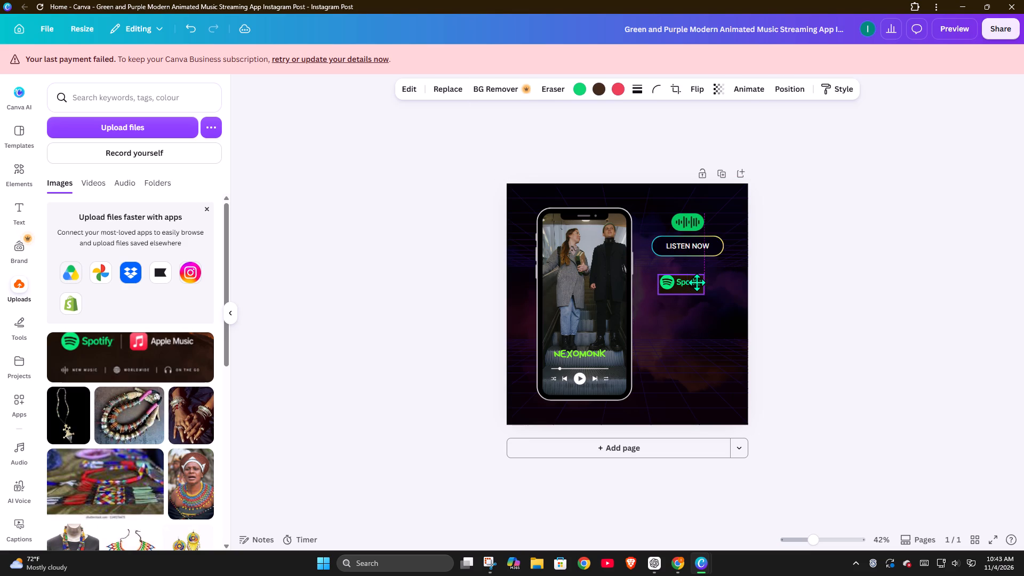
{"action": "left_click_drag", "start_coordinate": [697, 282], "coordinate": [698, 282]}
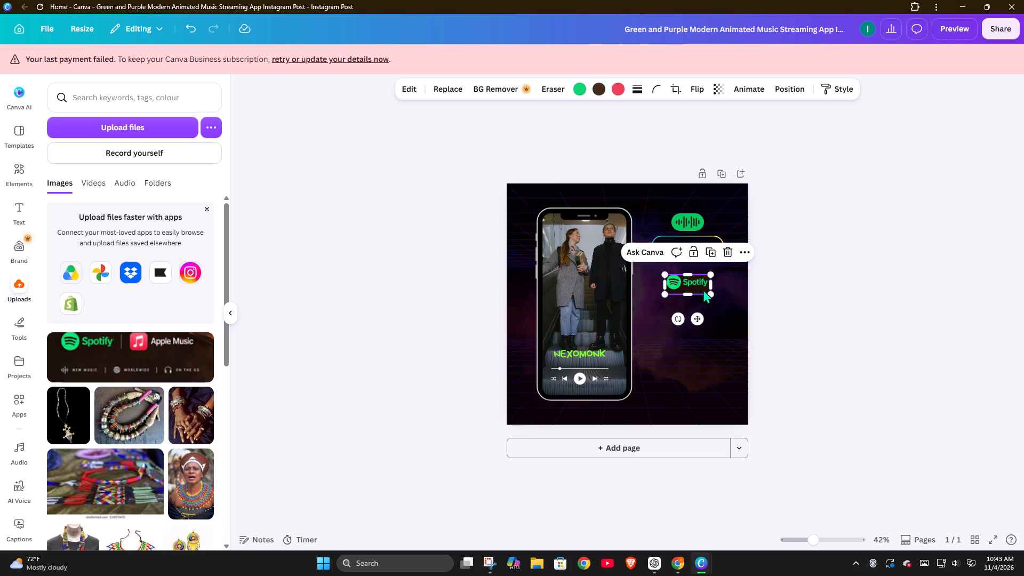
{"action": "left_click_drag", "start_coordinate": [711, 295], "coordinate": [738, 332]}
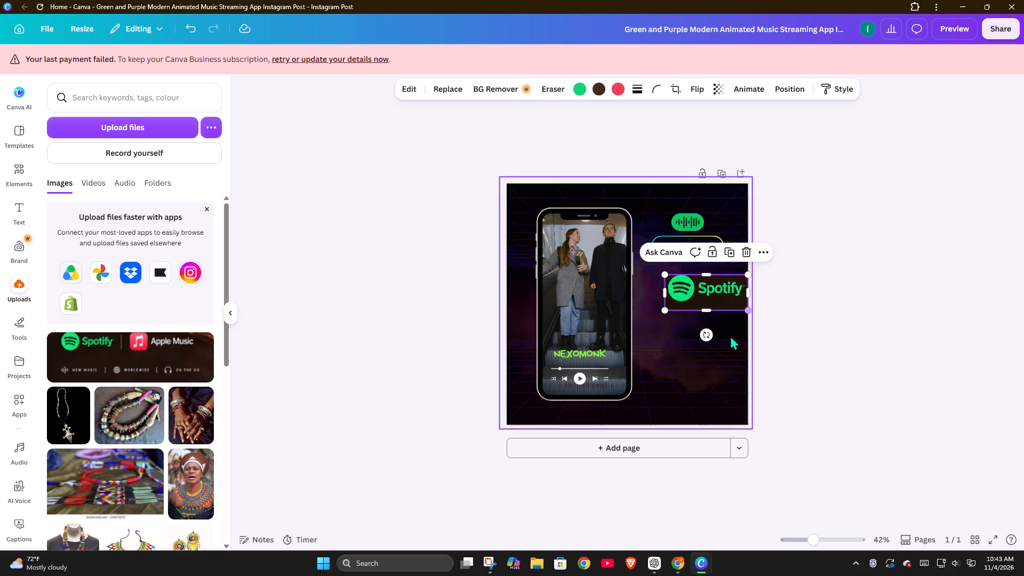
{"action": "left_click_drag", "start_coordinate": [729, 299], "coordinate": [699, 313]}
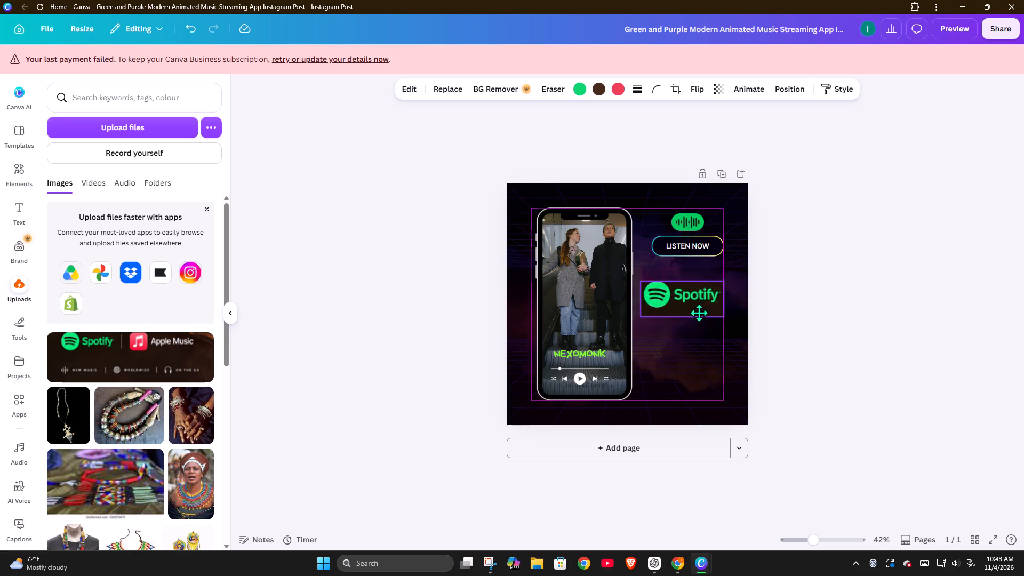
{"action": "left_click_drag", "start_coordinate": [699, 313], "coordinate": [701, 362]}
{"action": "left_click", "coordinate": [701, 391]}
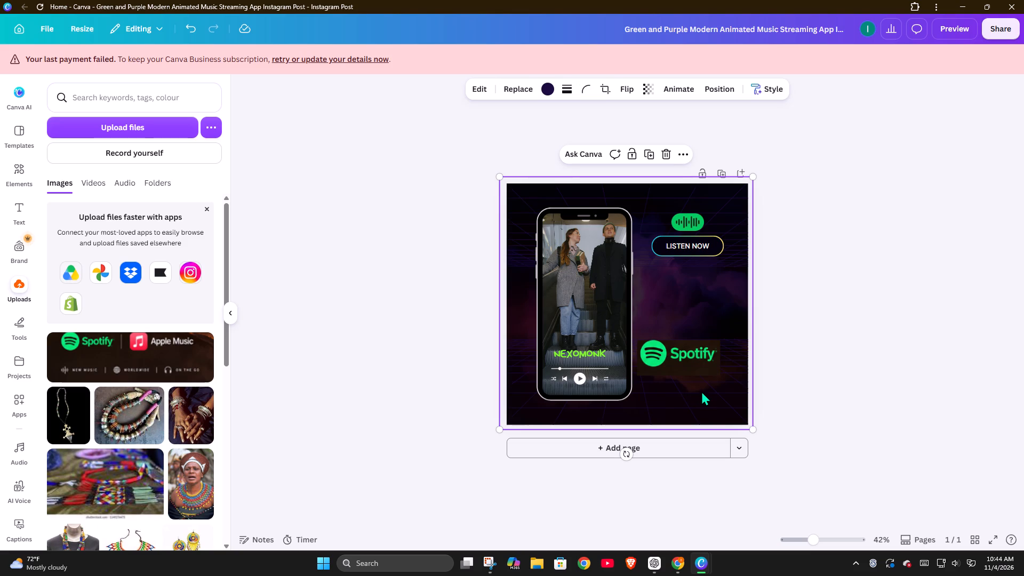
Trim the Spotify logo's empty lower edge and centre it under the LISTEN NOW button, level with the phone's playback controls.
{"action": "left_click", "coordinate": [678, 371]}
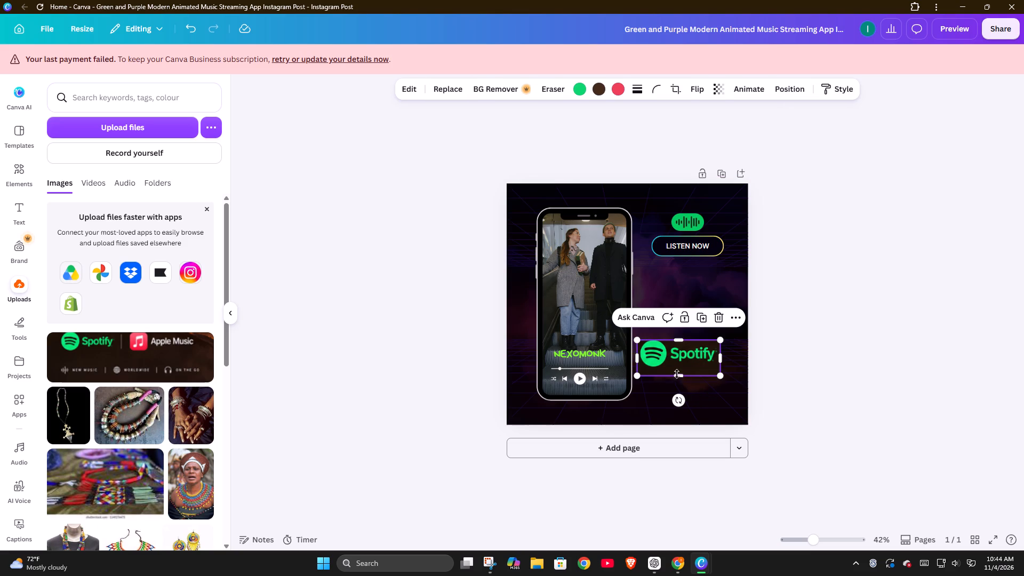
{"action": "left_click_drag", "start_coordinate": [677, 375], "coordinate": [671, 366]}
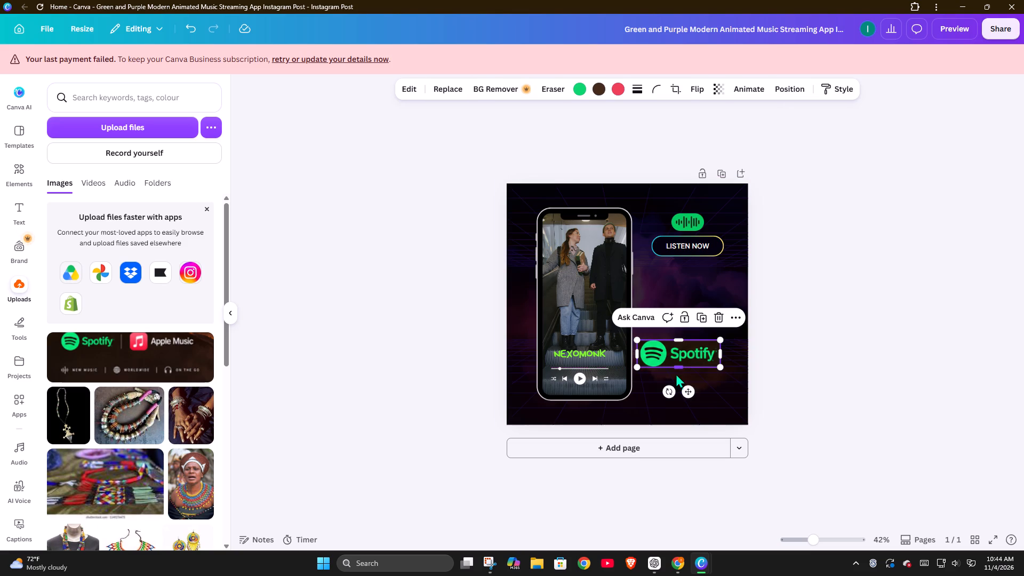
{"action": "left_click", "coordinate": [701, 376]}
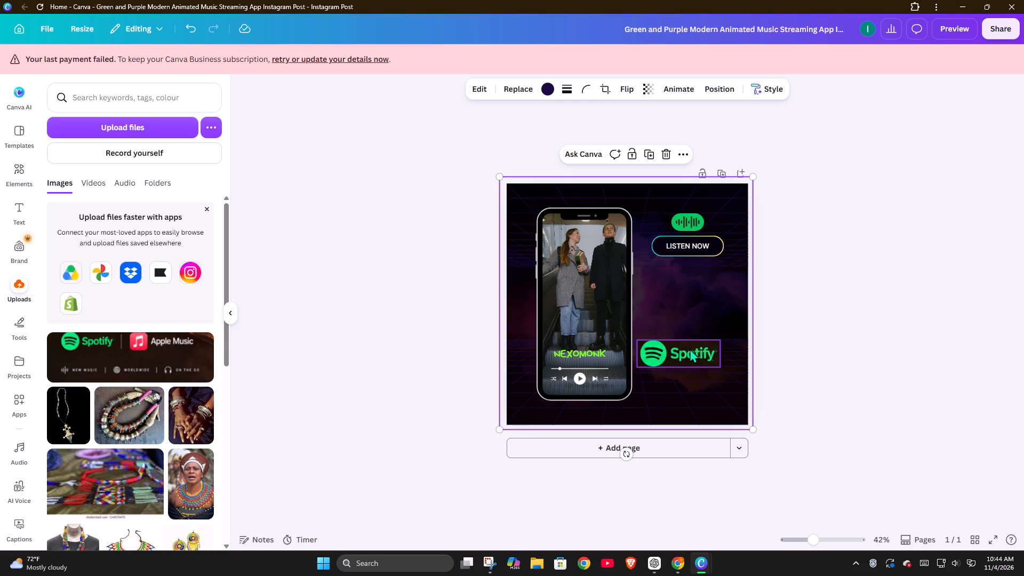
{"action": "left_click_drag", "start_coordinate": [690, 348], "coordinate": [705, 350]}
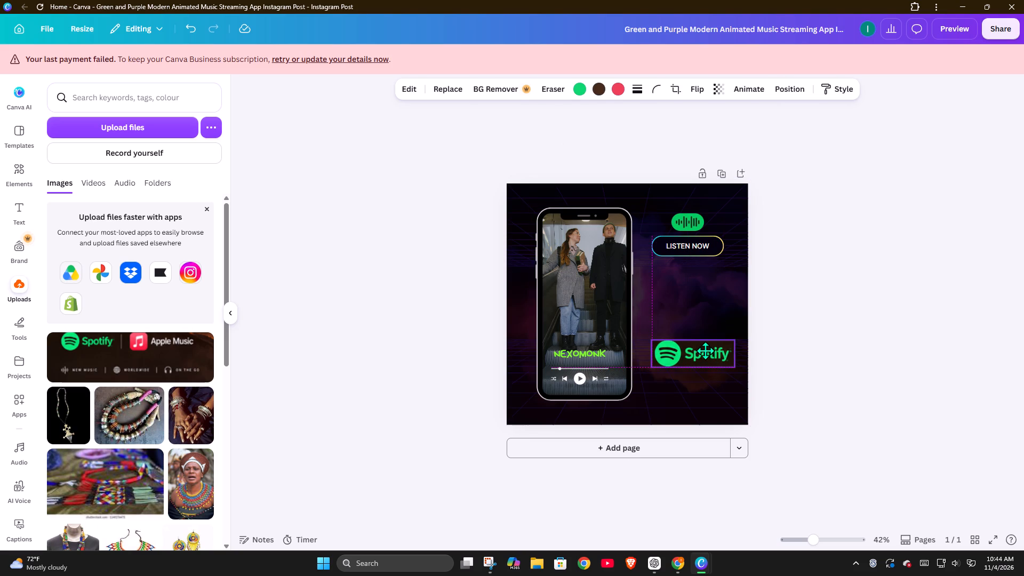
{"action": "left_click_drag", "start_coordinate": [705, 350], "coordinate": [696, 351]}
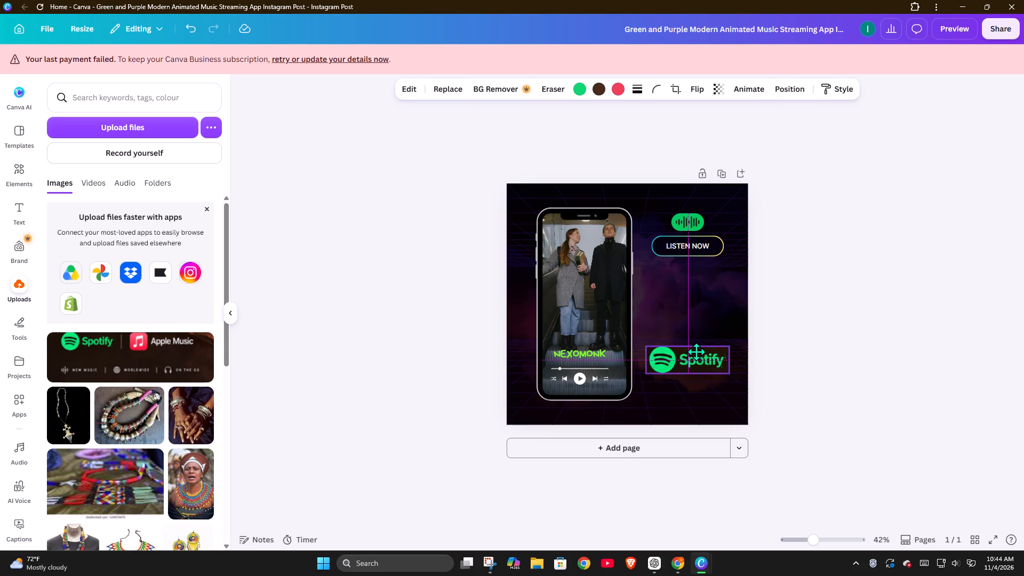
{"action": "left_click_drag", "start_coordinate": [696, 351], "coordinate": [699, 377]}
{"action": "left_click", "coordinate": [845, 336]}
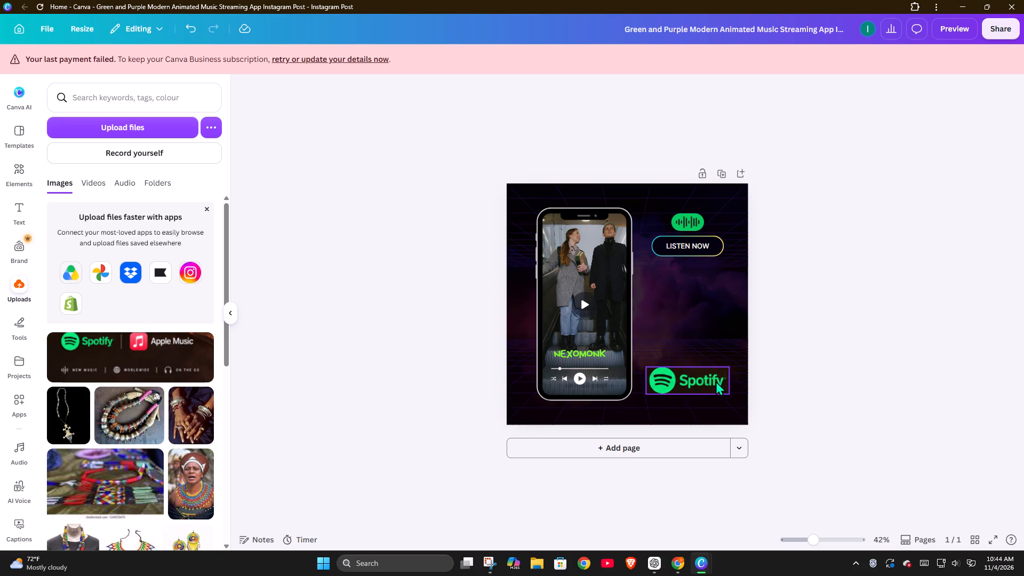
Shrink the Spotify logo to just over half its width, keeping it beside the bottom of the phone.
{"action": "left_click", "coordinate": [701, 340]}
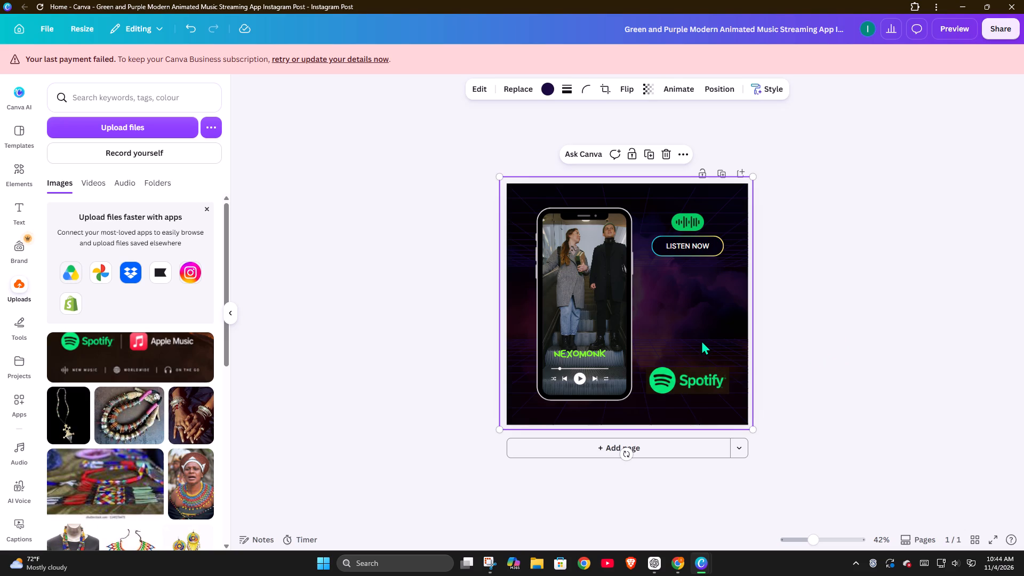
{"action": "left_click", "coordinate": [690, 378]}
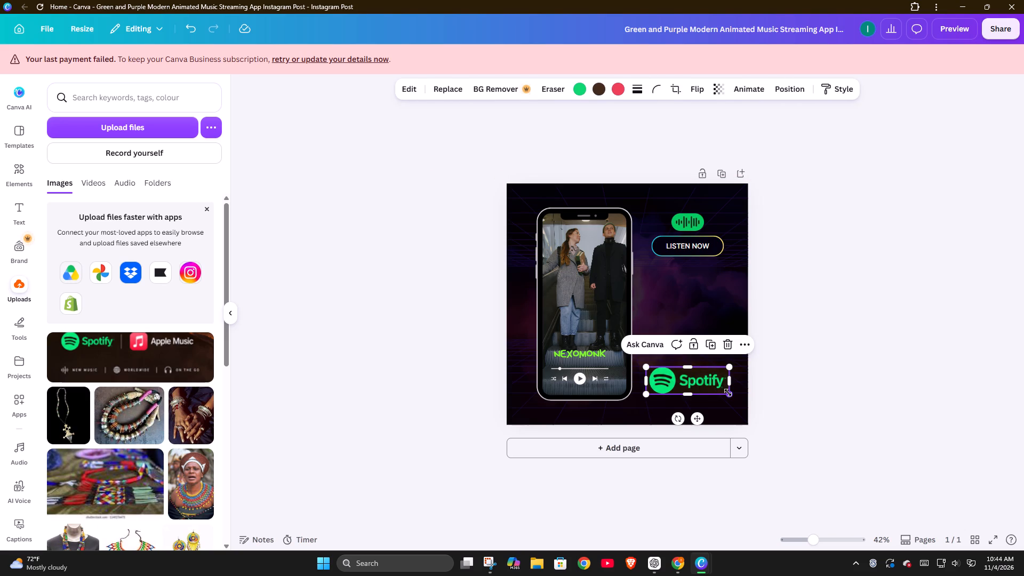
{"action": "left_click_drag", "start_coordinate": [728, 393], "coordinate": [694, 372]}
{"action": "left_click", "coordinate": [679, 375]}
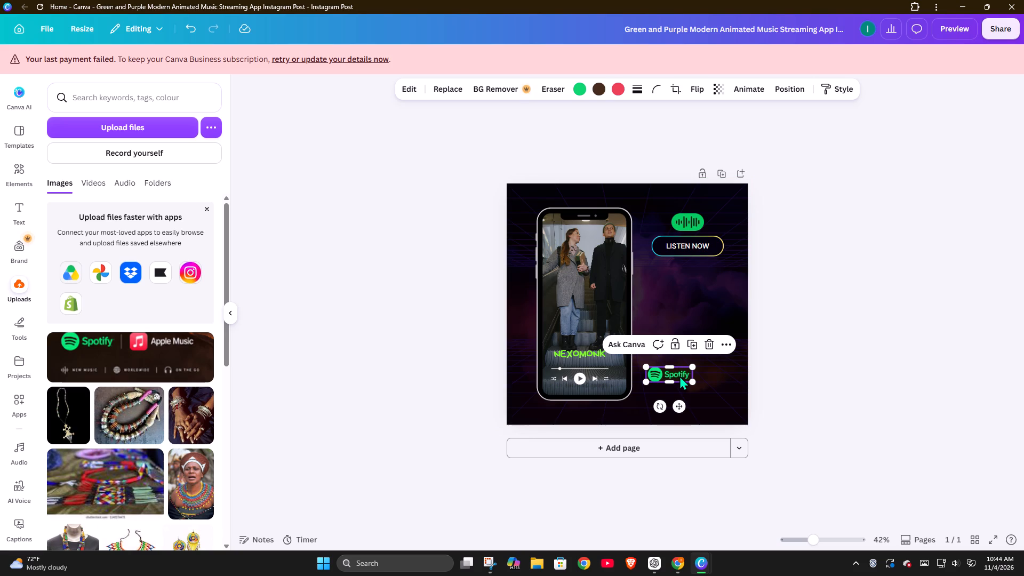
{"action": "left_click", "coordinate": [713, 375]}
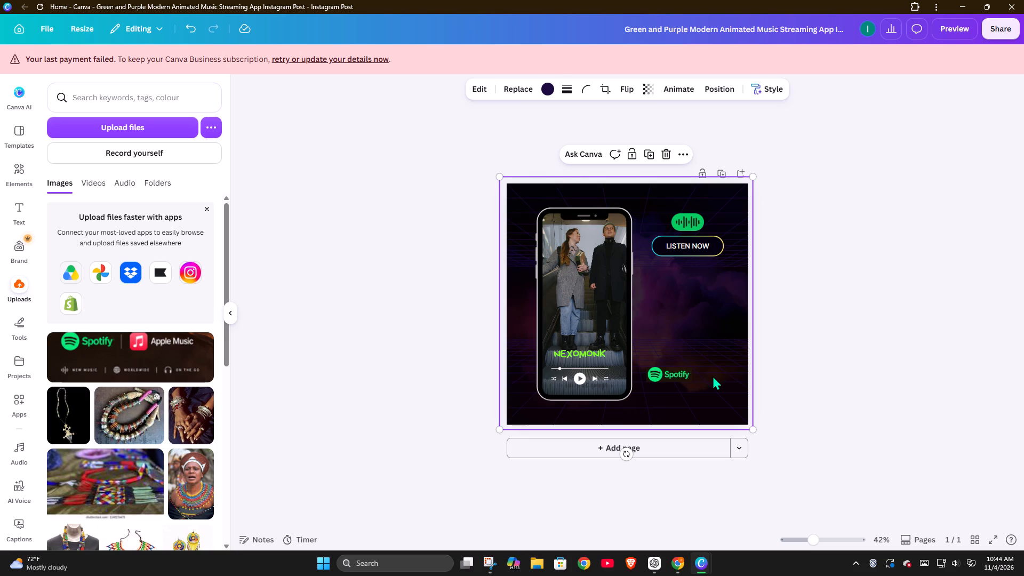
{"action": "left_click", "coordinate": [659, 562]}
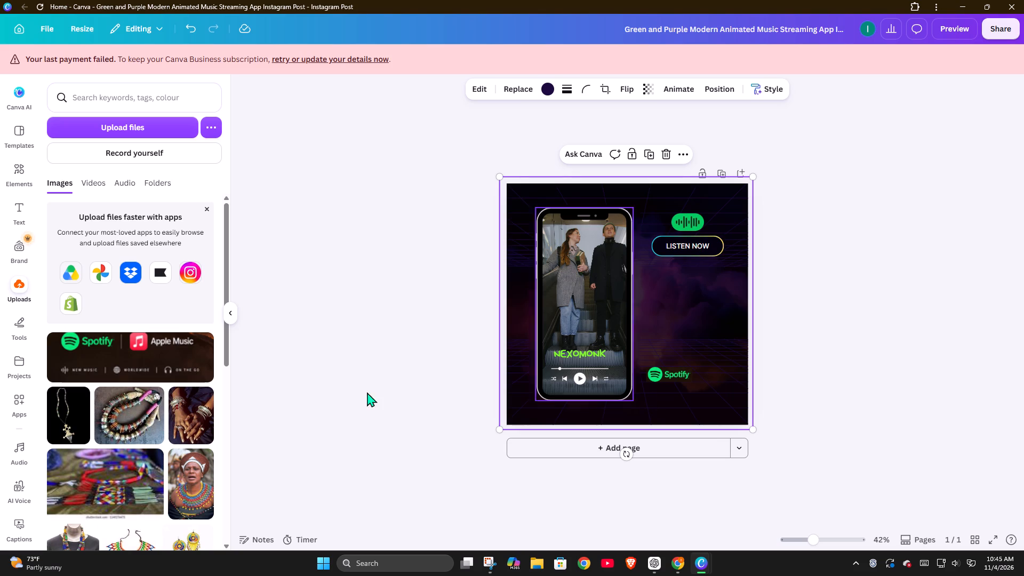
{"action": "left_click", "coordinate": [167, 347]}
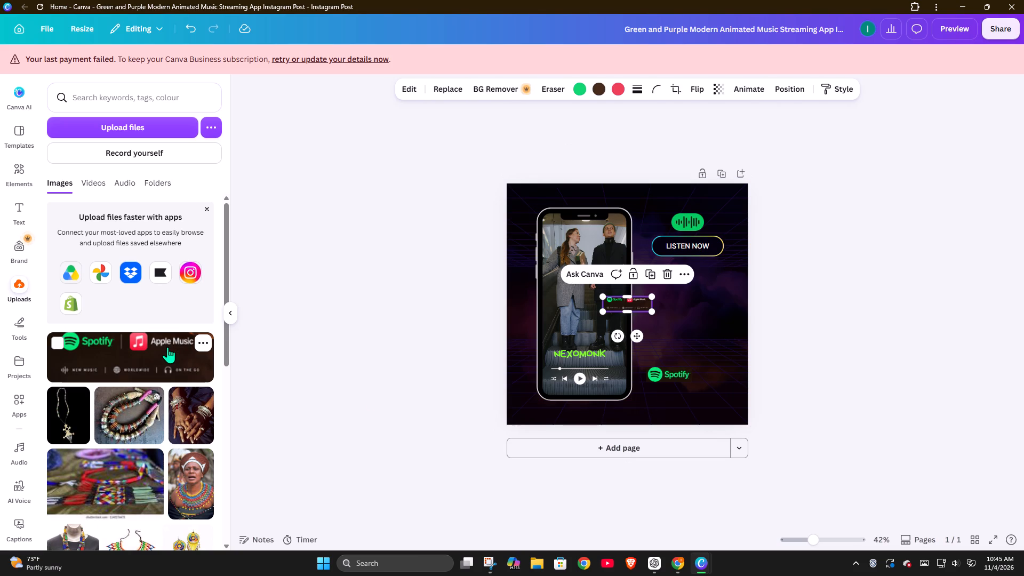
{"action": "left_click_drag", "start_coordinate": [651, 312], "coordinate": [728, 374]}
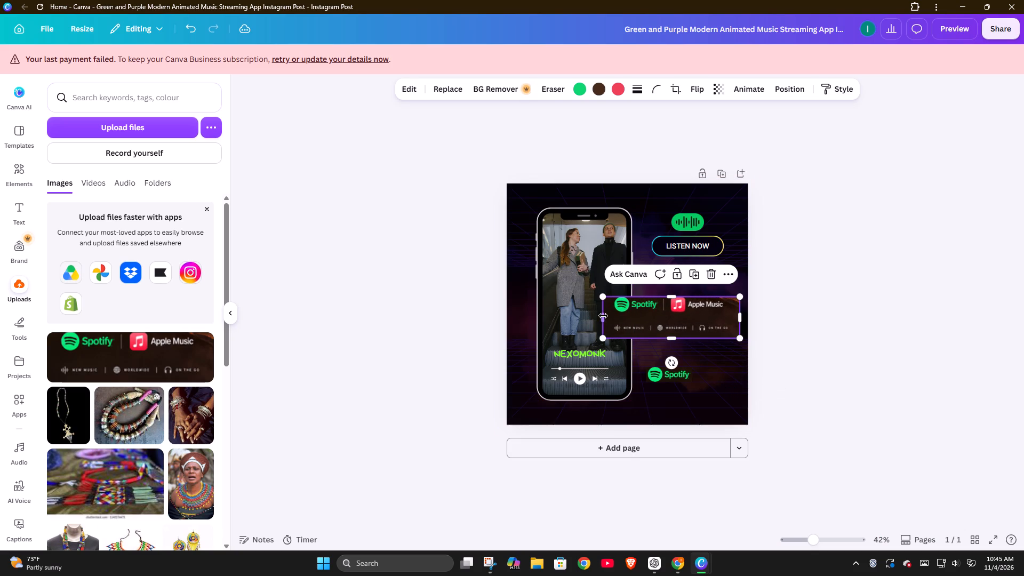
{"action": "left_click_drag", "start_coordinate": [602, 316], "coordinate": [660, 317]}
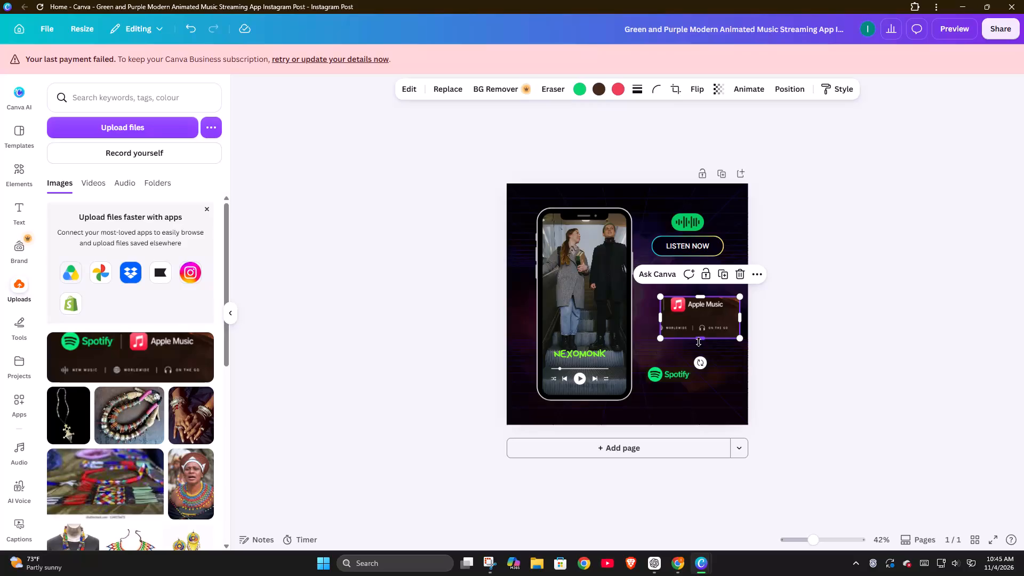
{"action": "left_click_drag", "start_coordinate": [700, 339], "coordinate": [702, 319]}
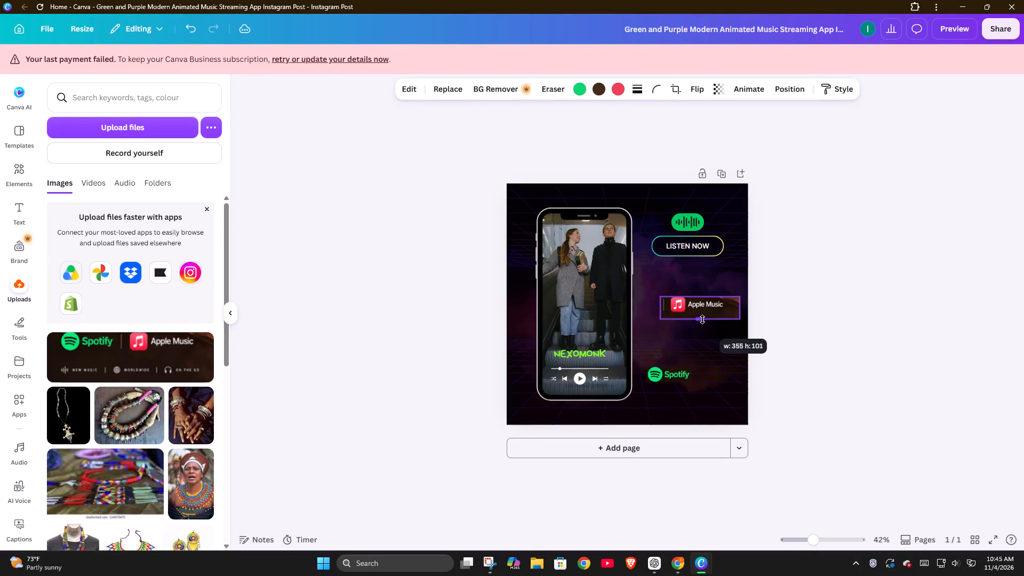
{"action": "left_click_drag", "start_coordinate": [702, 319], "coordinate": [702, 315]}
{"action": "left_click_drag", "start_coordinate": [741, 305], "coordinate": [740, 305]}
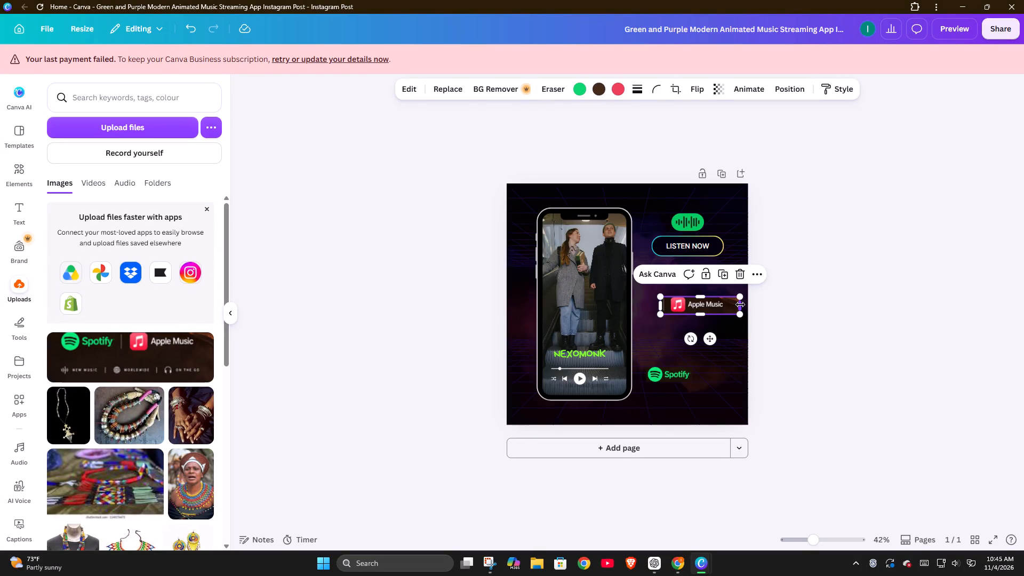
{"action": "left_click_drag", "start_coordinate": [740, 305], "coordinate": [730, 305]}
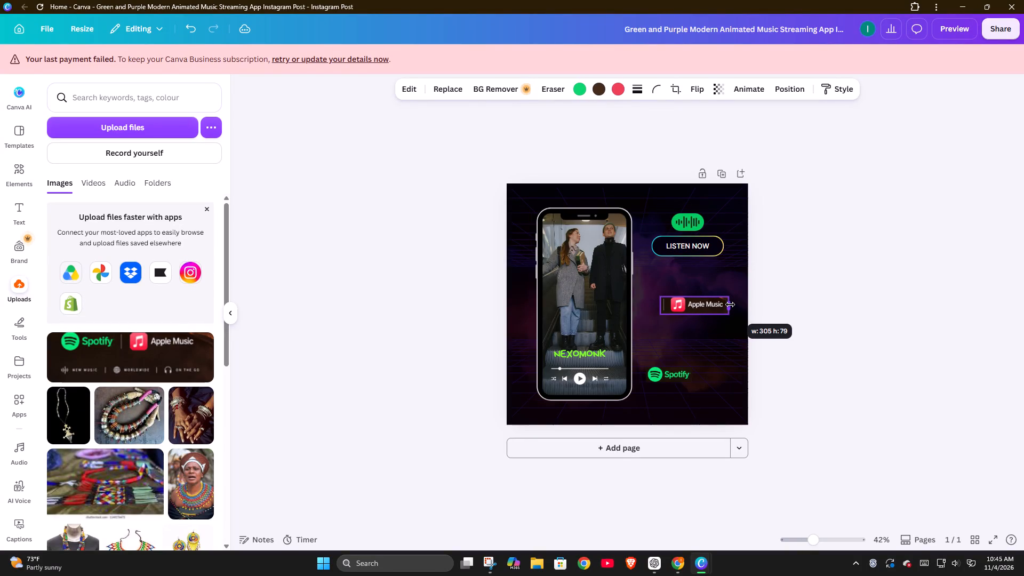
{"action": "left_click_drag", "start_coordinate": [730, 305], "coordinate": [729, 305]}
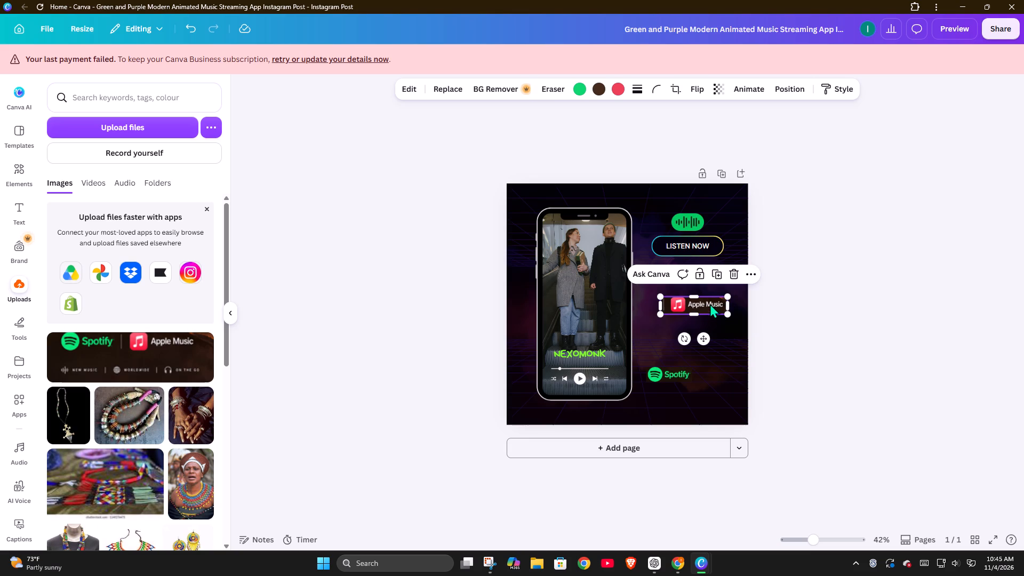
Place the Apple Music logo level with the Spotify logo on its outer side, and nudge the Spotify logo closer to the phone.
{"action": "left_click_drag", "start_coordinate": [709, 301], "coordinate": [729, 375]}
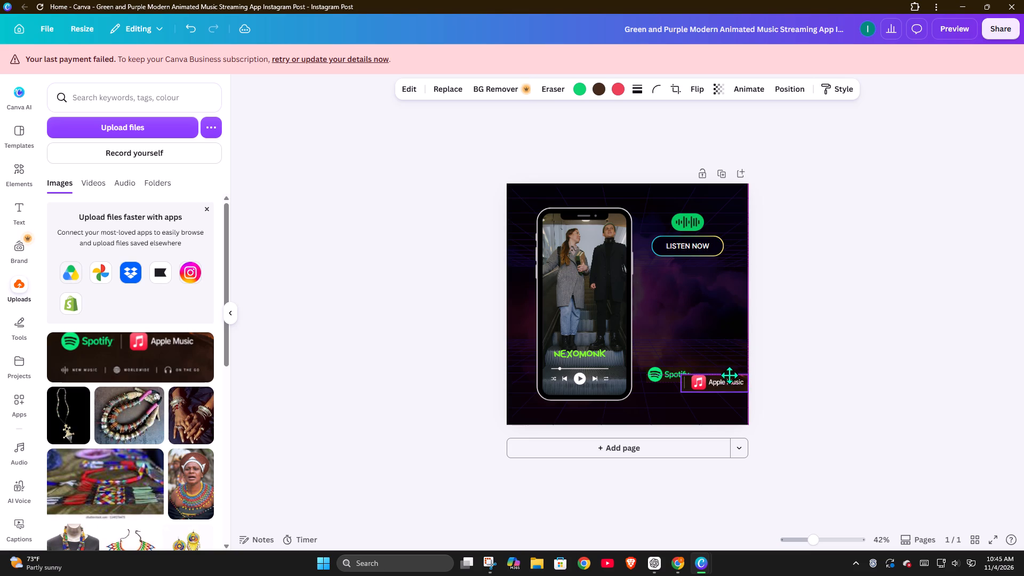
{"action": "left_click_drag", "start_coordinate": [729, 375], "coordinate": [736, 373]}
{"action": "left_click", "coordinate": [685, 374]}
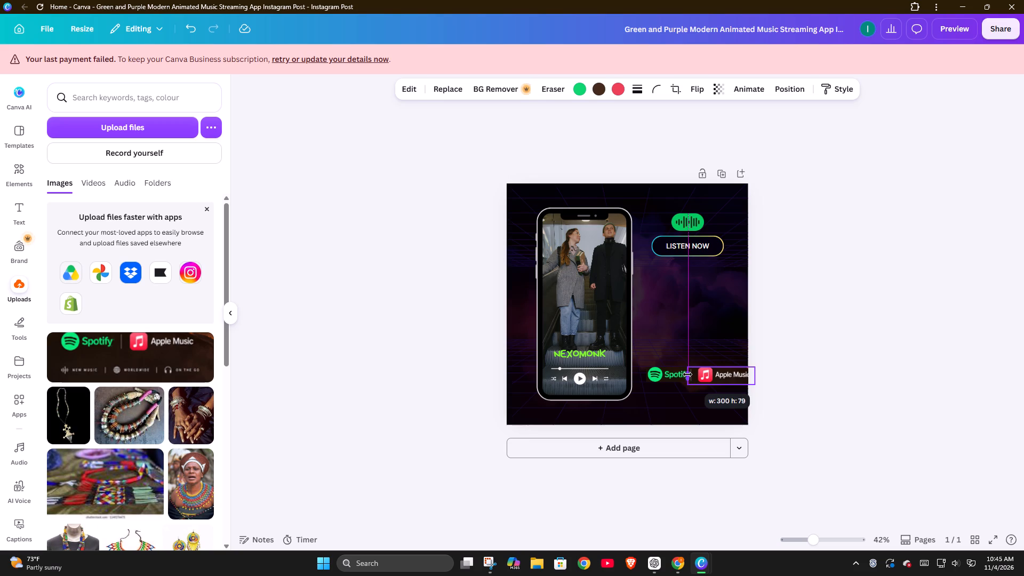
{"action": "left_click", "coordinate": [684, 396]}
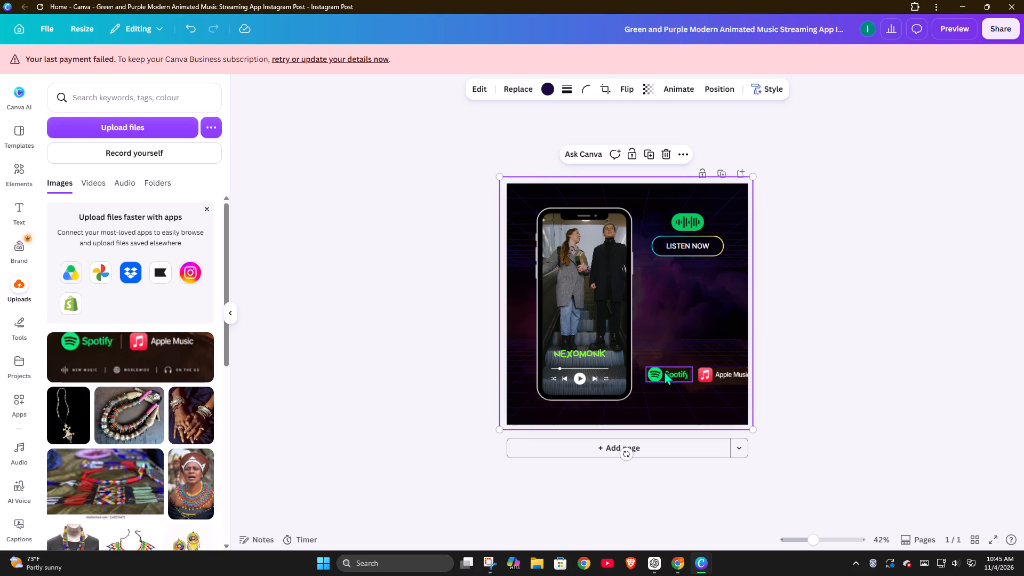
{"action": "left_click_drag", "start_coordinate": [665, 371], "coordinate": [658, 371]}
{"action": "left_click", "coordinate": [704, 398]}
Shift the Apple Music logo inward next to the Spotify logo so that it ends flush with the post's outer edge.
{"action": "left_click_drag", "start_coordinate": [716, 373], "coordinate": [711, 372]}
{"action": "left_click_drag", "start_coordinate": [713, 370], "coordinate": [708, 370]}
{"action": "left_click_drag", "start_coordinate": [712, 374], "coordinate": [707, 374]}
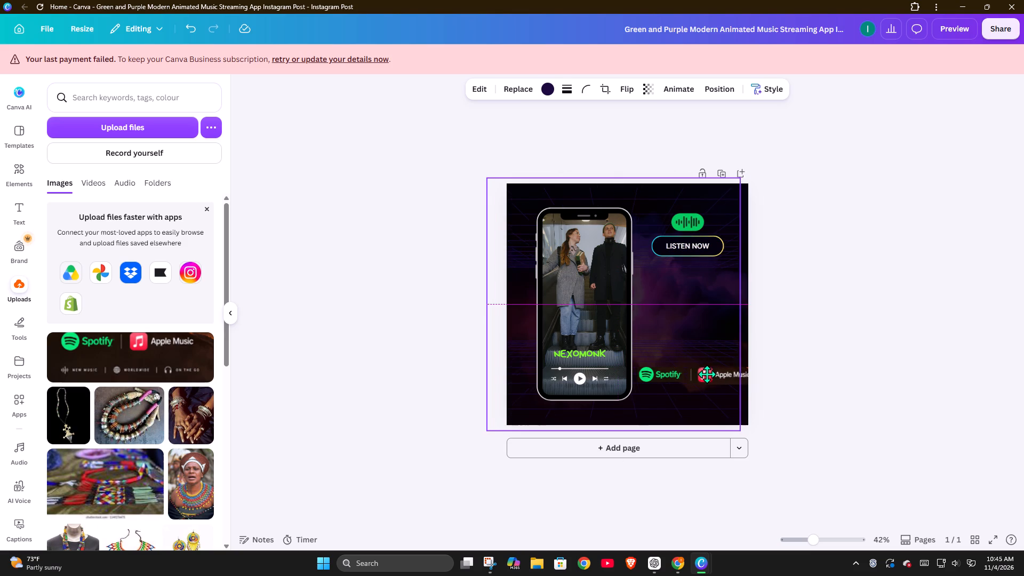
{"action": "left_click_drag", "start_coordinate": [707, 374], "coordinate": [699, 375]}
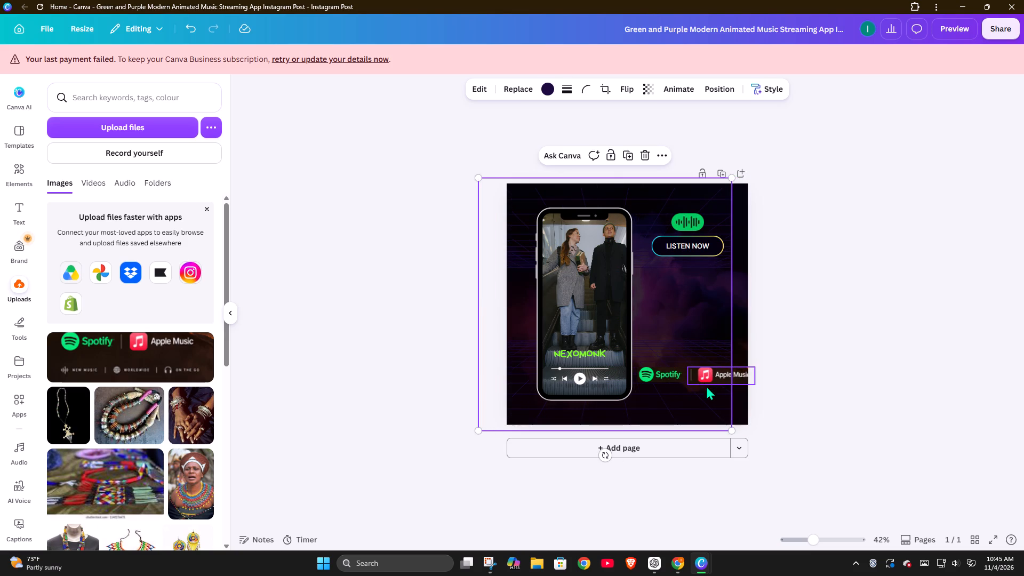
{"action": "left_click", "coordinate": [892, 349]}
{"action": "left_click", "coordinate": [722, 371]}
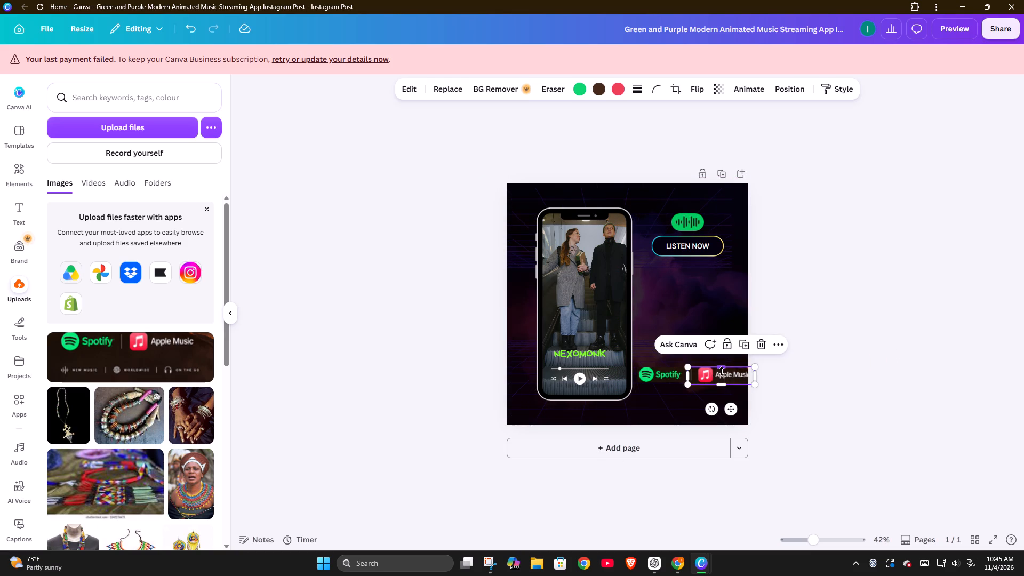
{"action": "left_click_drag", "start_coordinate": [722, 371], "coordinate": [714, 371]}
{"action": "left_click_drag", "start_coordinate": [733, 405], "coordinate": [724, 406]}
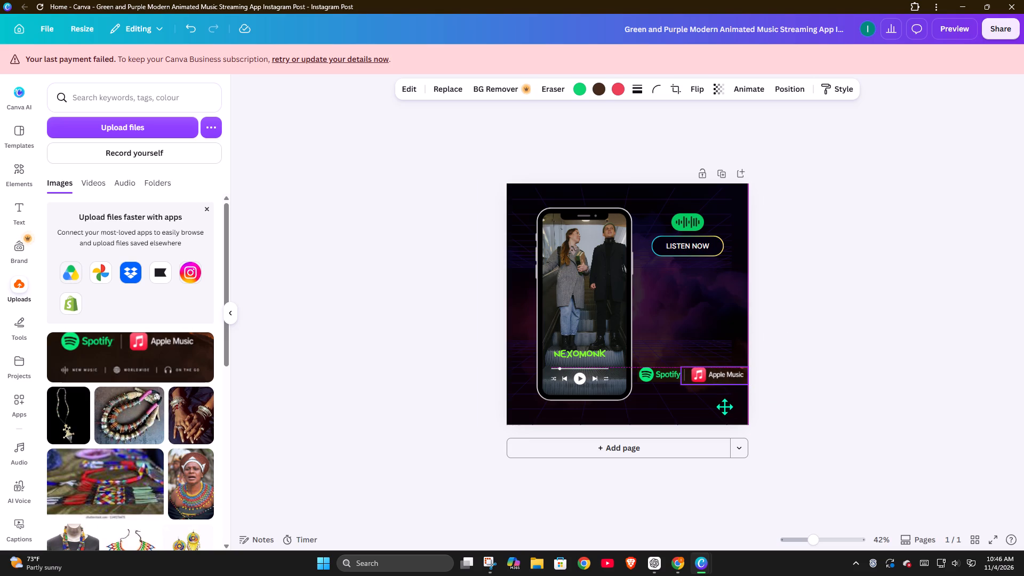
{"action": "left_click_drag", "start_coordinate": [724, 406], "coordinate": [724, 407]}
{"action": "left_click", "coordinate": [846, 395]}
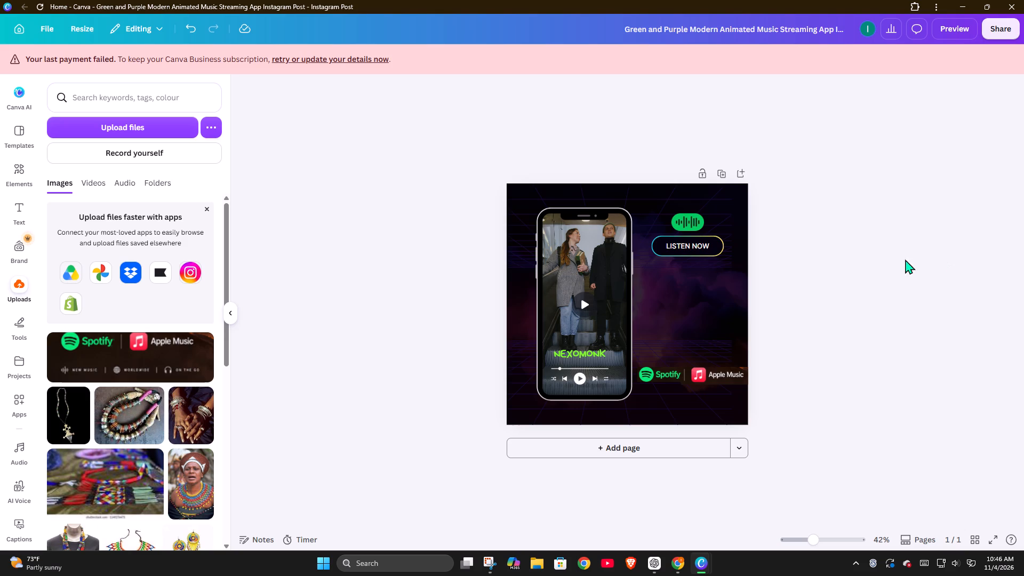
Trim the Apple Music logo's outer edge to a size of about 281 by 79.
{"action": "left_click", "coordinate": [728, 369]}
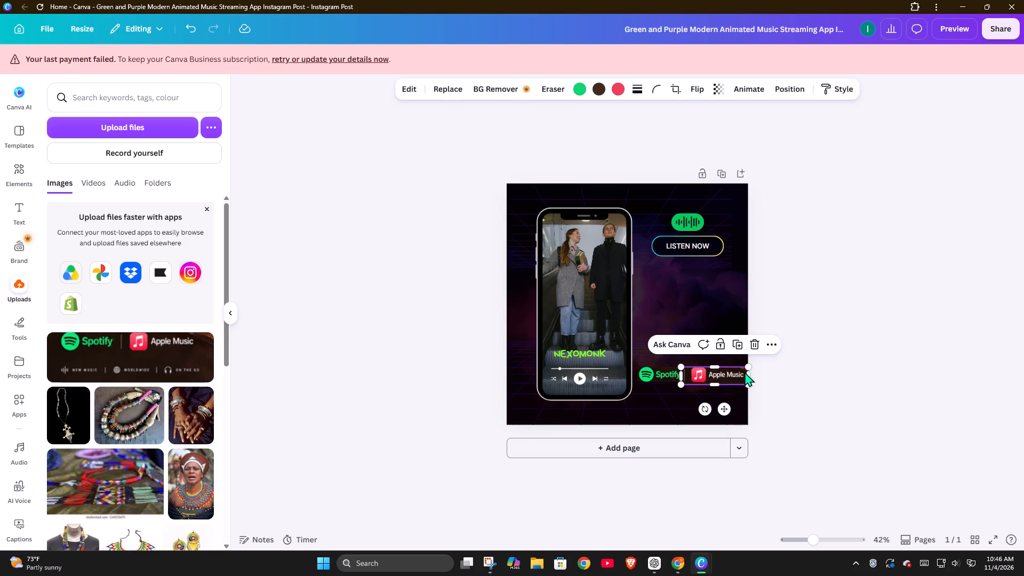
{"action": "left_click", "coordinate": [748, 374]}
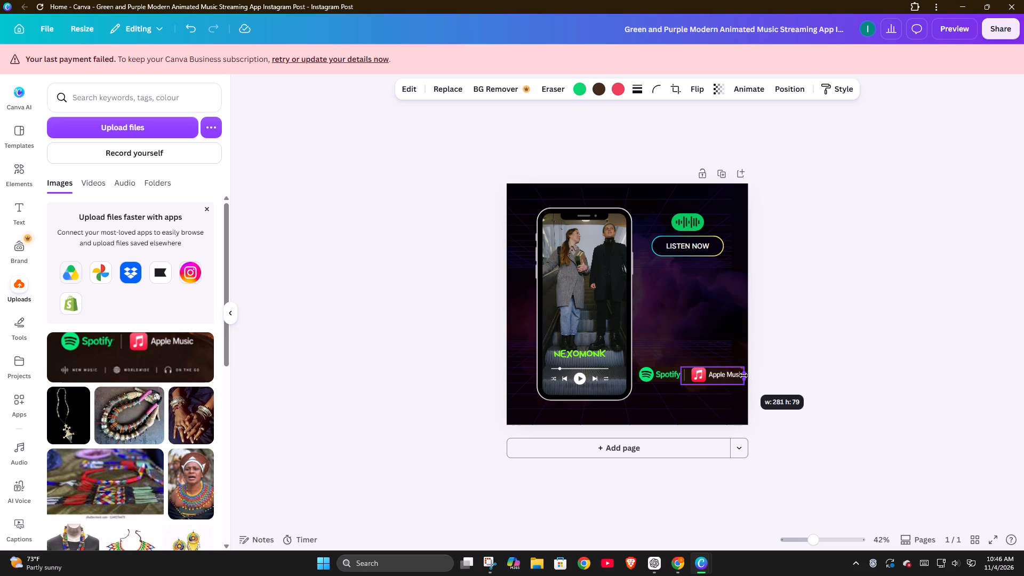
{"action": "left_click", "coordinate": [778, 378]}
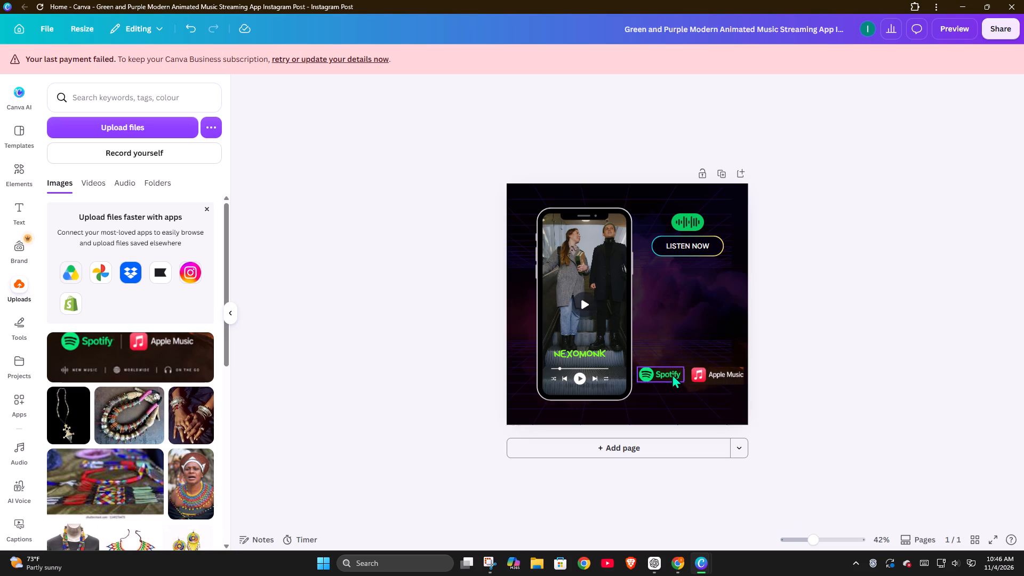
Extend the Spotify logo's lower crop edge to about 207 by 79, level with the Apple Music logo's lower edge.
{"action": "left_click", "coordinate": [702, 375]}
{"action": "left_click", "coordinate": [659, 375]}
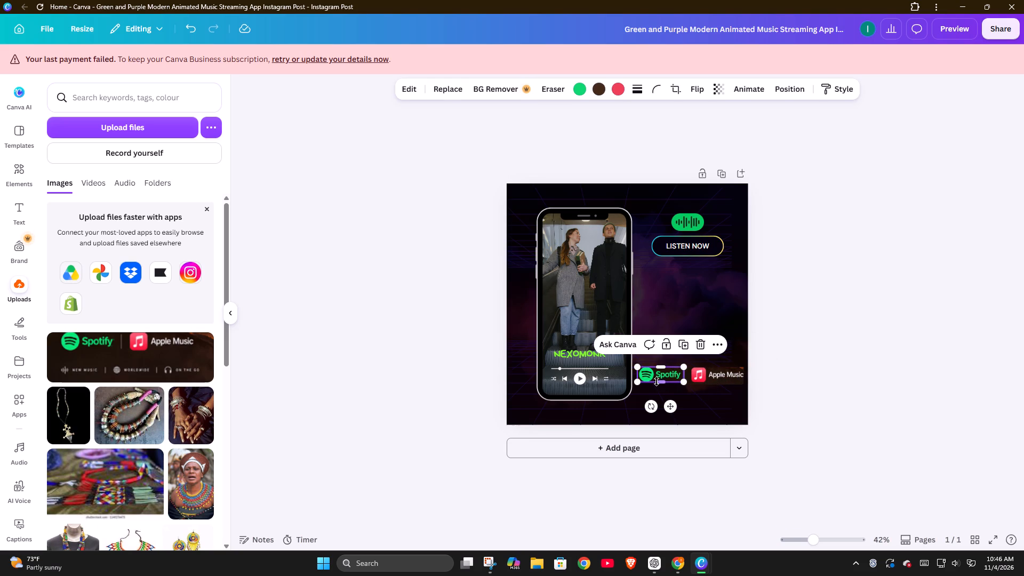
{"action": "left_click", "coordinate": [659, 382]}
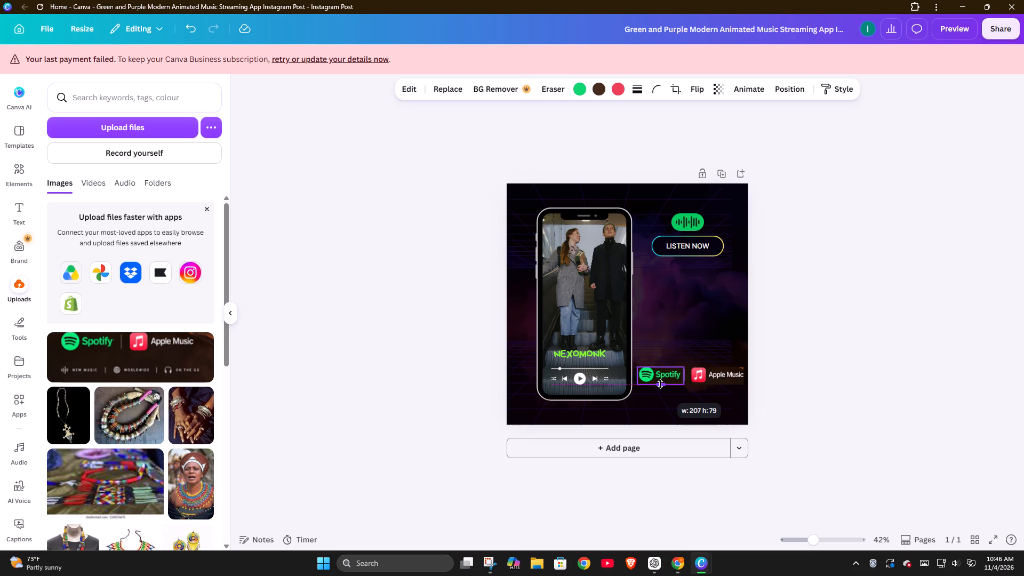
{"action": "left_click", "coordinate": [719, 378]}
{"action": "left_click", "coordinate": [713, 385]}
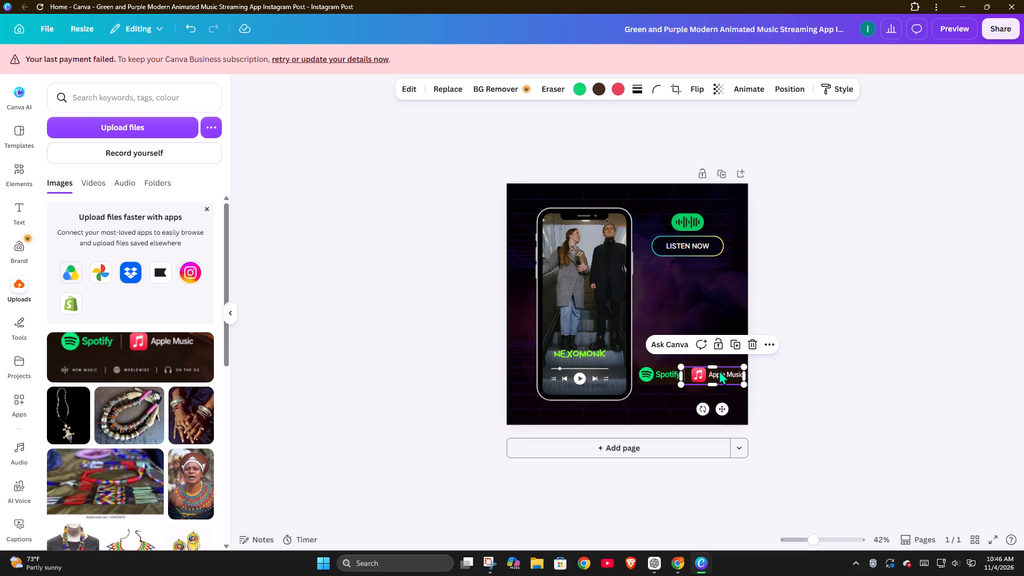
{"action": "left_click", "coordinate": [711, 365]}
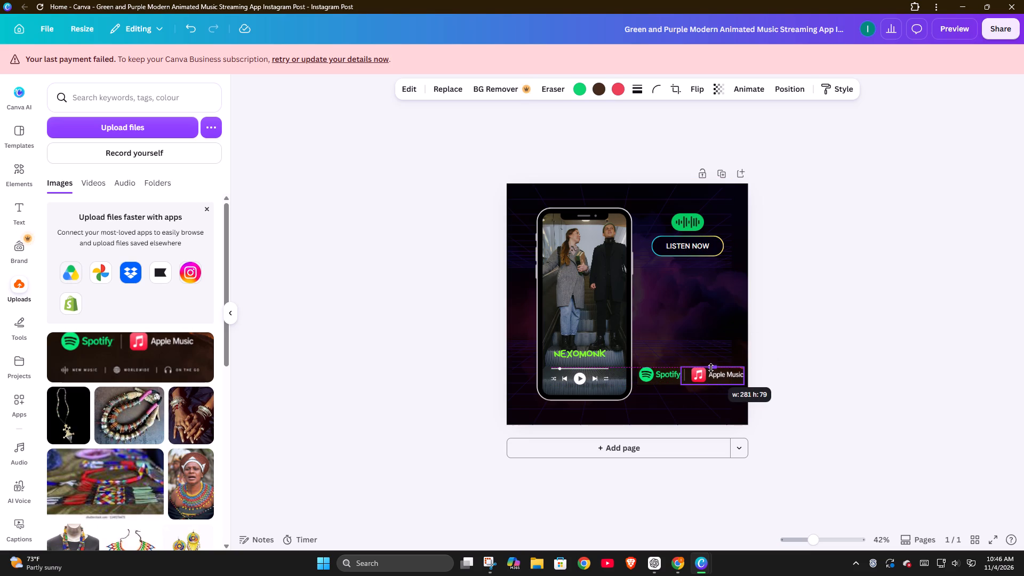
{"action": "left_click", "coordinate": [657, 370]}
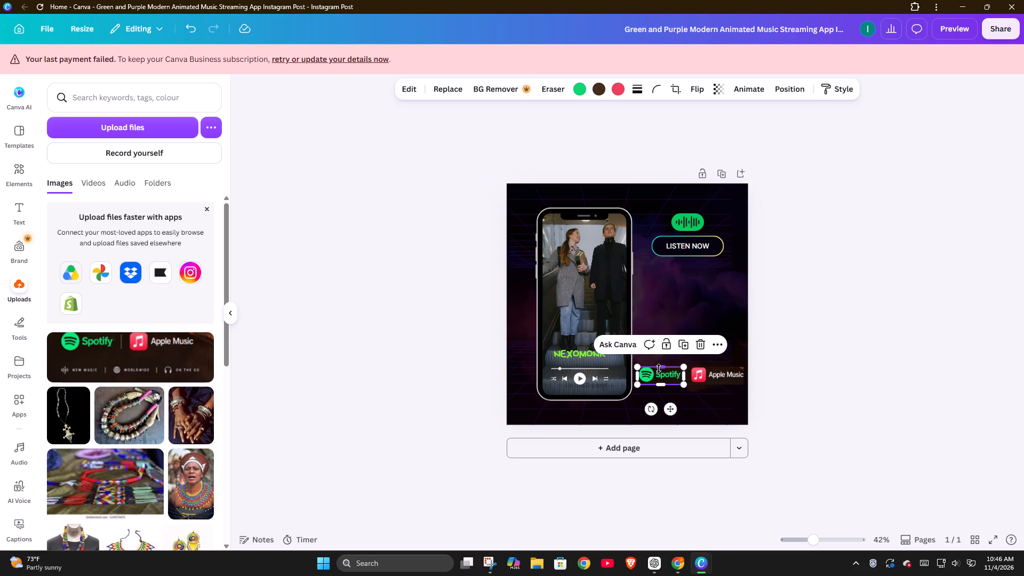
{"action": "left_click", "coordinate": [659, 368]}
{"action": "left_click", "coordinate": [810, 331]}
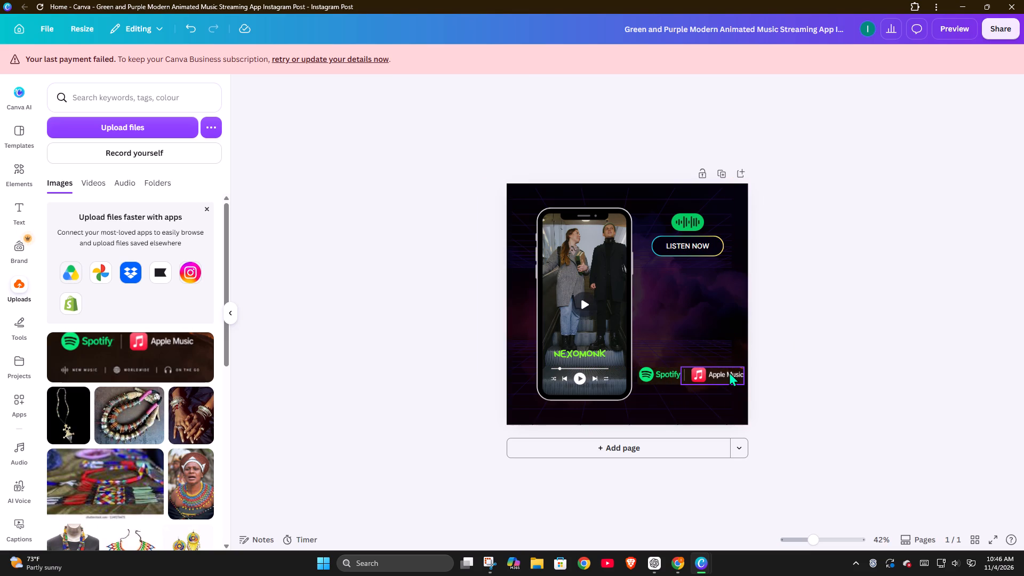
{"action": "left_click", "coordinate": [730, 372]}
{"action": "left_click", "coordinate": [755, 371]}
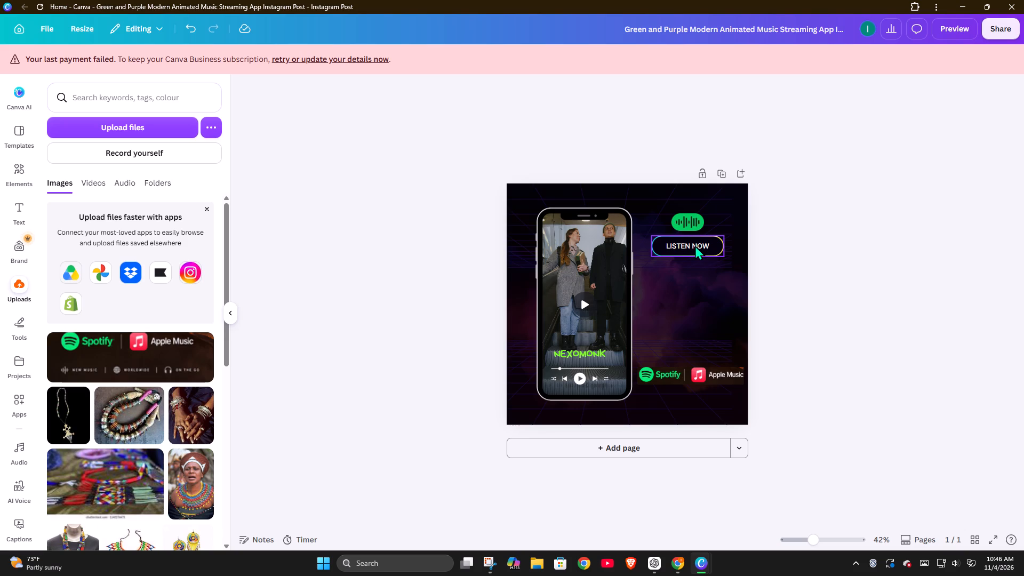
Move the LISTEN NOW button down to about 32 above the side-by-side Spotify and Apple Music logos.
{"action": "left_click_drag", "start_coordinate": [695, 245], "coordinate": [701, 282]}
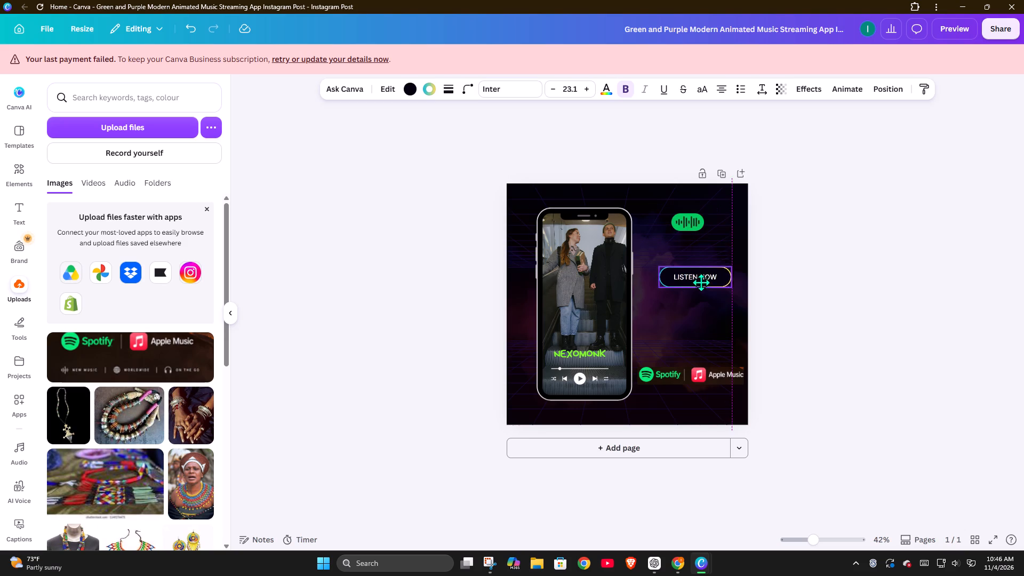
{"action": "left_click_drag", "start_coordinate": [701, 282], "coordinate": [694, 347]}
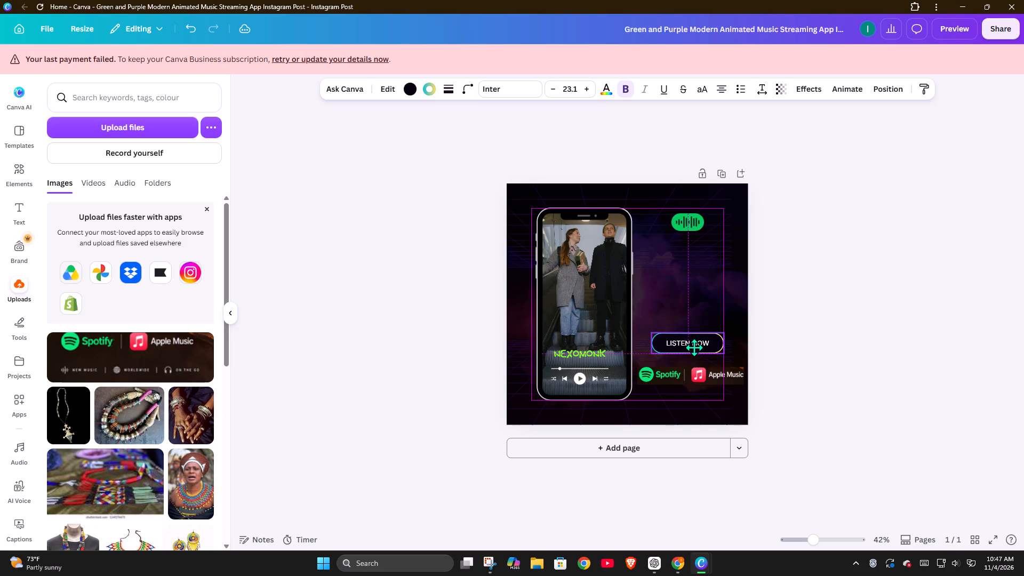
{"action": "left_click_drag", "start_coordinate": [694, 347], "coordinate": [693, 350]}
{"action": "left_click", "coordinate": [803, 301]}
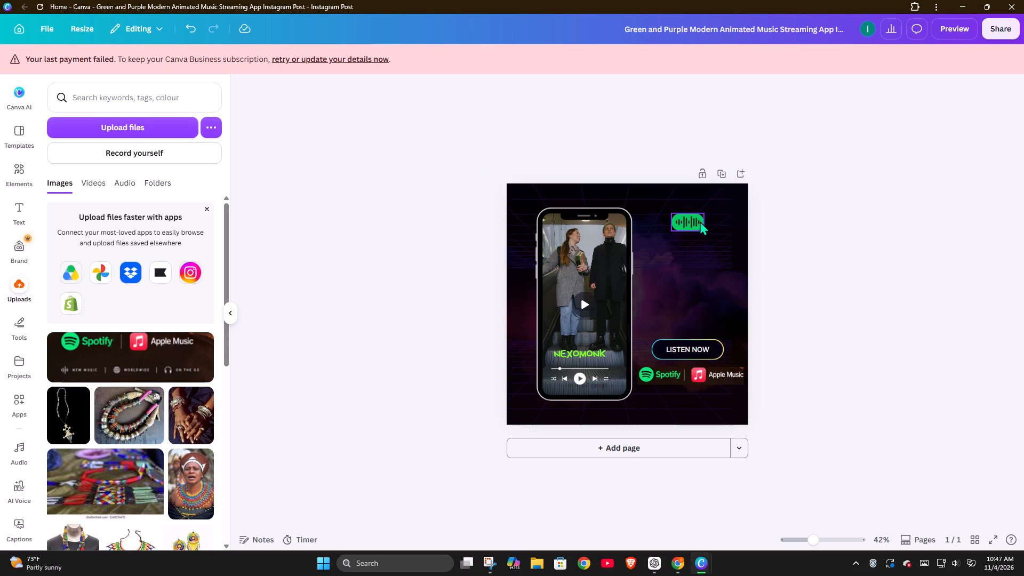
Move the green sound-wave graphic down to just above the LISTEN NOW button, about 32 from it.
{"action": "left_click_drag", "start_coordinate": [700, 221], "coordinate": [698, 324]}
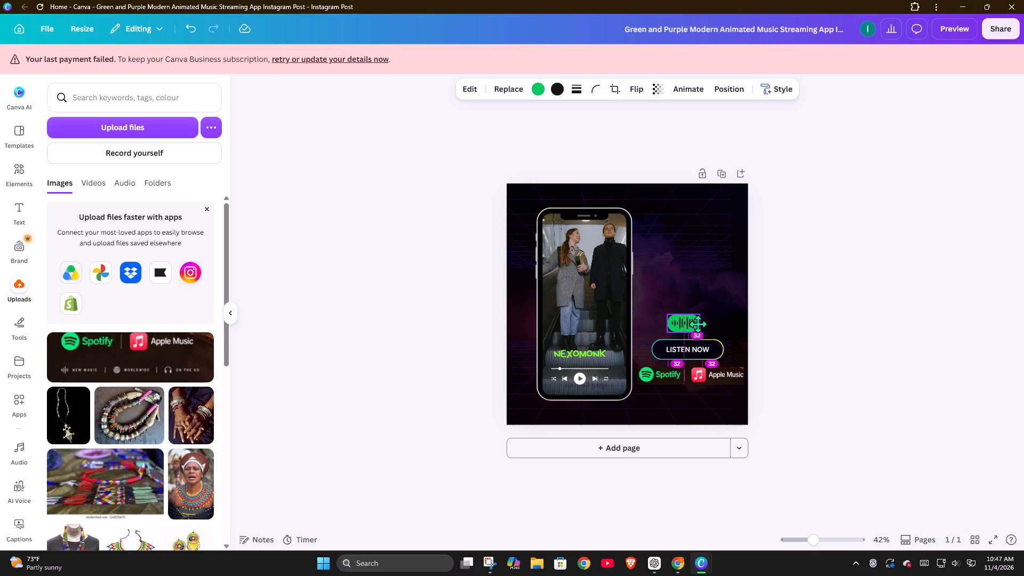
{"action": "left_click_drag", "start_coordinate": [698, 324], "coordinate": [700, 324]}
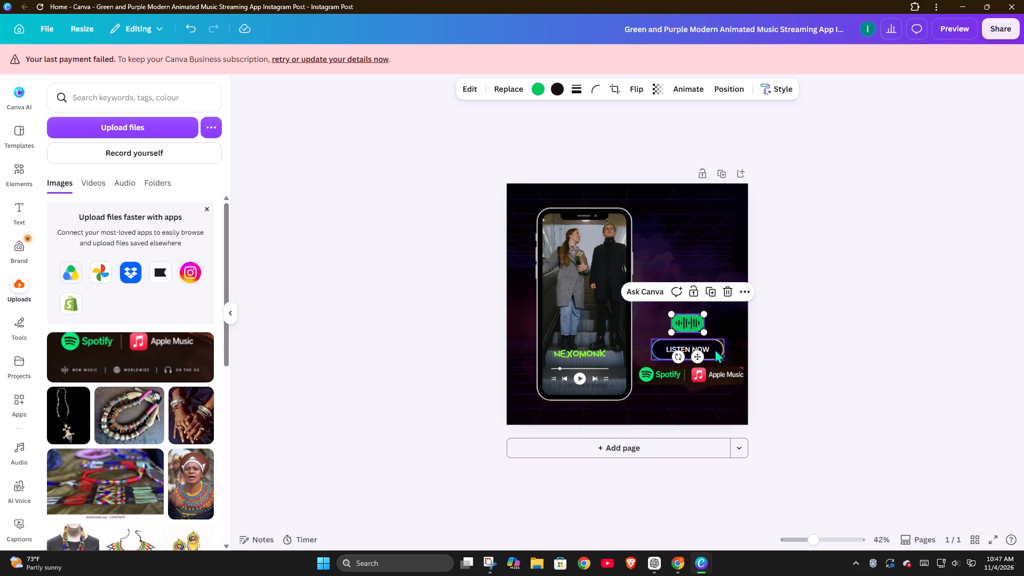
Add a space and a > sign after the words on the LISTEN NOW button, making its label "LISTEN NOW >".
{"action": "left_click", "coordinate": [713, 347]}
{"action": "left_click", "coordinate": [710, 345]}
{"action": "left_click", "coordinate": [710, 342]}
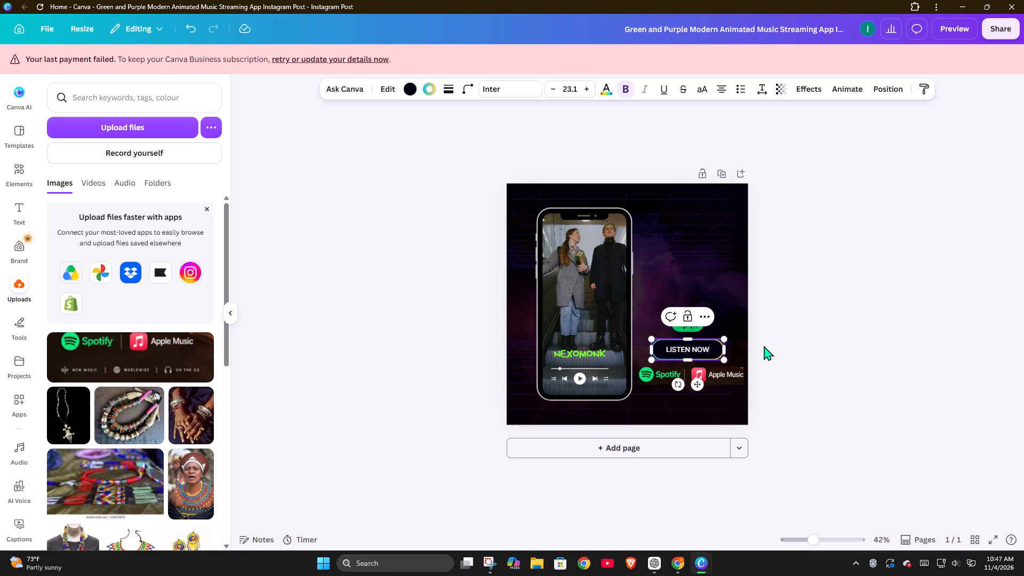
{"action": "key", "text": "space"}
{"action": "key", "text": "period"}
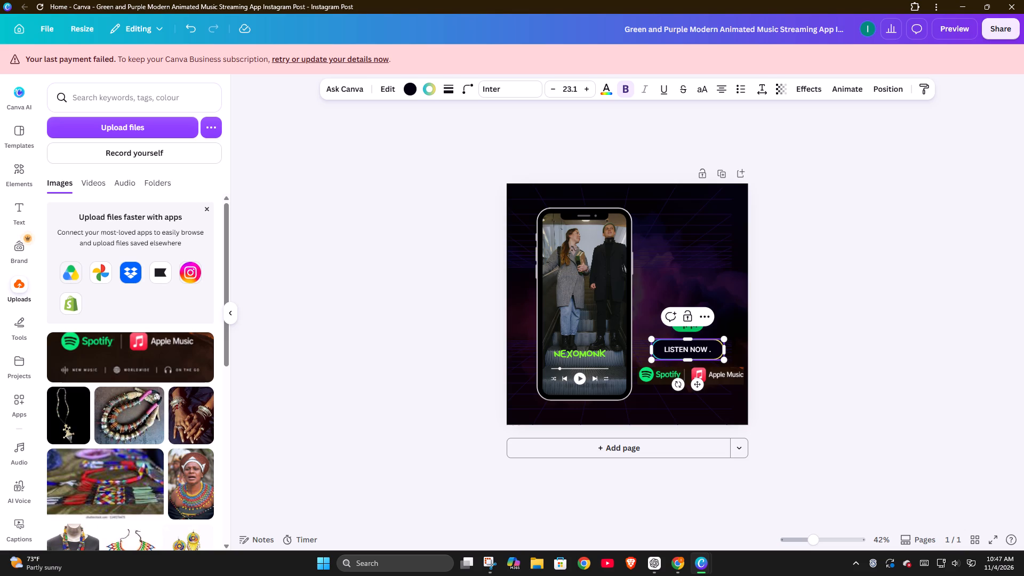
{"action": "key", "text": "BackSpace"}
{"action": "key", "text": "shift+greater"}
{"action": "left_click", "coordinate": [819, 325]}
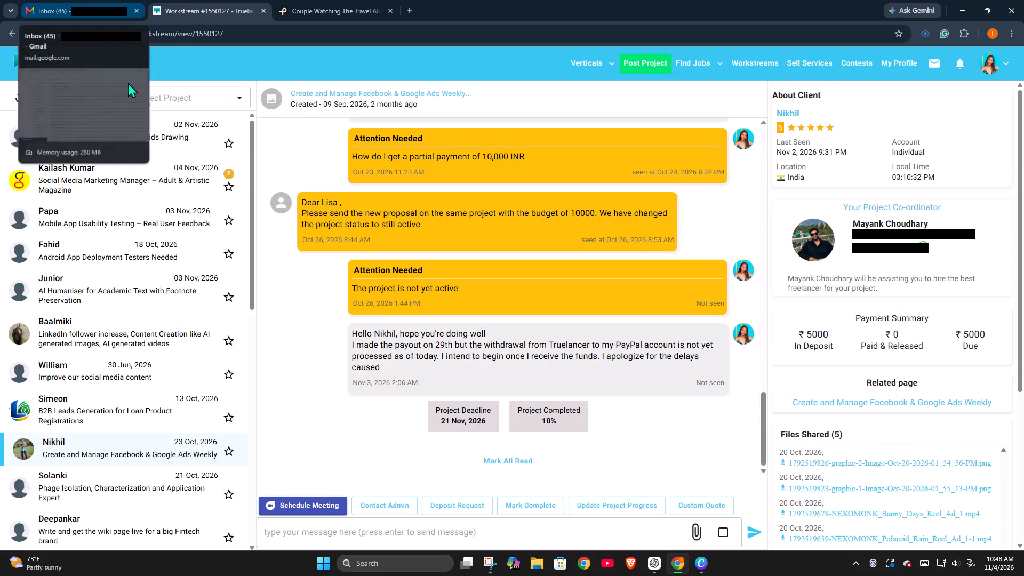
Look back through the Truelancer project conversation for the client's concept instructions for the NEXOMONK ads.
{"action": "scroll", "coordinate": [420, 295], "scroll_direction": "up", "scroll_amount": 9}
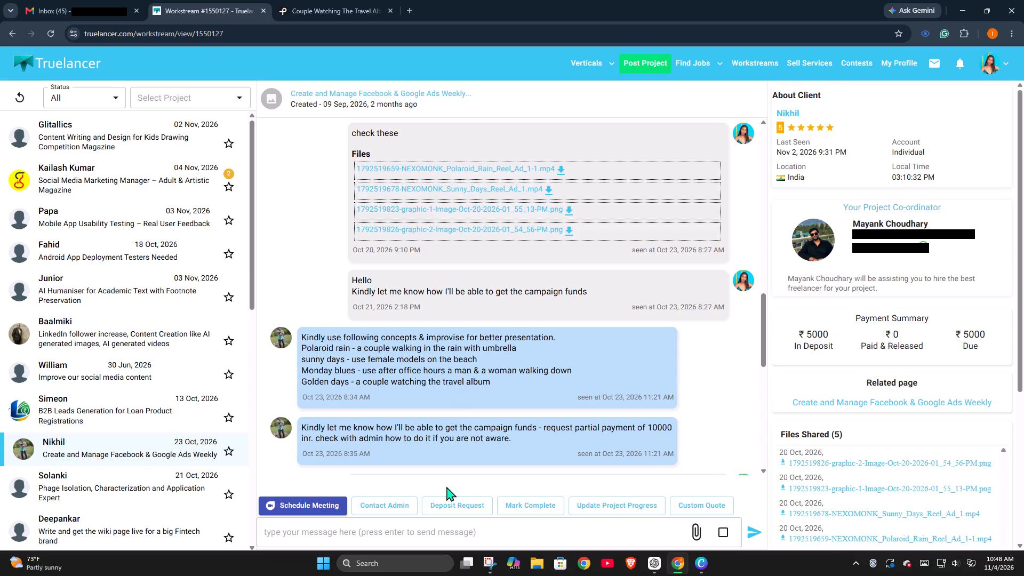
Switch to the client's Truelancer workstream and reread the messages about the ad concepts and campaign funds.
{"action": "scroll", "coordinate": [444, 448], "scroll_direction": "down", "scroll_amount": 2}
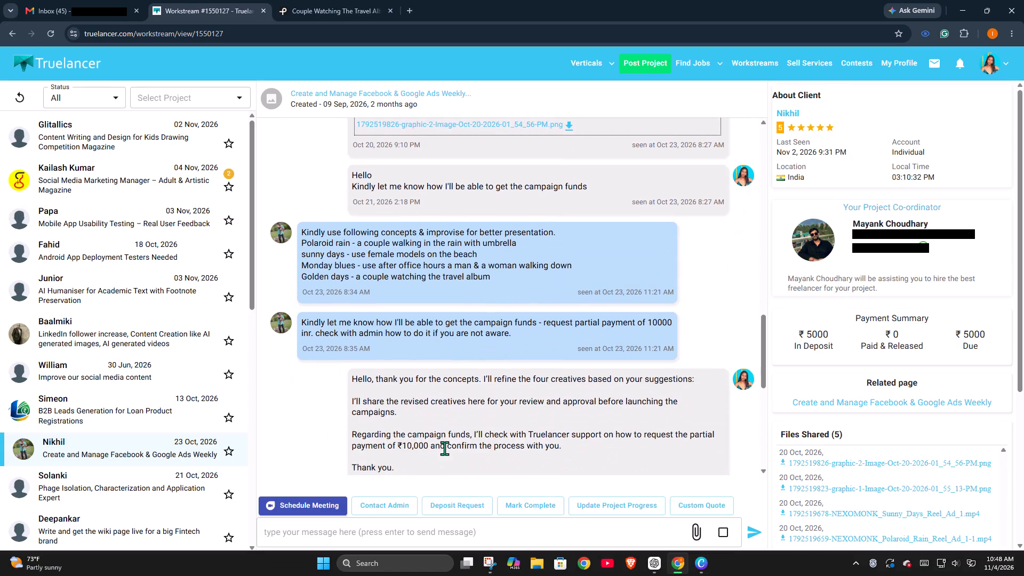
{"action": "scroll", "coordinate": [444, 448], "scroll_direction": "down", "scroll_amount": 2}
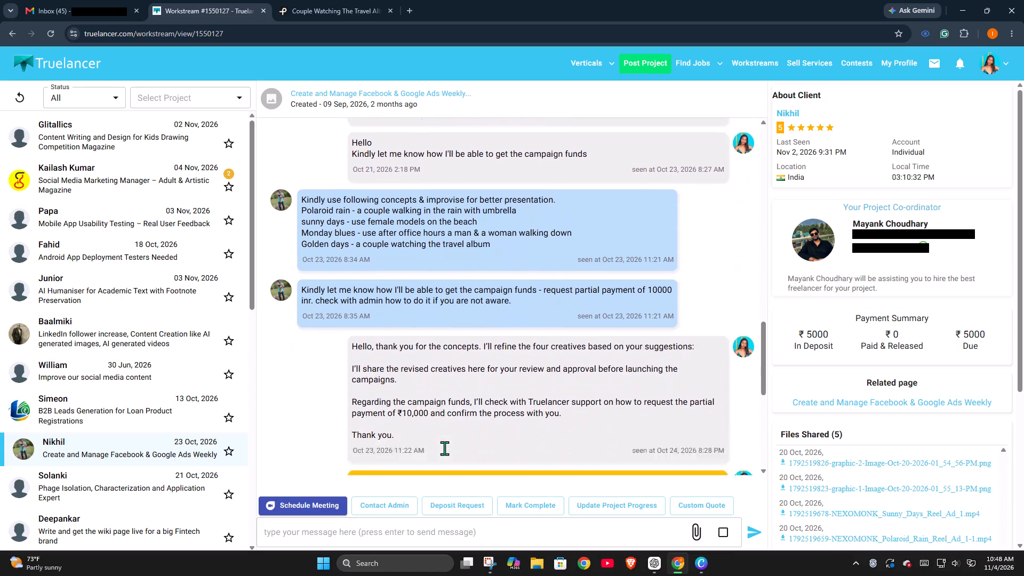
{"action": "scroll", "coordinate": [444, 448], "scroll_direction": "down", "scroll_amount": 1}
{"action": "scroll", "coordinate": [444, 448], "scroll_direction": "up", "scroll_amount": 1}
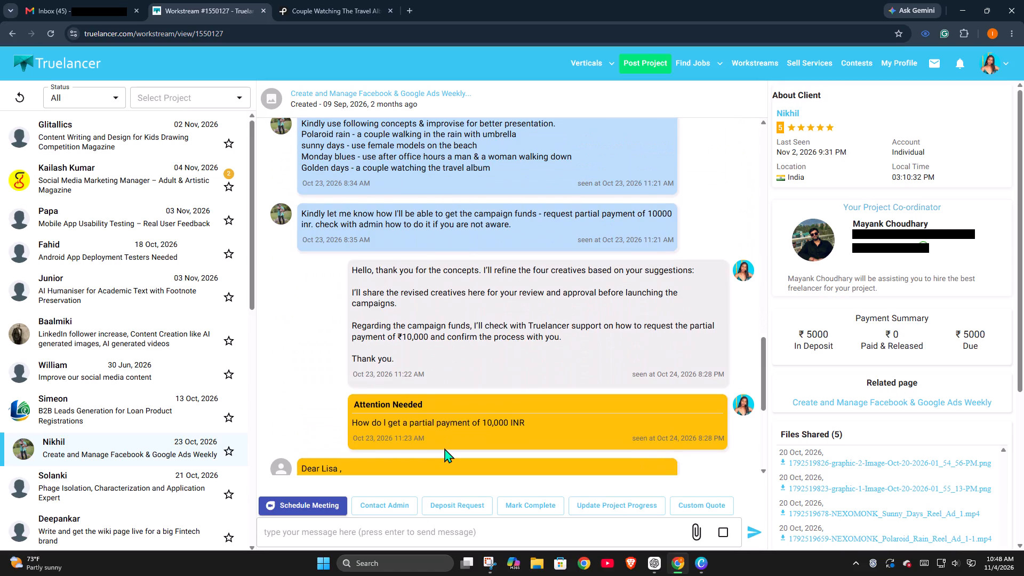
Review the earlier October messages in the client's Truelancer workstream about the campaign focus, ad payment, and graphics and reels requests.
{"action": "scroll", "coordinate": [444, 448], "scroll_direction": "up", "scroll_amount": 3}
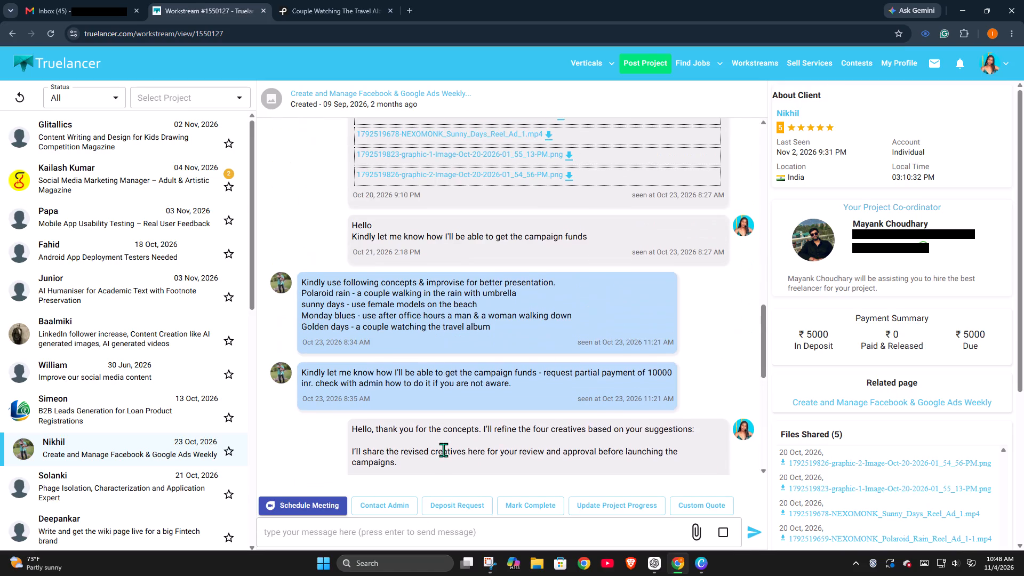
{"action": "scroll", "coordinate": [443, 450], "scroll_direction": "up", "scroll_amount": 7}
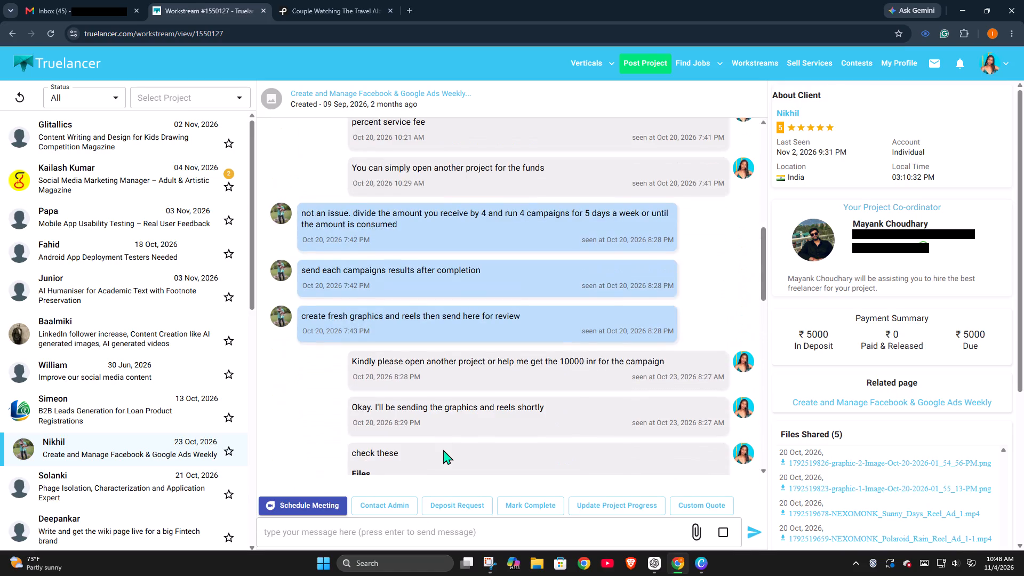
{"action": "scroll", "coordinate": [443, 450], "scroll_direction": "up", "scroll_amount": 3}
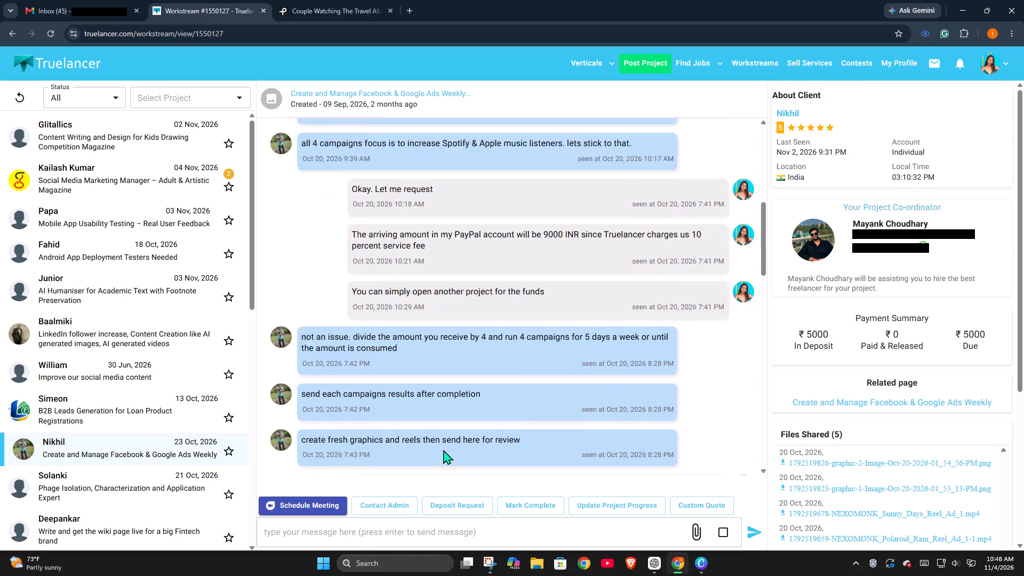
{"action": "scroll", "coordinate": [443, 450], "scroll_direction": "up", "scroll_amount": 9}
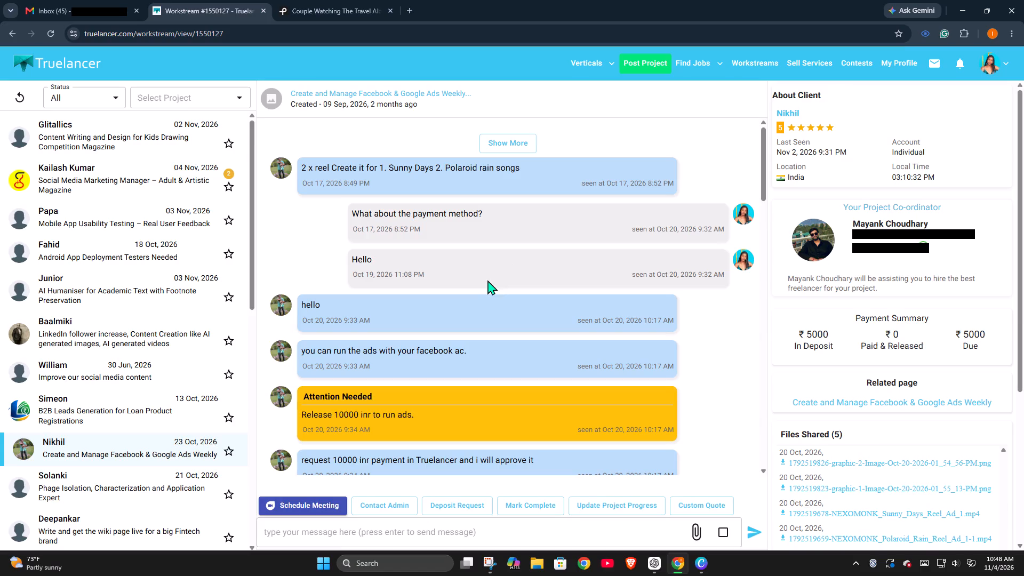
{"action": "scroll", "coordinate": [444, 258], "scroll_direction": "down", "scroll_amount": 7}
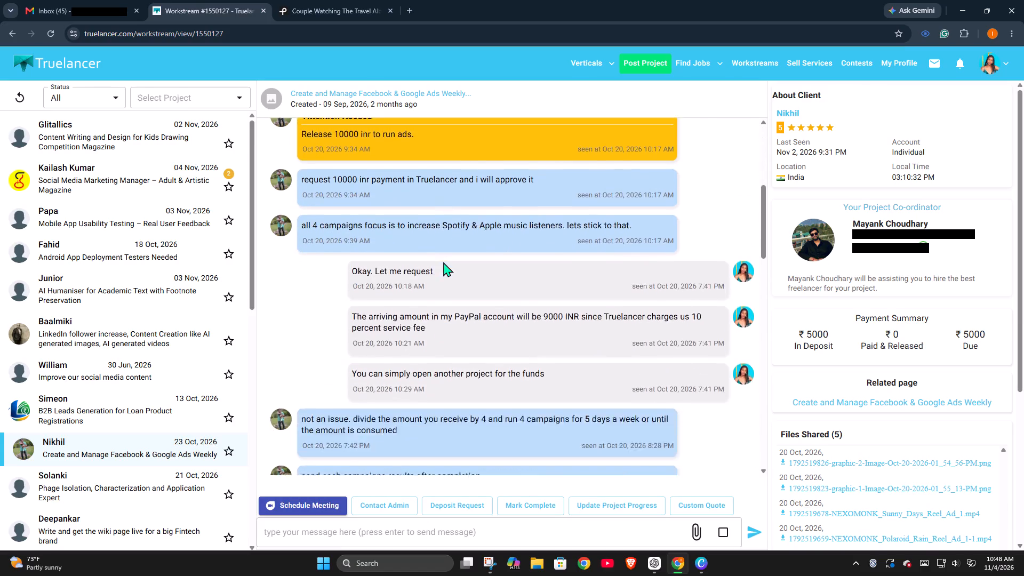
{"action": "scroll", "coordinate": [443, 262], "scroll_direction": "down", "scroll_amount": 9}
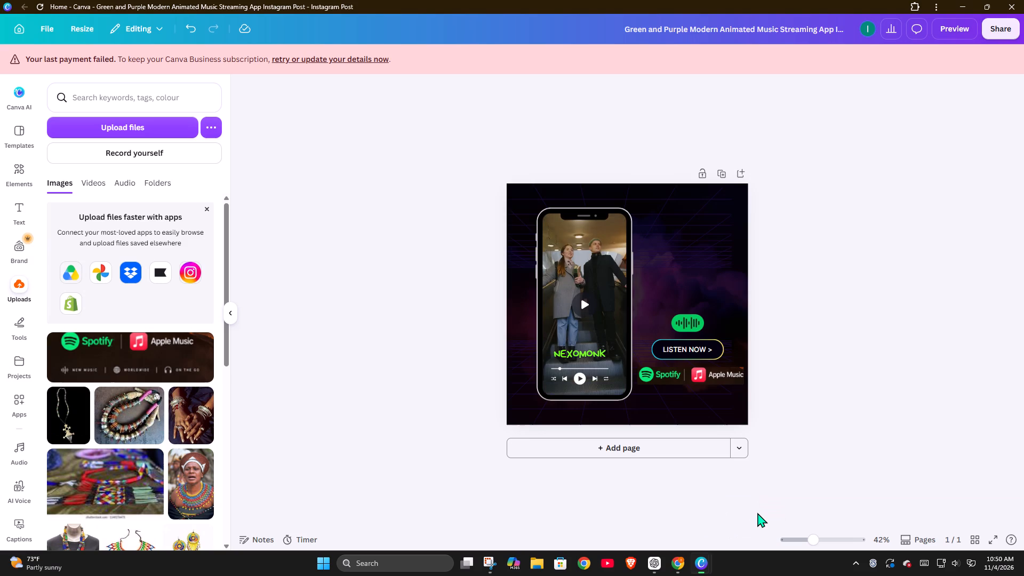
{"action": "left_click", "coordinate": [13, 206]}
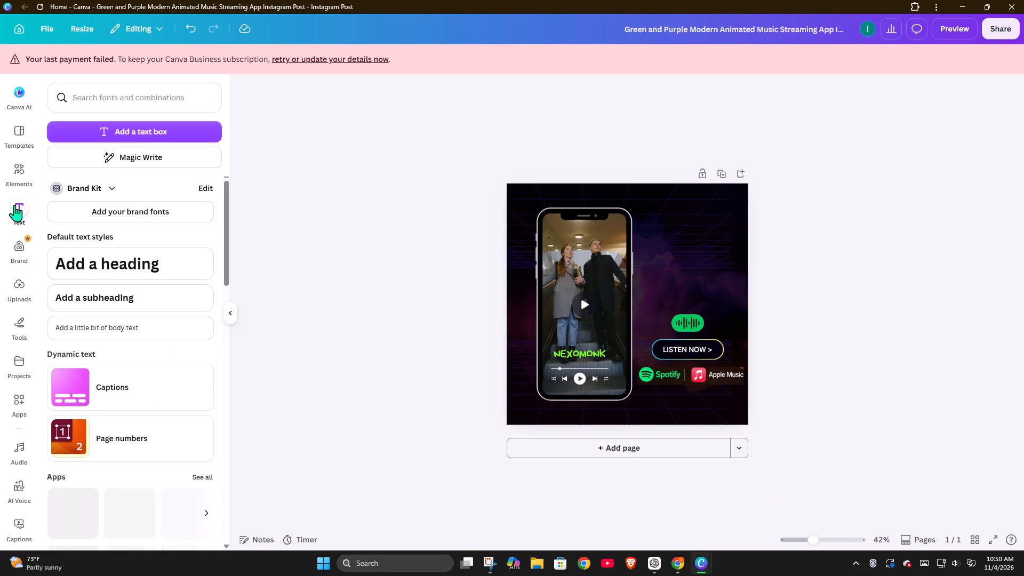
{"action": "left_click", "coordinate": [119, 297]}
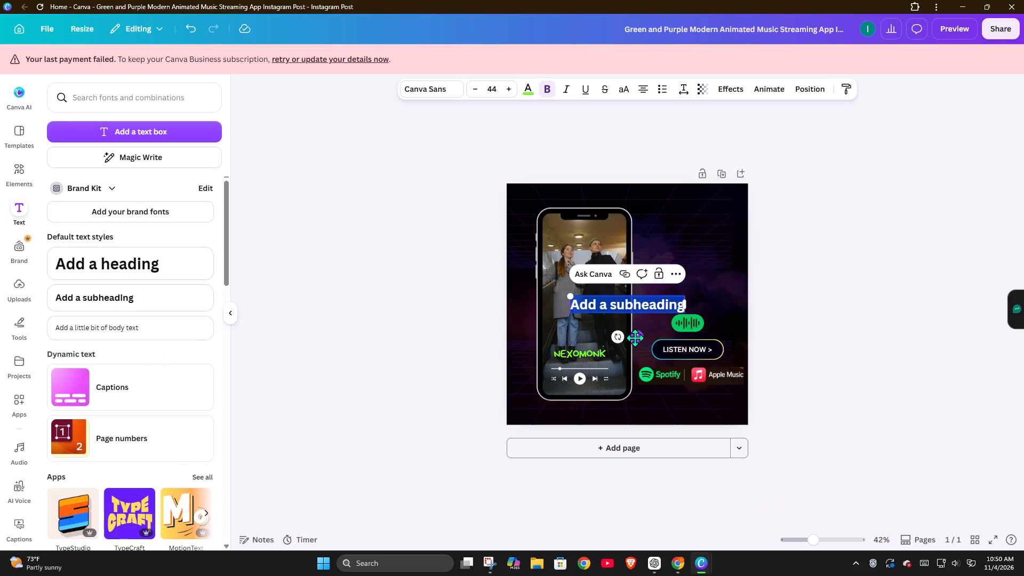
{"action": "left_click_drag", "start_coordinate": [635, 338], "coordinate": [702, 273]}
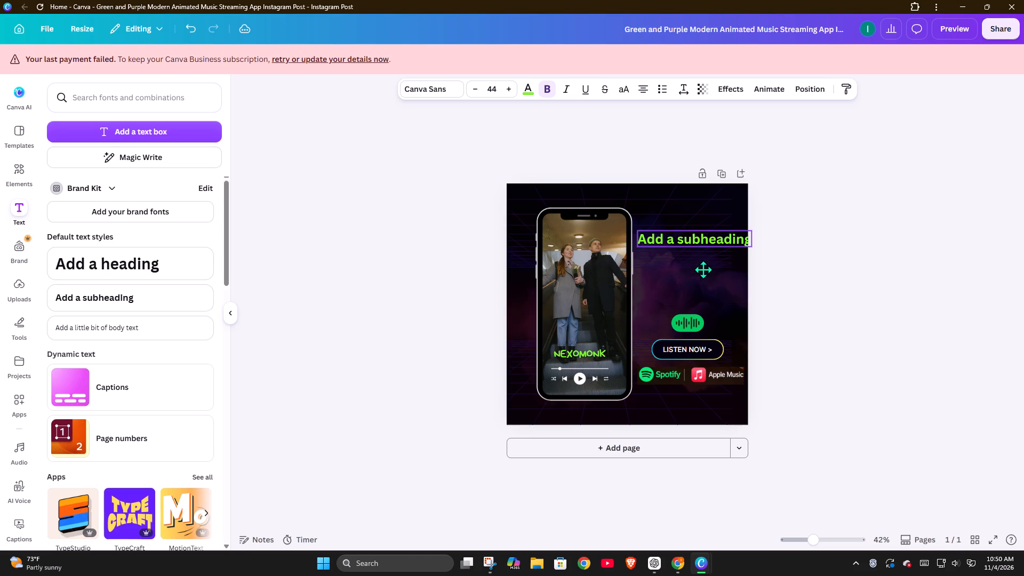
Replace the subheading's placeholder text with "Different Stories Same Vibes".
{"action": "left_click", "coordinate": [699, 235]}
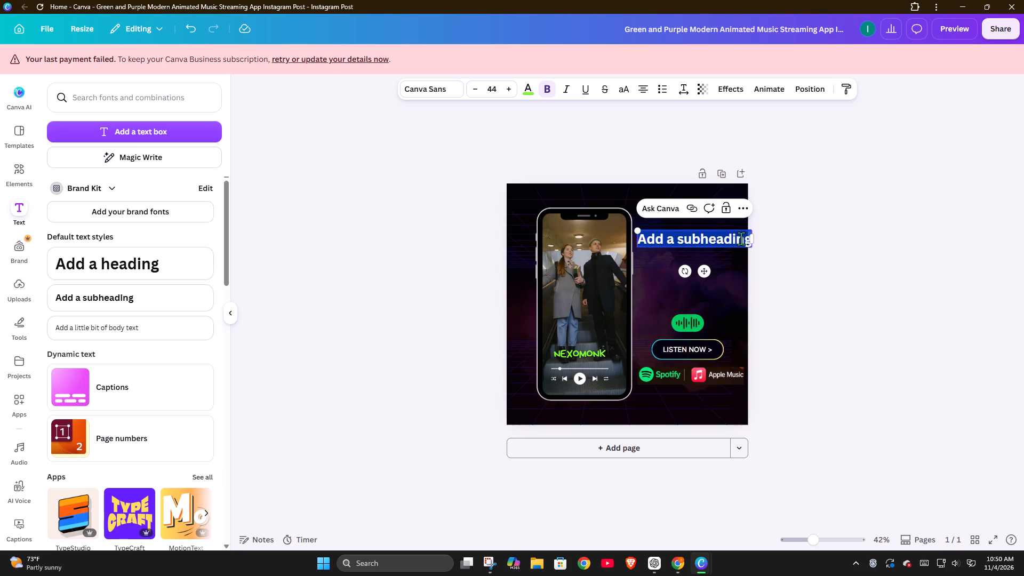
{"action": "left_click", "coordinate": [741, 238]}
{"action": "left_click", "coordinate": [748, 238]}
{"action": "left_click", "coordinate": [749, 237]}
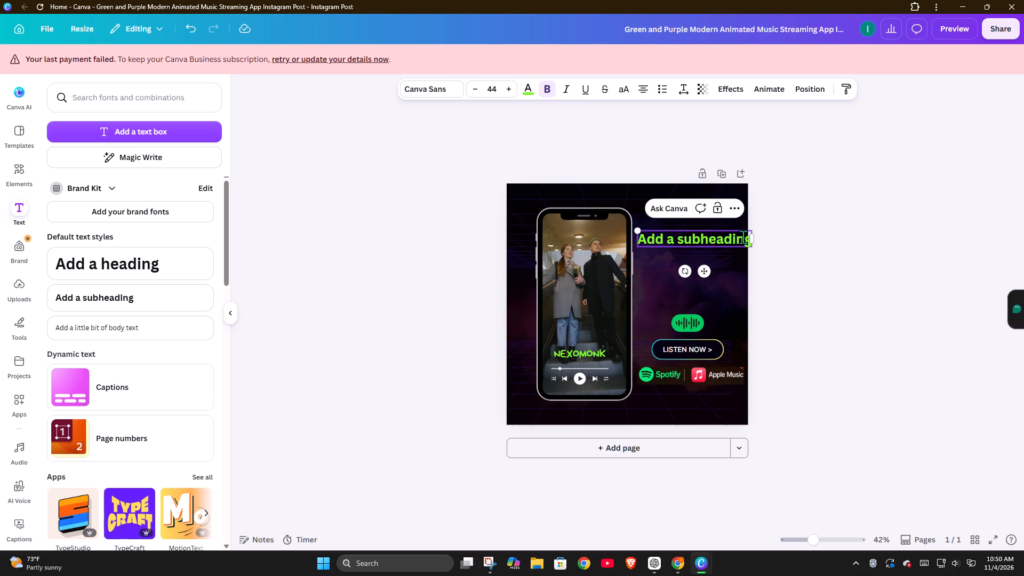
{"action": "key", "text": "BackSpace"}
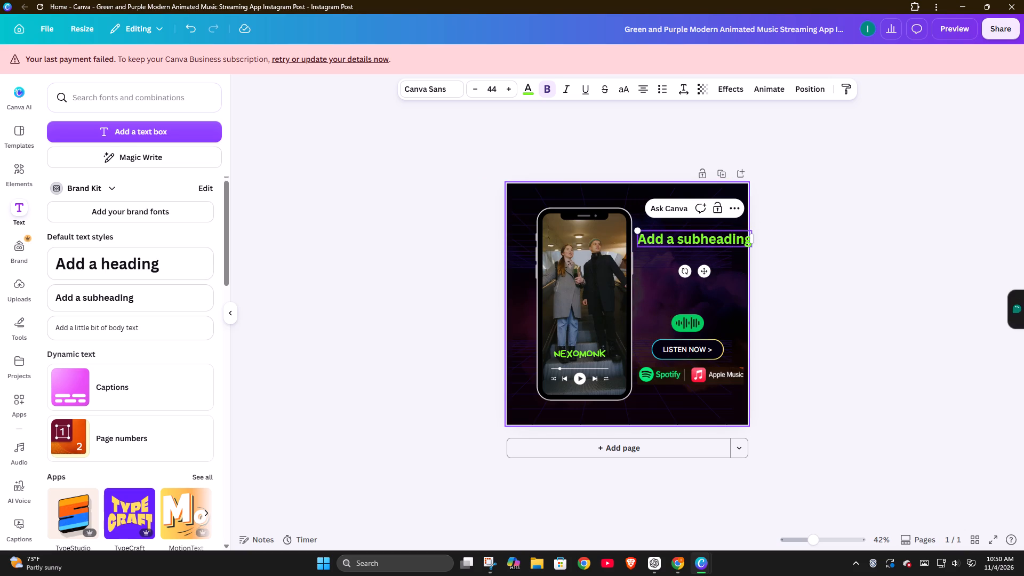
{"action": "key", "text": "BackSpace"}
{"action": "key", "text": "BackSpace"}
{"action": "key", "text": "BackSpace"}
{"action": "key", "text": "BackSpace"}
{"action": "key", "text": "BackSpace"}
{"action": "key", "text": "BackSpace"}
{"action": "key", "text": "BackSpace"}
{"action": "key", "text": "BackSpace"}
{"action": "key", "text": "BackSpace"}
{"action": "key", "text": "BackSpace"}
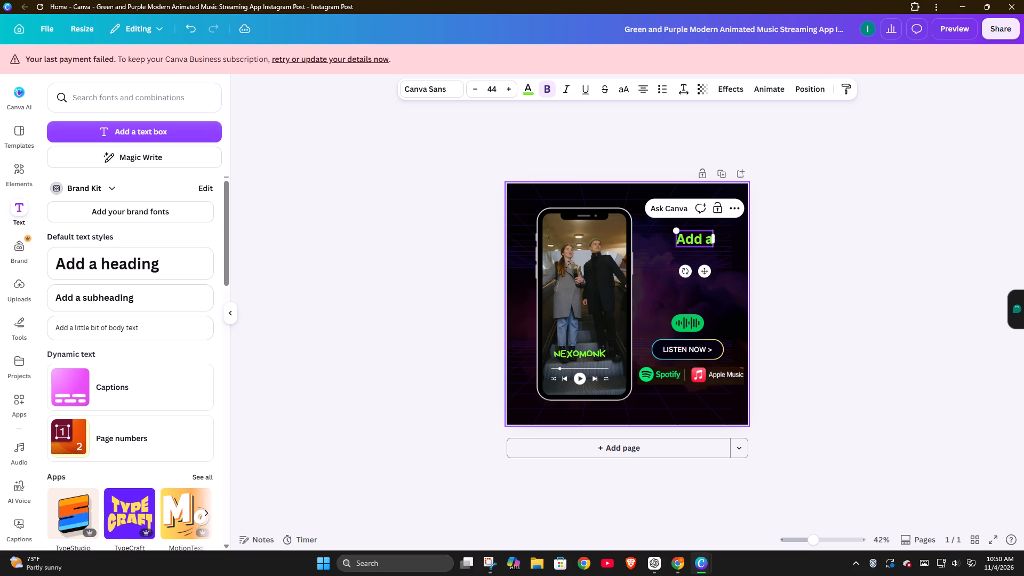
{"action": "key", "text": "BackSpace"}
{"action": "key", "text": "BackSpace"}
{"action": "key", "text": "BackSpace"}
{"action": "key", "text": "BackSpace"}
{"action": "key", "text": "BackSpace"}
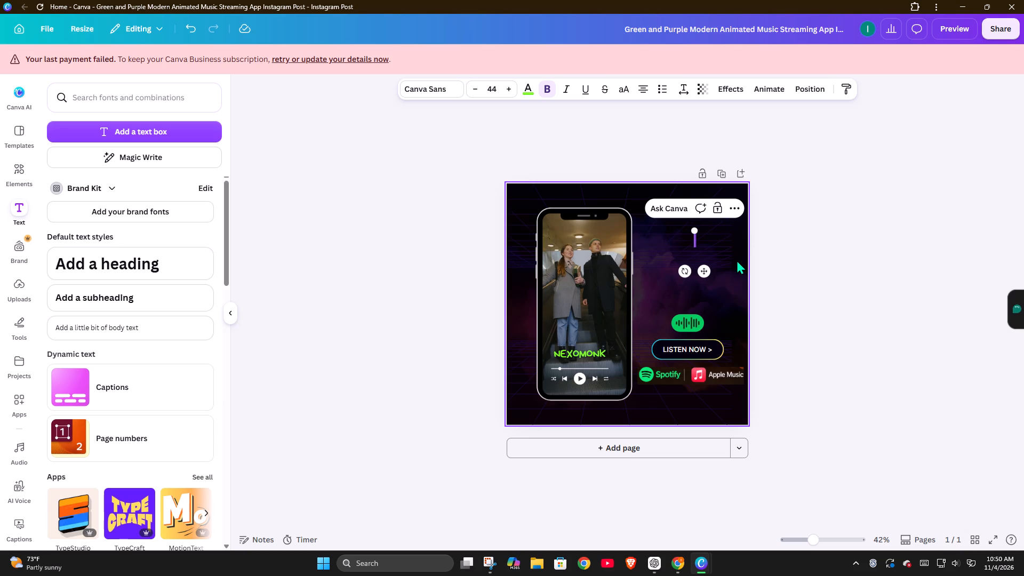
{"action": "key", "text": "shift+d"}
{"action": "type", "text": "ife"}
{"action": "key", "text": "BackSpace"}
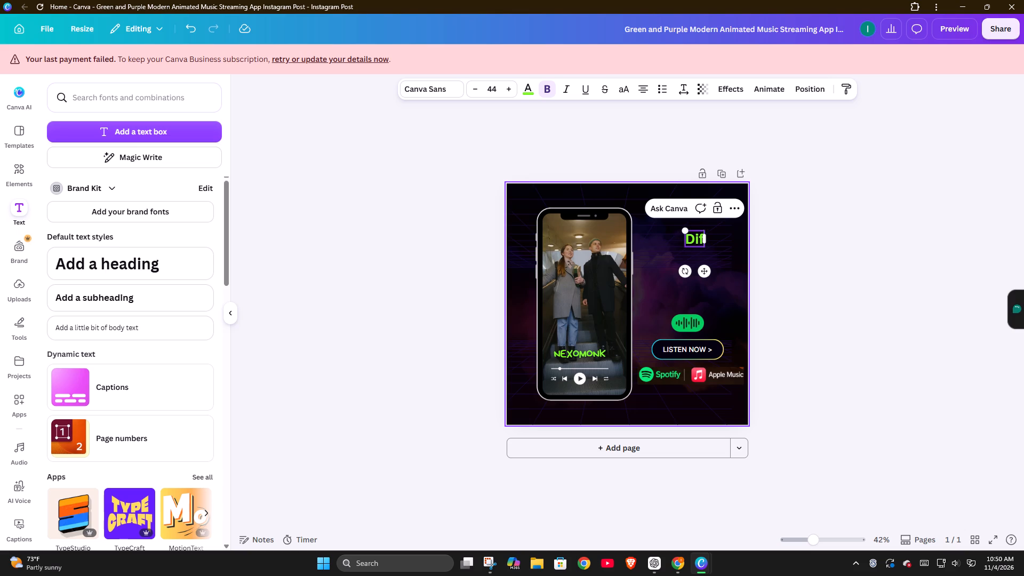
{"action": "type", "text": "fere"}
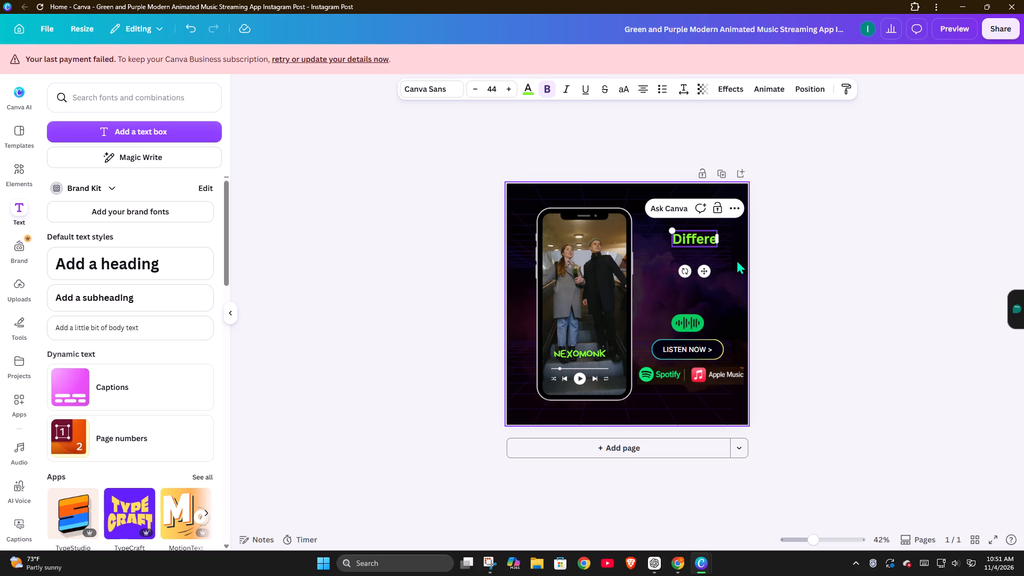
{"action": "type", "text": "nt sor"}
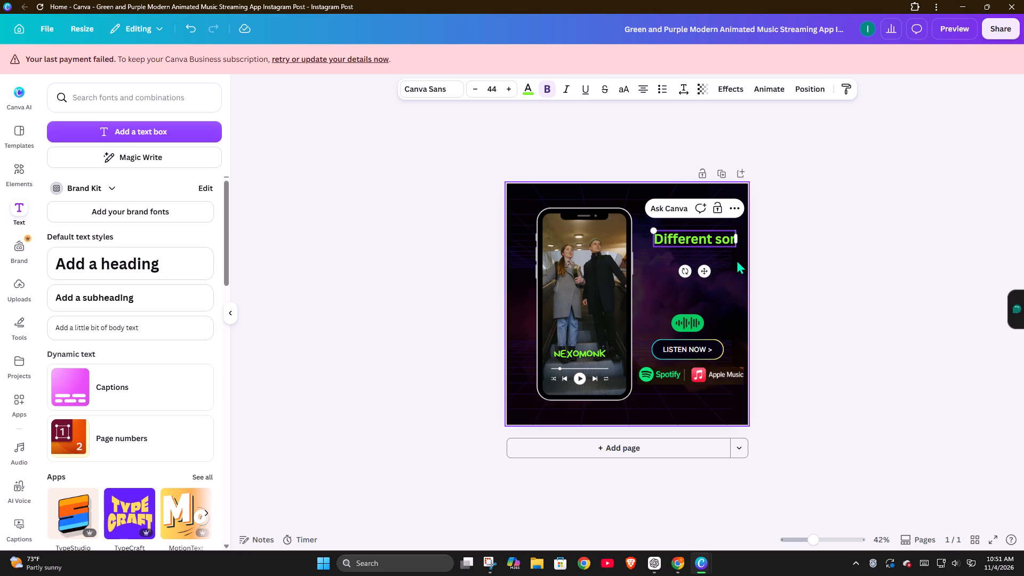
{"action": "key", "text": "BackSpace"}
{"action": "key", "text": "BackSpace"}
{"action": "key", "text": "BackSpace"}
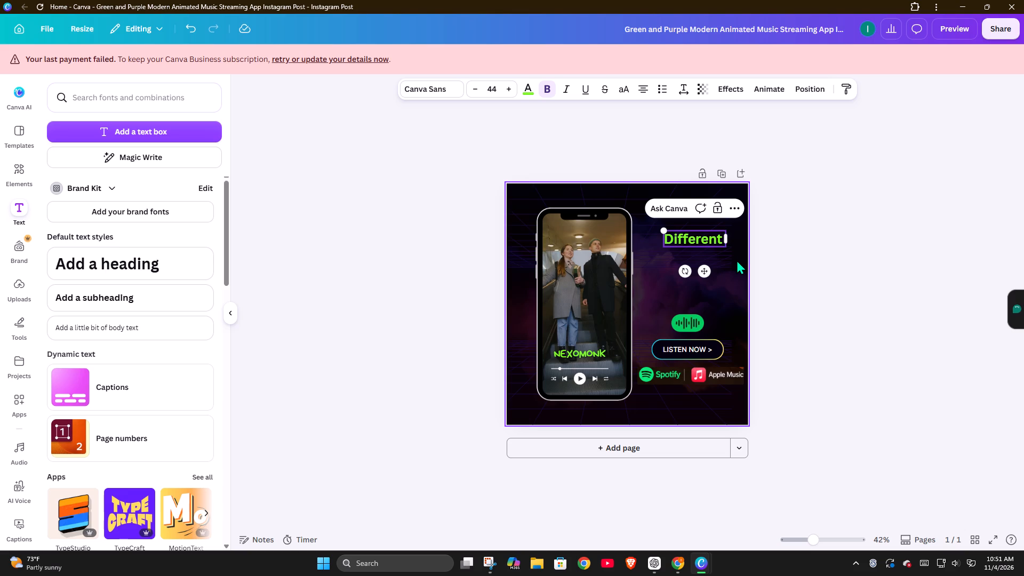
{"action": "type", "text": "Stories"}
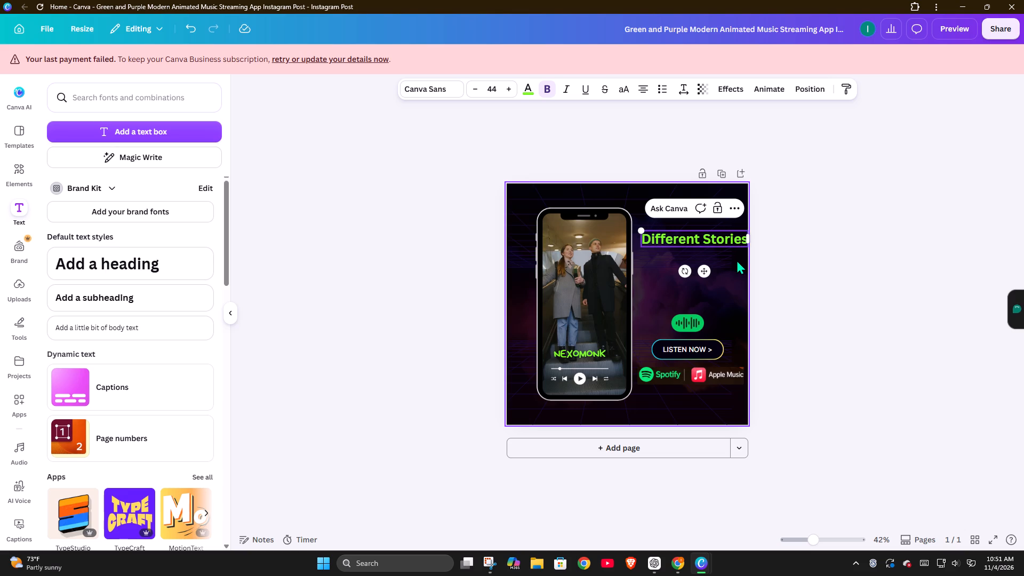
{"action": "key", "text": "space"}
{"action": "type", "text": "Same"}
{"action": "key", "text": "space"}
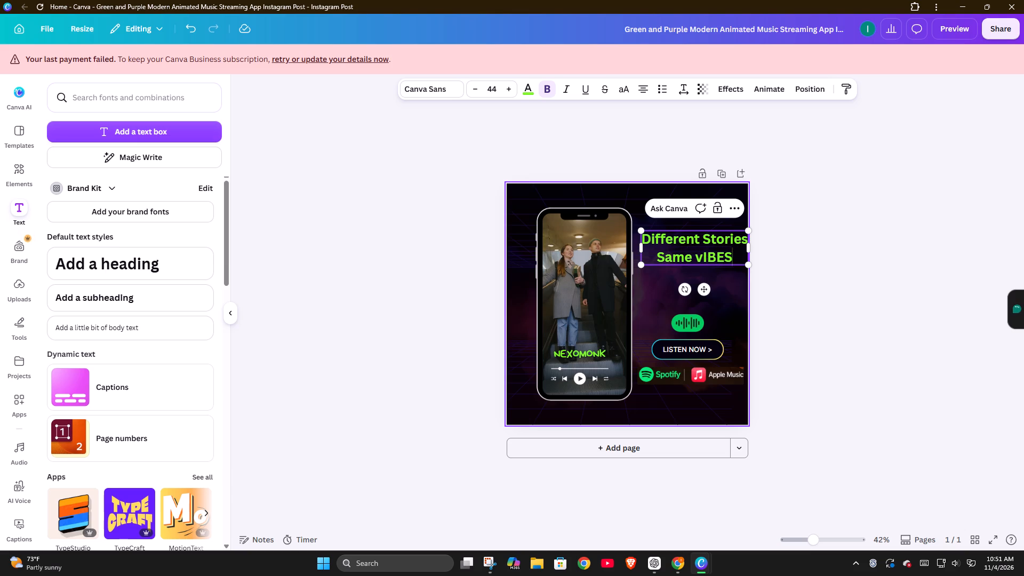
{"action": "key", "text": "BackSpace"}
{"action": "key", "text": "BackSpace"}
{"action": "key", "text": "BackSpace"}
{"action": "key", "text": "BackSpace"}
{"action": "key", "text": "BackSpace"}
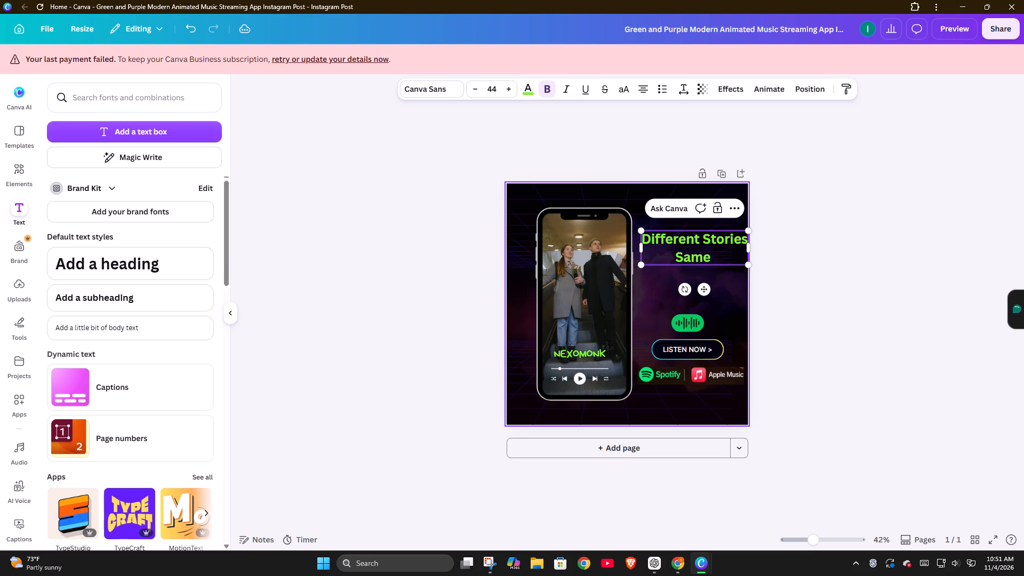
{"action": "key", "text": "BackSpace"}
{"action": "key", "text": "space"}
{"action": "type", "text": "Vibes"}
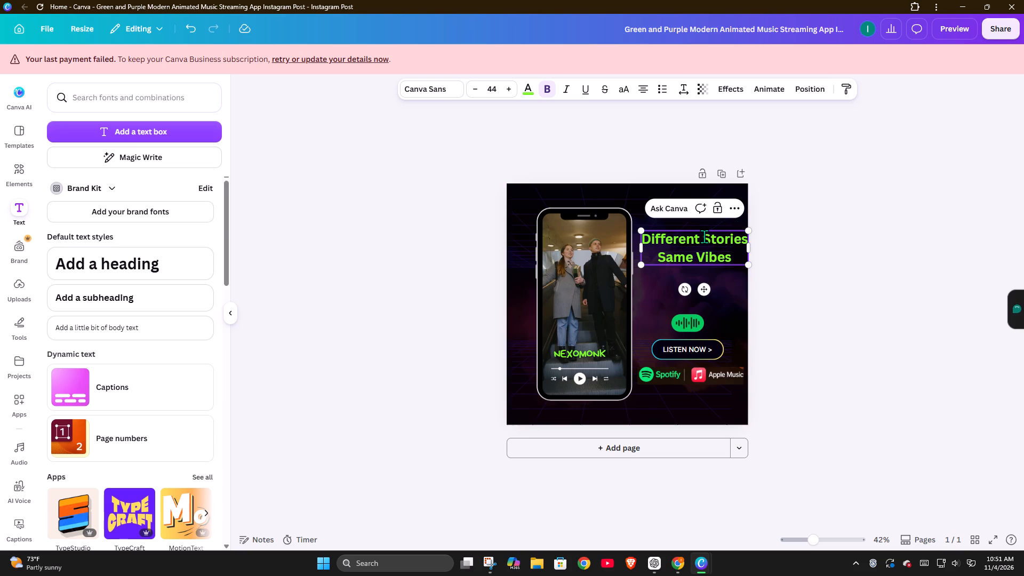
Break the tagline into four lines, with Different, Stories, Same and Vibes each on its own line.
{"action": "left_click", "coordinate": [704, 236]}
{"action": "key", "text": "Return"}
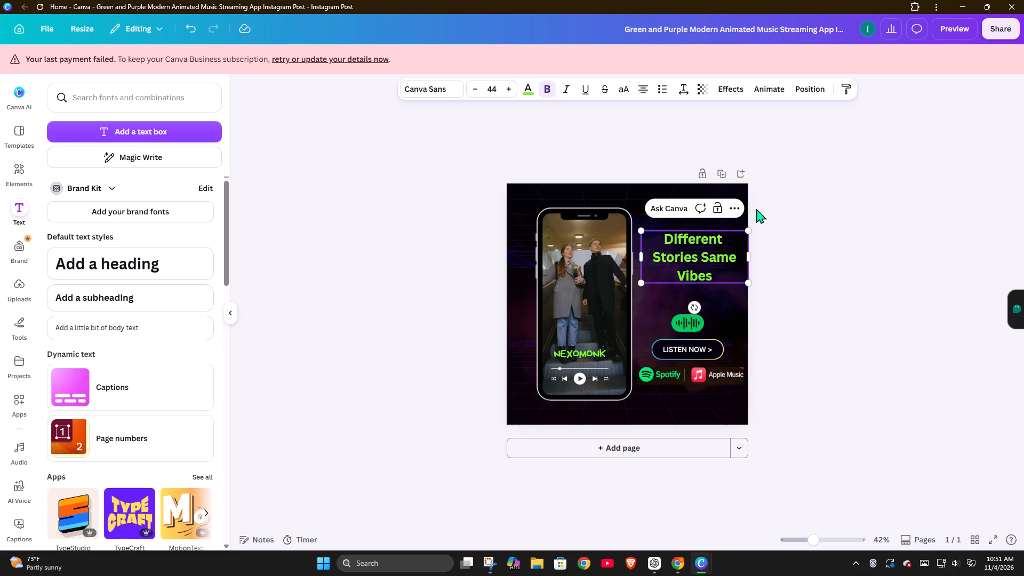
{"action": "left_click", "coordinate": [700, 253]}
{"action": "key", "text": "Return"}
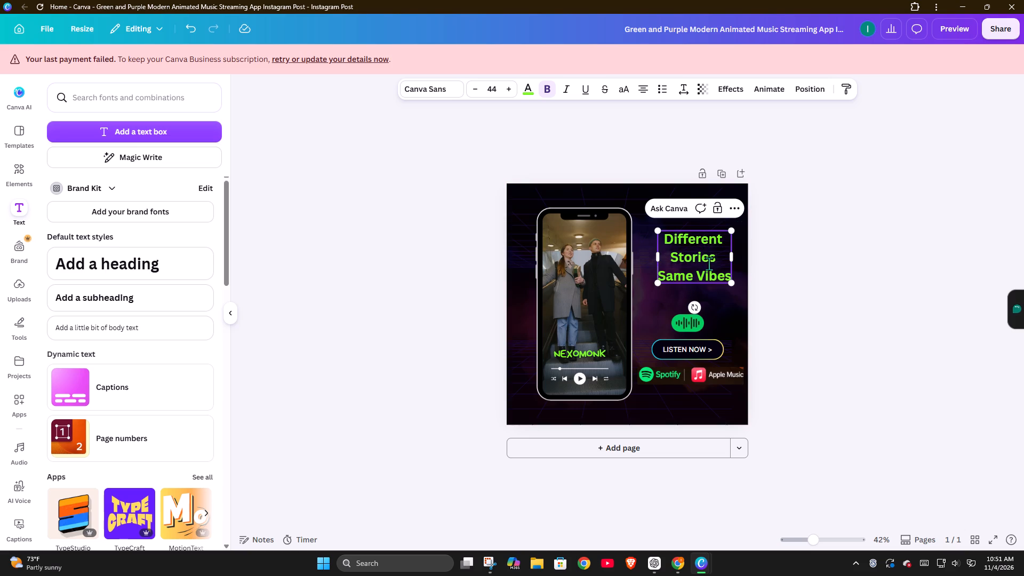
{"action": "left_click", "coordinate": [697, 275]}
{"action": "key", "text": "Return"}
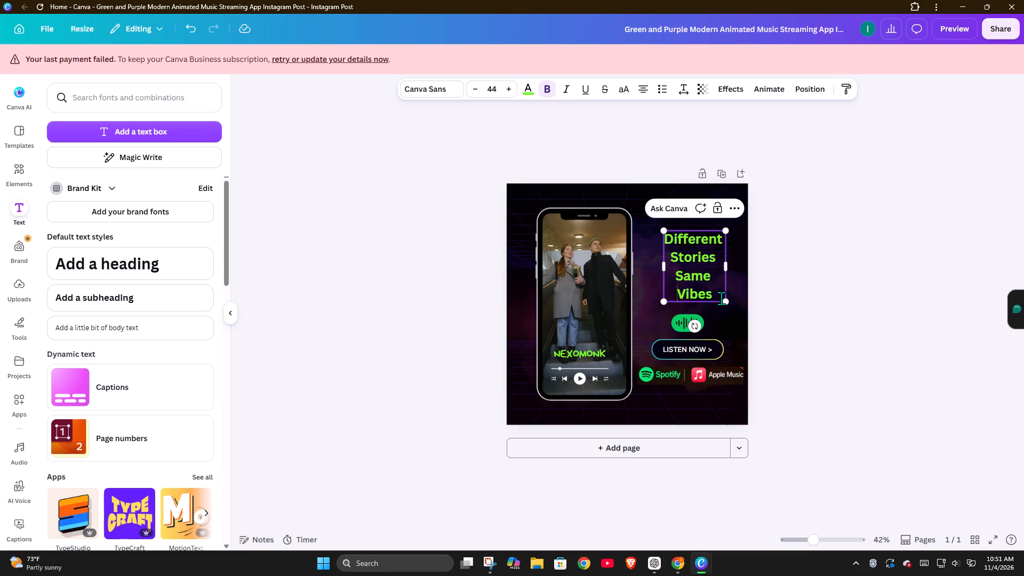
Move the four-line tagline slightly up and closer to the phone, above the sound-wave graphic.
{"action": "left_click", "coordinate": [738, 298]}
{"action": "left_click_drag", "start_coordinate": [716, 276], "coordinate": [705, 273]}
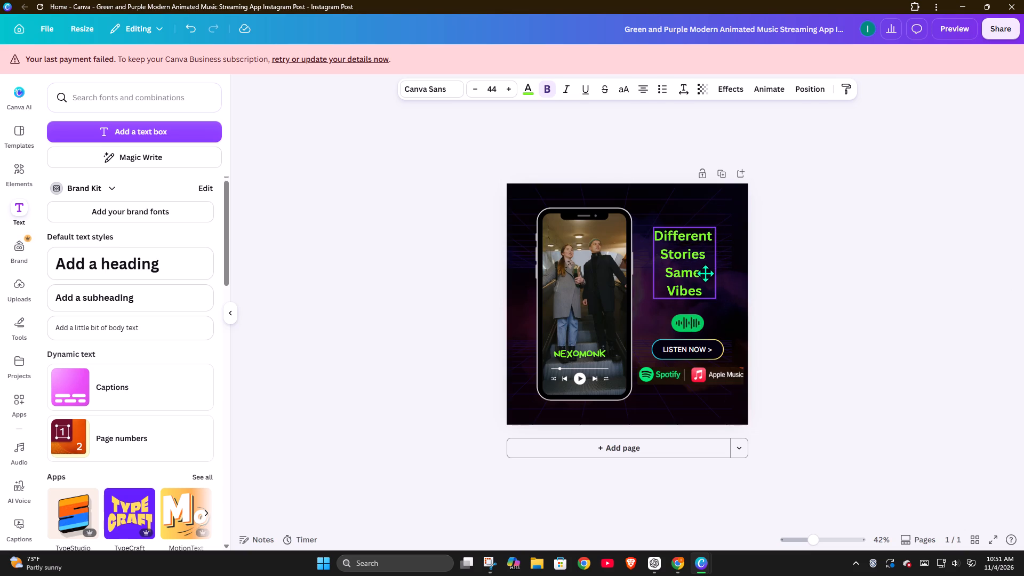
Move the four-line tagline slightly higher above the sound-wave graphic.
{"action": "left_click_drag", "start_coordinate": [705, 273], "coordinate": [707, 269]}
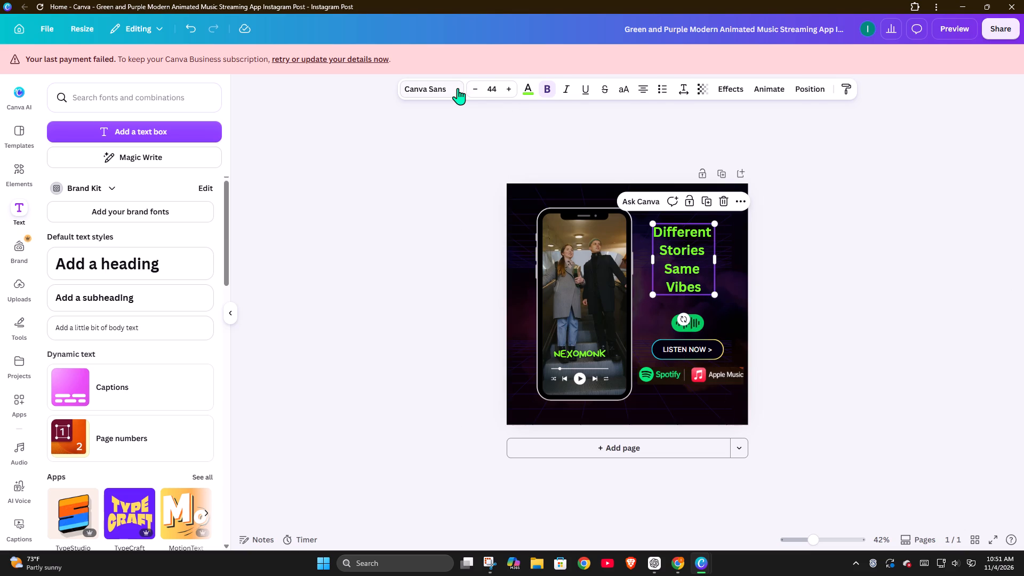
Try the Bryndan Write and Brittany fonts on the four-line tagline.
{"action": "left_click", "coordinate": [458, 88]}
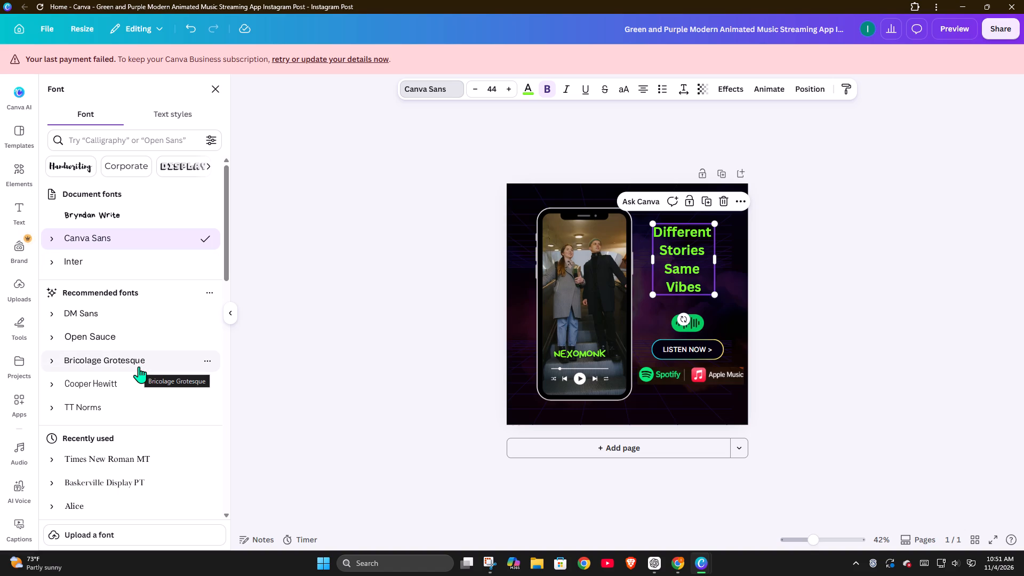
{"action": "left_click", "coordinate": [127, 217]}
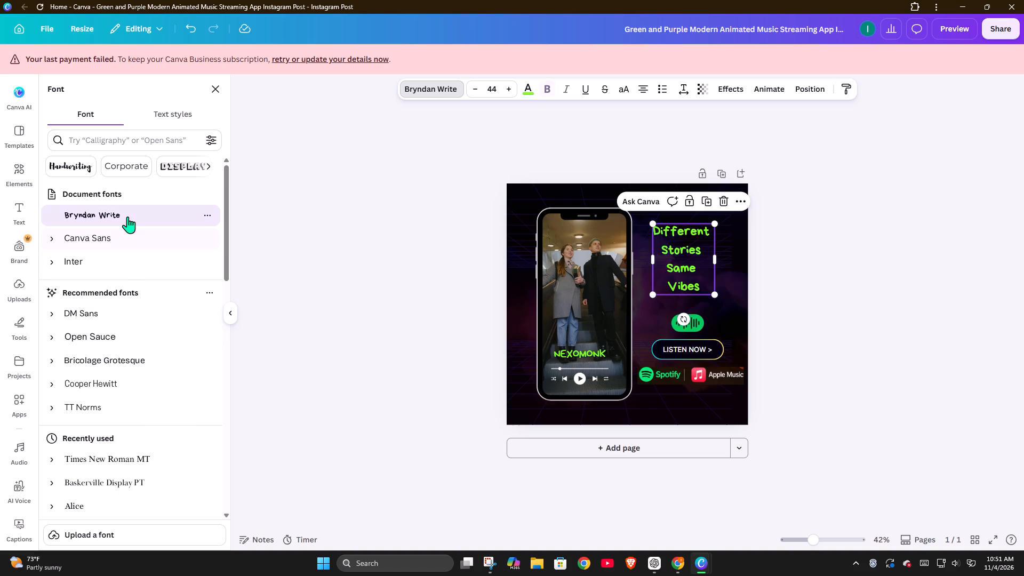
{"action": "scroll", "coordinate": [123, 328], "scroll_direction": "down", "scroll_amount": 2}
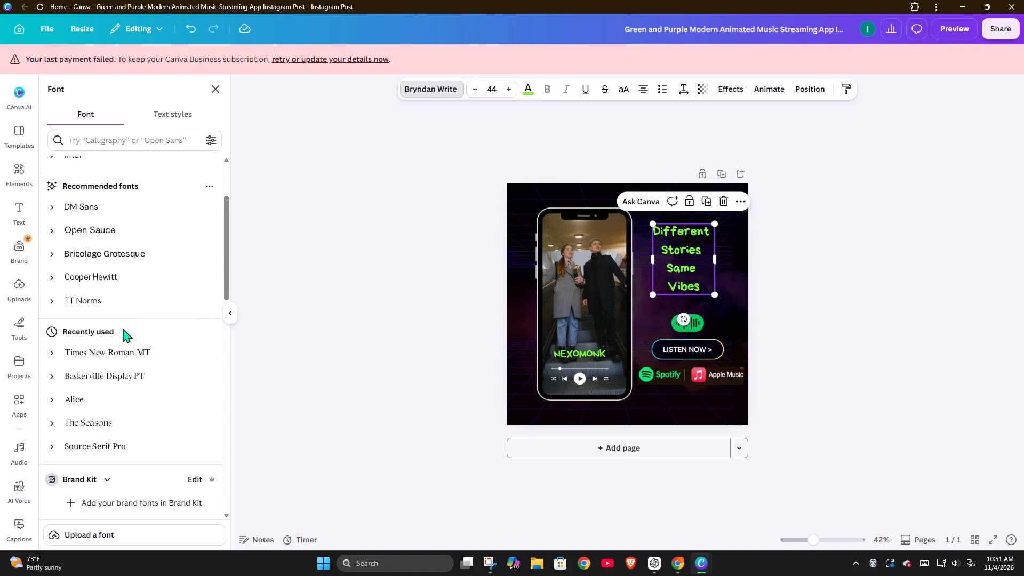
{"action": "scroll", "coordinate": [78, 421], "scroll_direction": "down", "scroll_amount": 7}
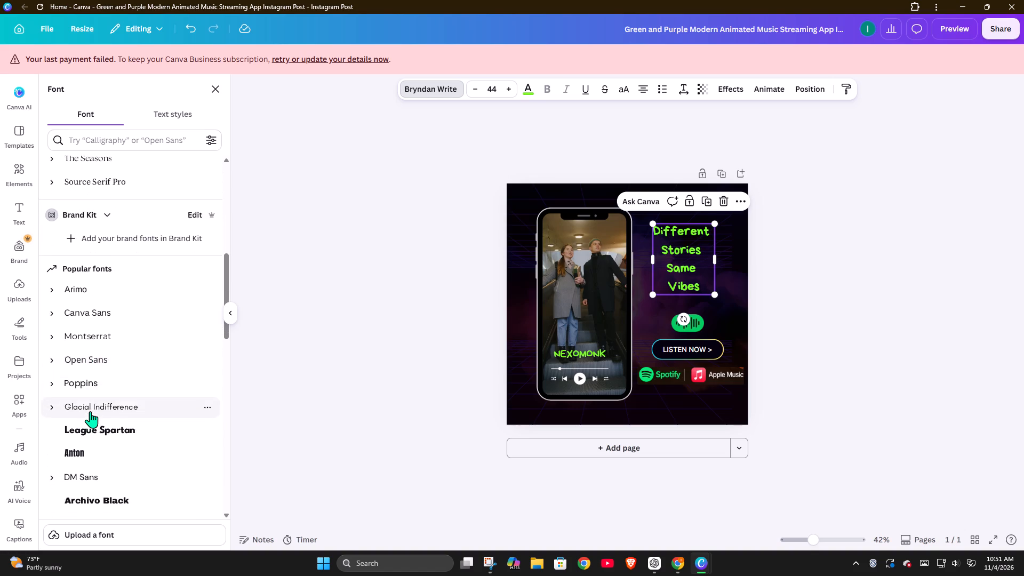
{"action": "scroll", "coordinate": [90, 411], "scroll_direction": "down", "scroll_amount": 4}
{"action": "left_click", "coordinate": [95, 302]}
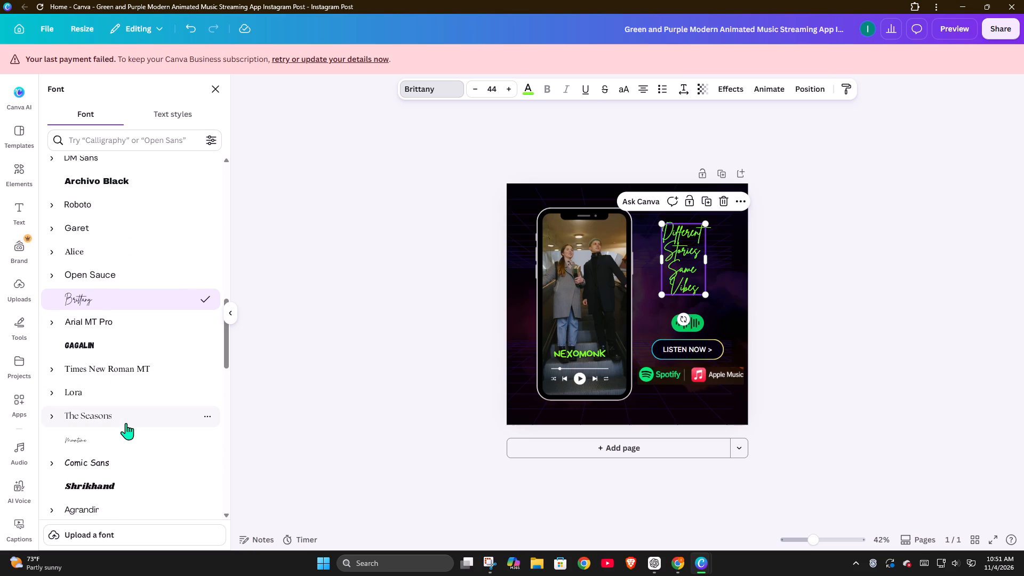
Set the tagline's font to Hangyaboly.
{"action": "scroll", "coordinate": [125, 423], "scroll_direction": "down", "scroll_amount": 3}
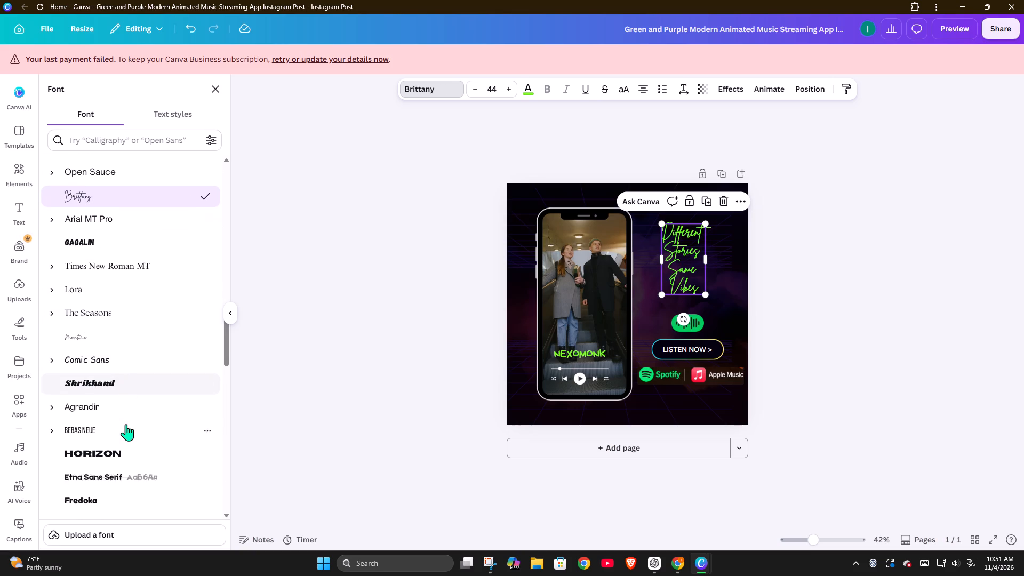
{"action": "scroll", "coordinate": [126, 424], "scroll_direction": "down", "scroll_amount": 3}
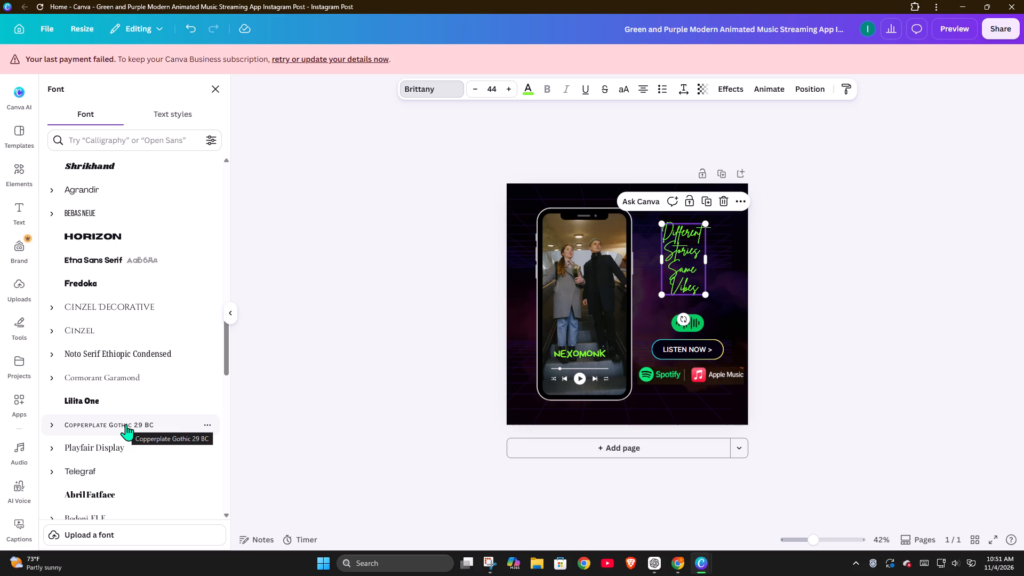
{"action": "scroll", "coordinate": [123, 367], "scroll_direction": "down", "scroll_amount": 2}
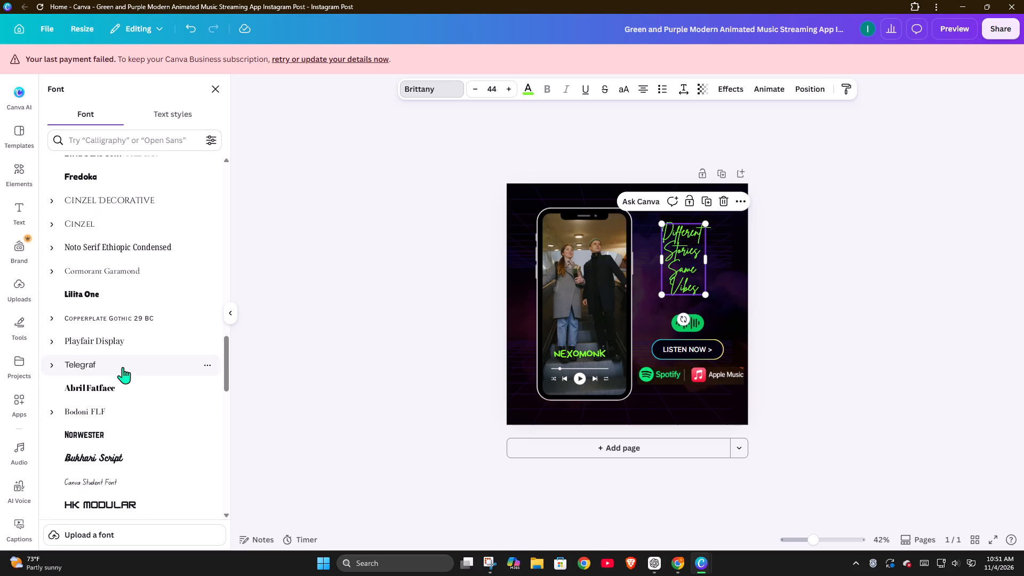
{"action": "scroll", "coordinate": [128, 383], "scroll_direction": "down", "scroll_amount": 3}
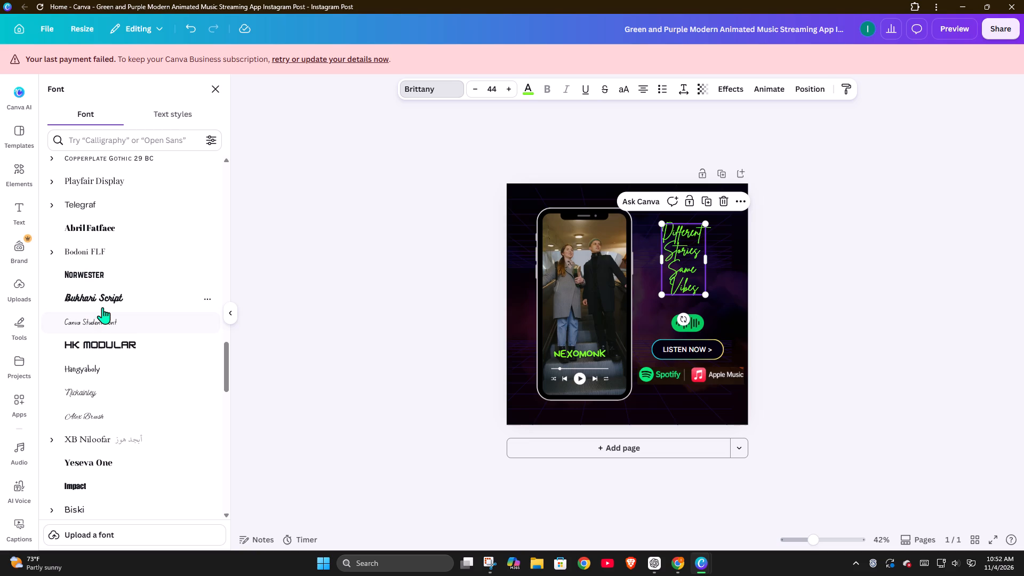
{"action": "left_click", "coordinate": [124, 374]}
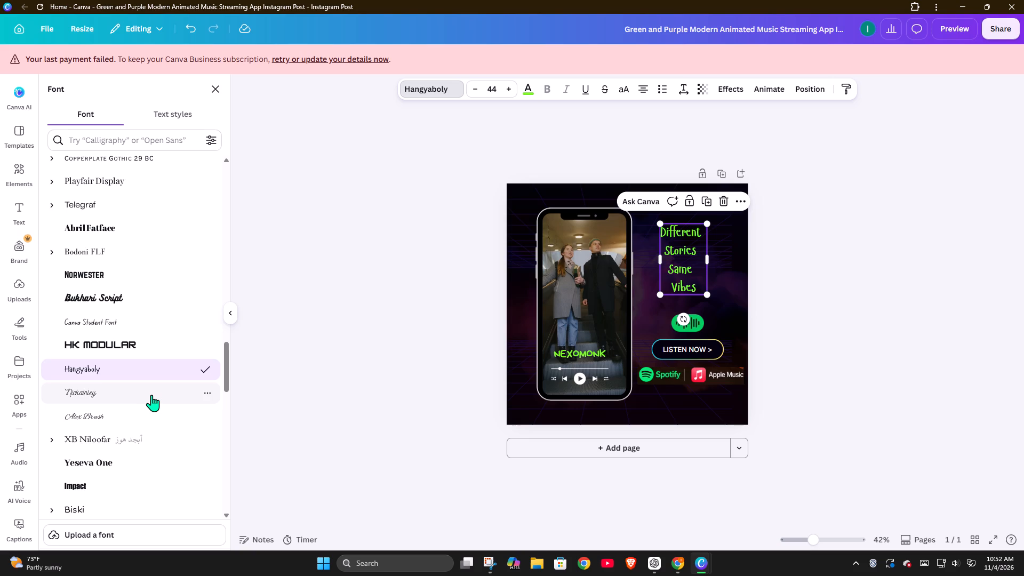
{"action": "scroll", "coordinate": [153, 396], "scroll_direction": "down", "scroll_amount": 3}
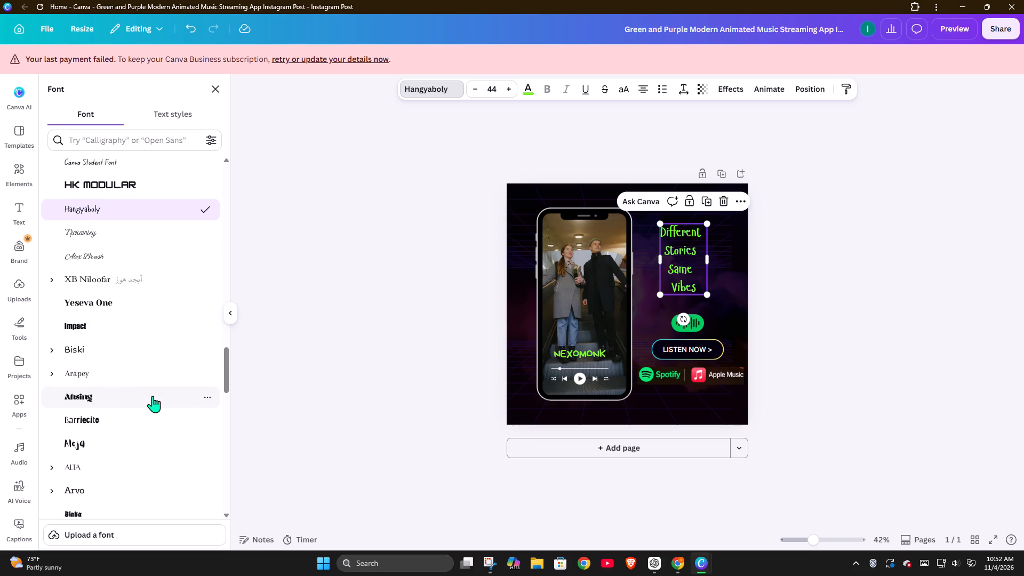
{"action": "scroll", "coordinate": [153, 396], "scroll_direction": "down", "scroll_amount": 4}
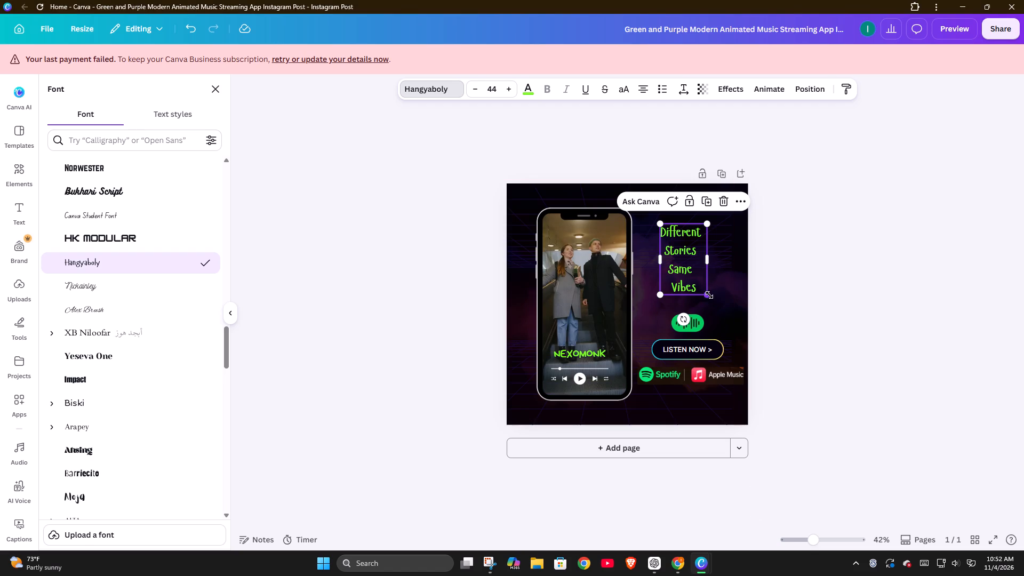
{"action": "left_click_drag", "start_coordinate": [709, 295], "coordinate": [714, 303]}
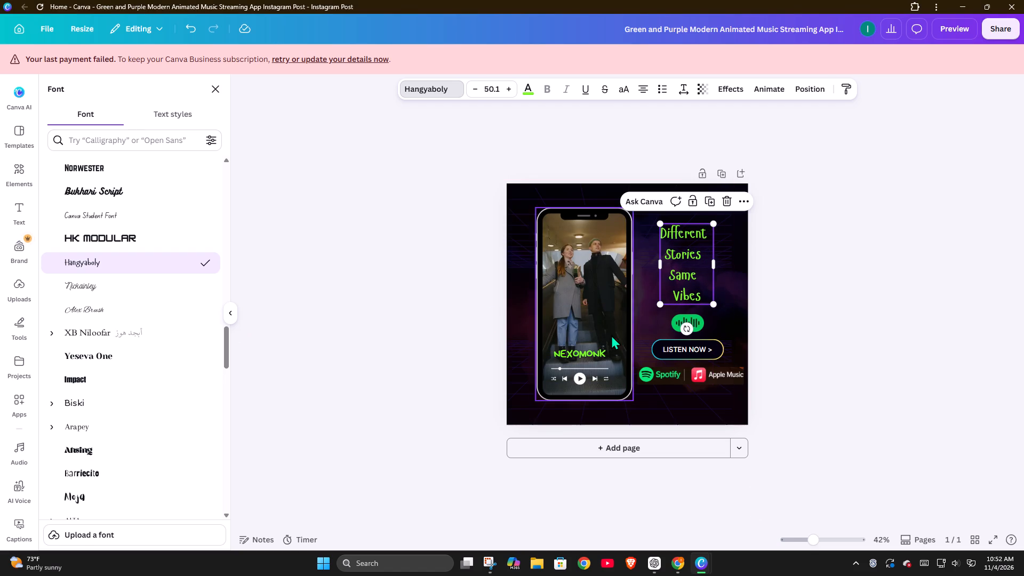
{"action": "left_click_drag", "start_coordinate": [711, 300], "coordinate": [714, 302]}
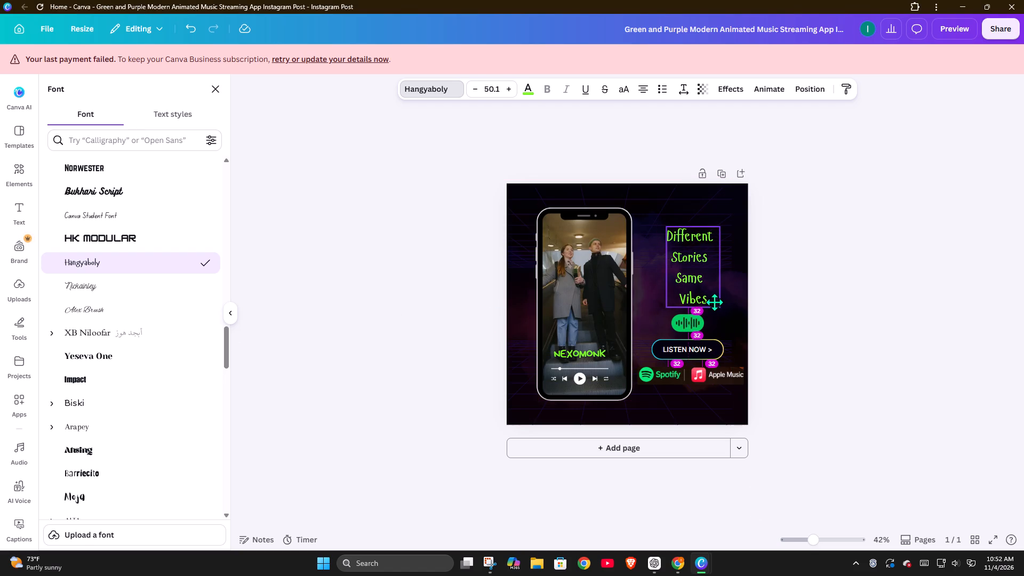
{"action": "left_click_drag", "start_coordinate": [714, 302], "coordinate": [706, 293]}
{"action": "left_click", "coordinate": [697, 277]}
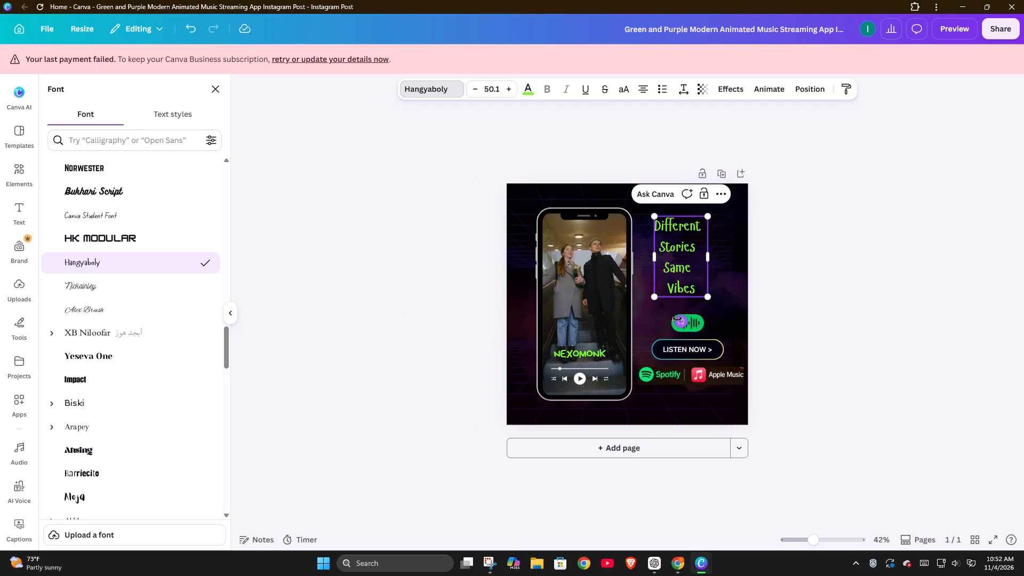
Tilt the tagline to about -4°.
{"action": "left_click", "coordinate": [678, 319]}
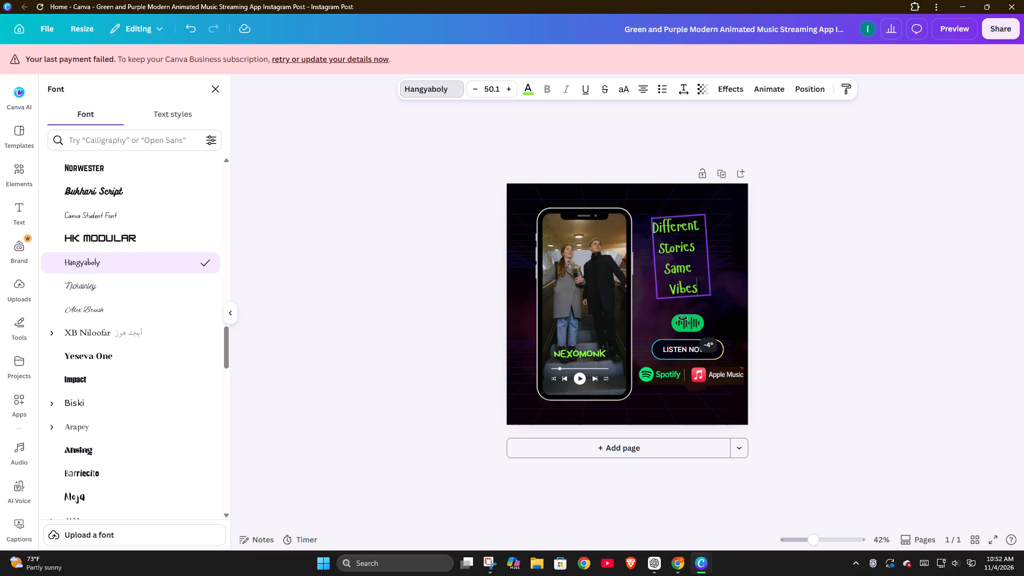
{"action": "left_click", "coordinate": [715, 302]}
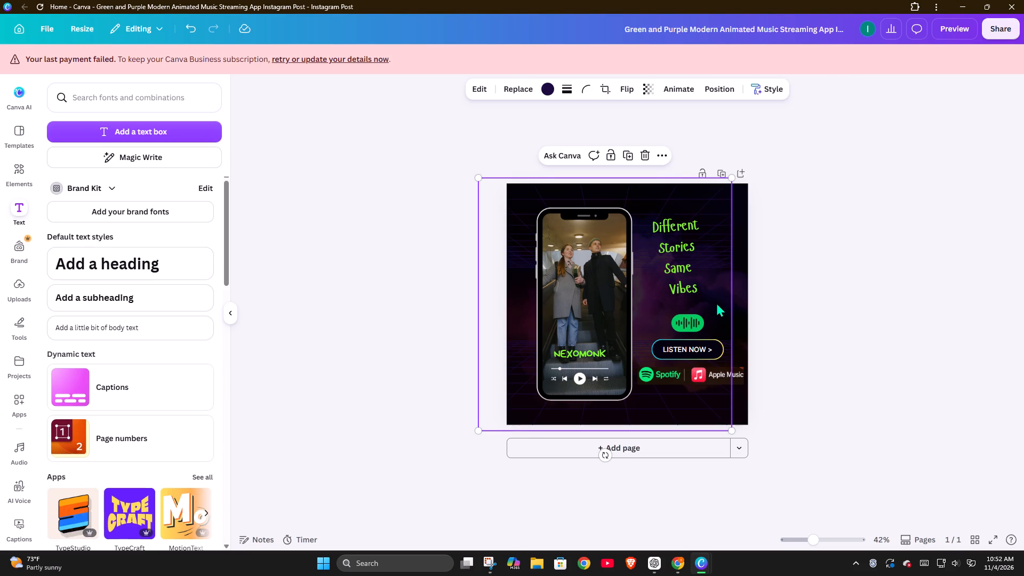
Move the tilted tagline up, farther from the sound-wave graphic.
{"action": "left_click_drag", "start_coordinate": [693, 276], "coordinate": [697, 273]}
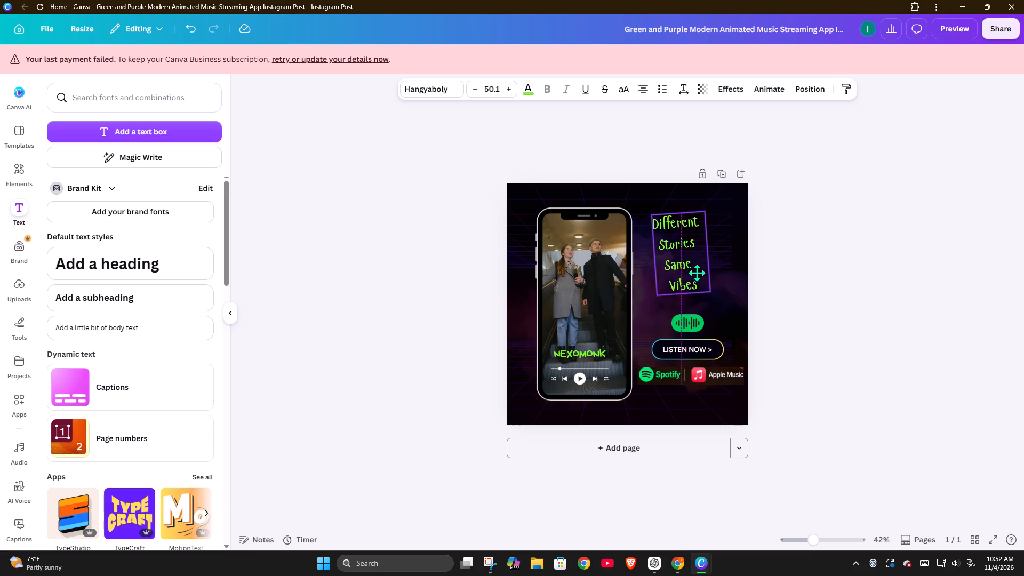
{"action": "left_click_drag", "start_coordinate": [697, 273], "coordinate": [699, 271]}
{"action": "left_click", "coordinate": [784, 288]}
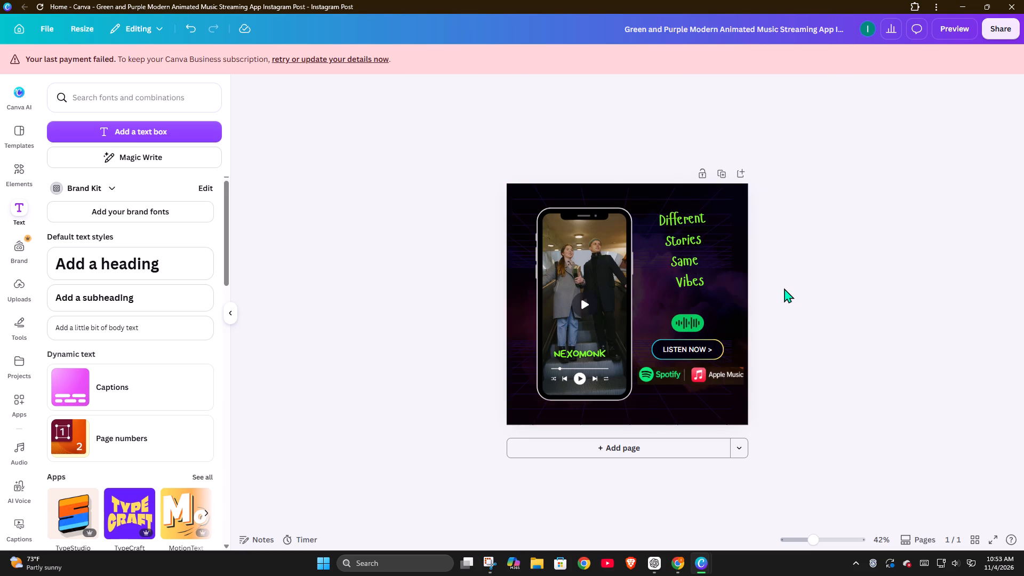
Lower the tagline slightly and shrink it to font size 43.5.
{"action": "left_click_drag", "start_coordinate": [699, 249], "coordinate": [695, 260]}
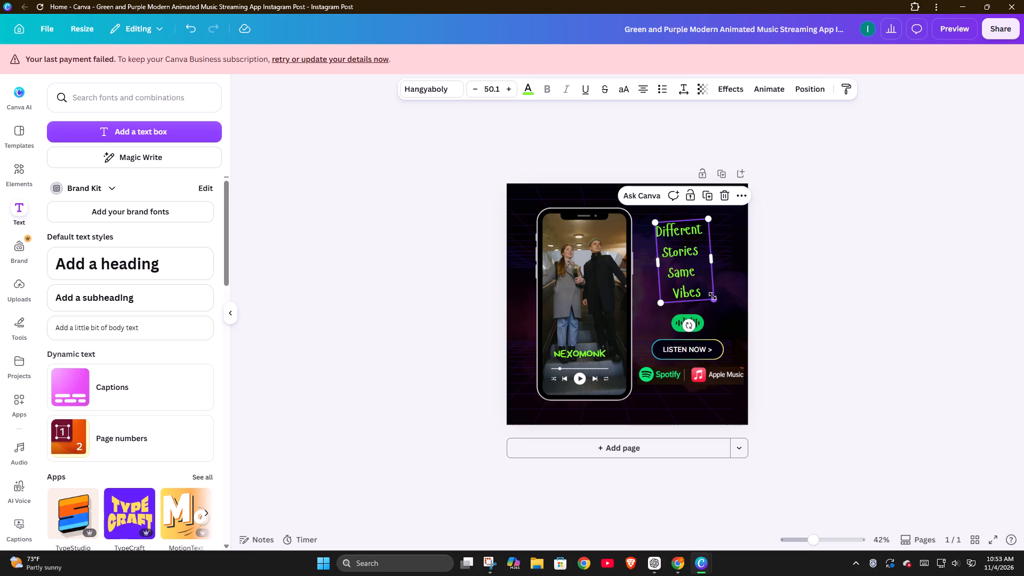
{"action": "left_click_drag", "start_coordinate": [714, 299], "coordinate": [706, 289]}
Position the smaller tilted tagline just above the sound-wave graphic, leaving a small gap between them.
{"action": "left_click_drag", "start_coordinate": [685, 265], "coordinate": [691, 268]}
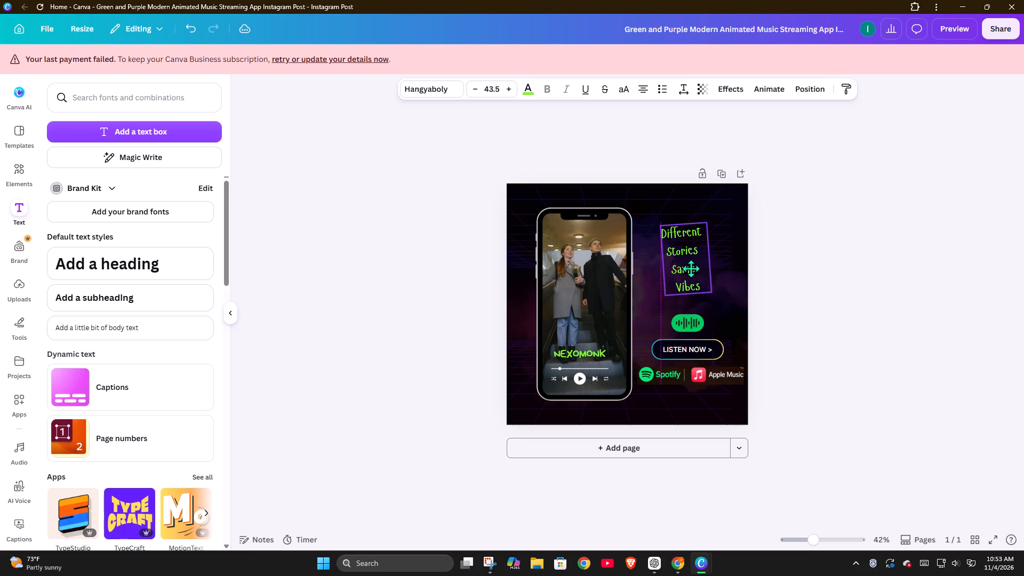
{"action": "left_click_drag", "start_coordinate": [691, 268], "coordinate": [690, 278]}
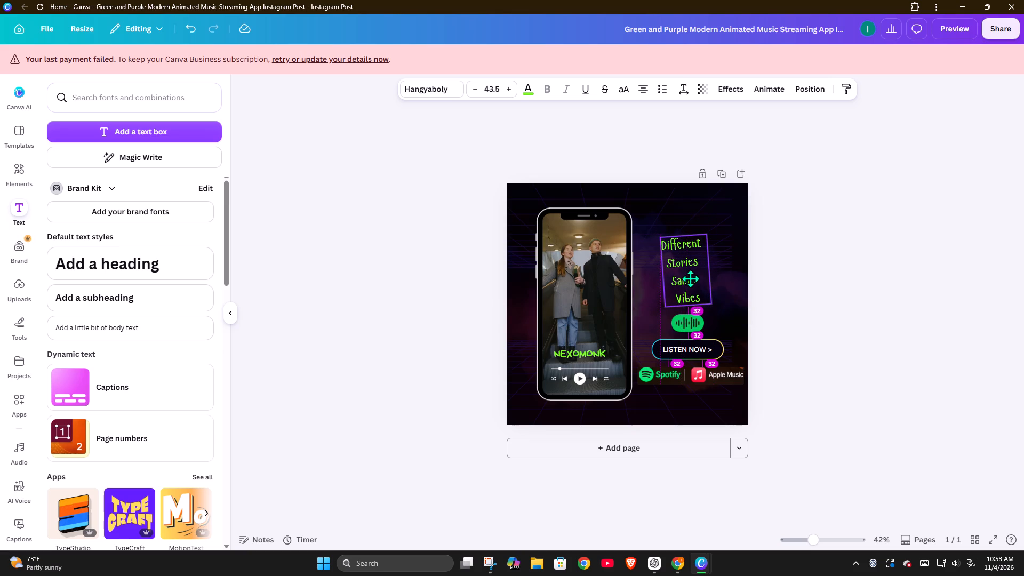
{"action": "left_click_drag", "start_coordinate": [690, 278], "coordinate": [690, 275]}
{"action": "left_click", "coordinate": [721, 319]}
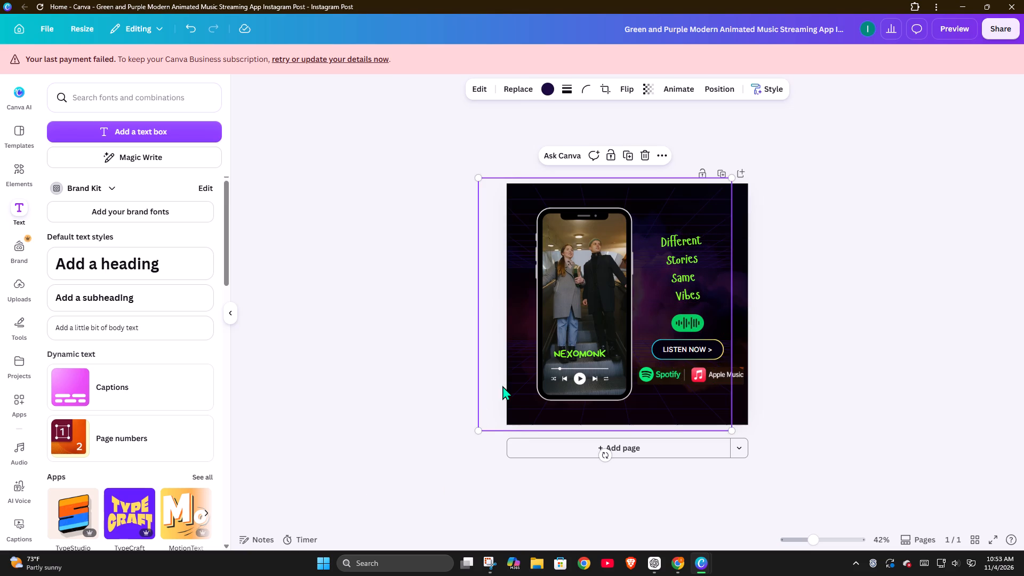
Change the font of the "Different Stories Same Vibes" tagline to Atlante Display.
{"action": "left_click", "coordinate": [687, 266]}
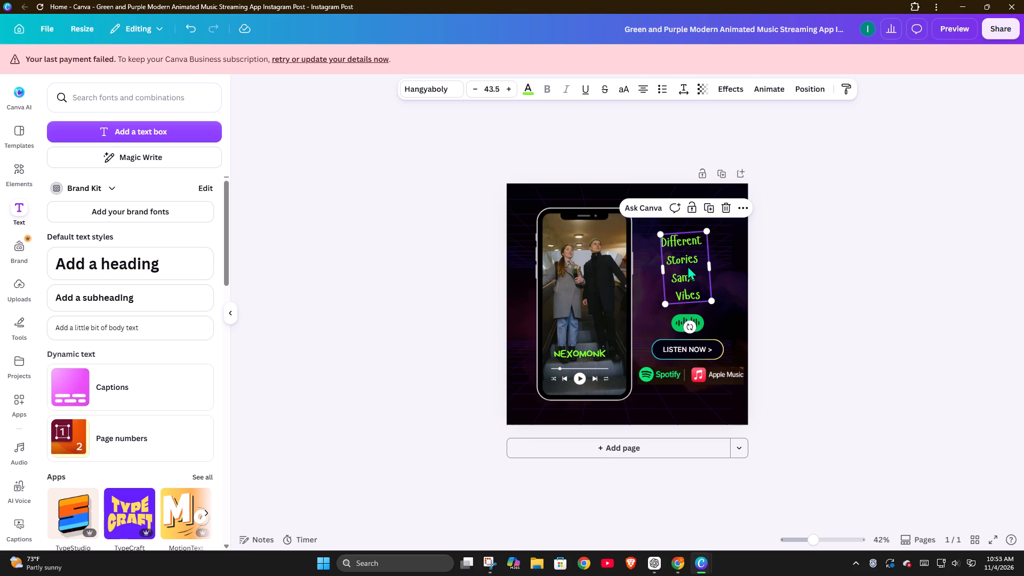
{"action": "left_click", "coordinate": [441, 91]}
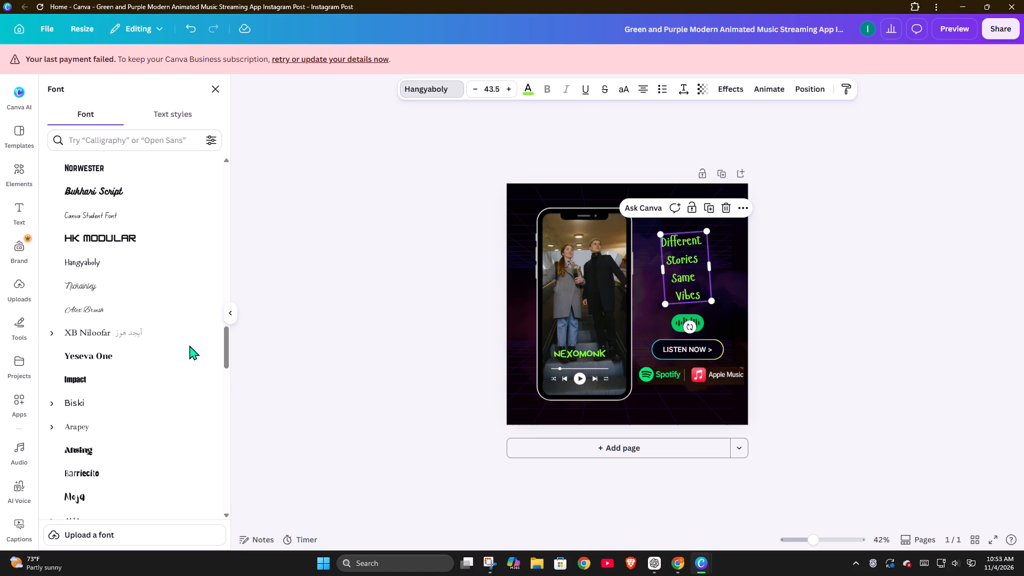
{"action": "scroll", "coordinate": [107, 404], "scroll_direction": "down", "scroll_amount": 6}
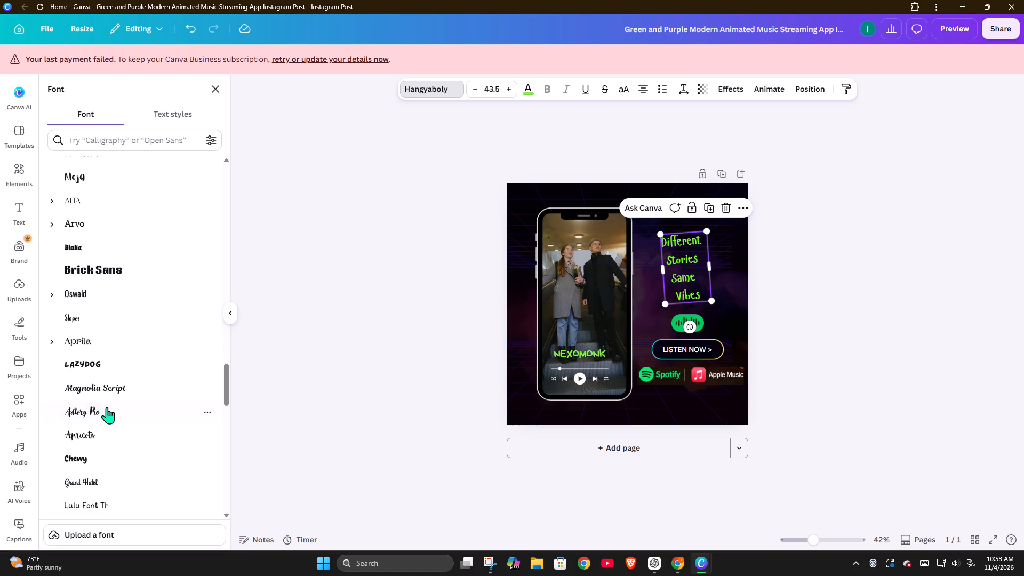
{"action": "scroll", "coordinate": [107, 407], "scroll_direction": "down", "scroll_amount": 2}
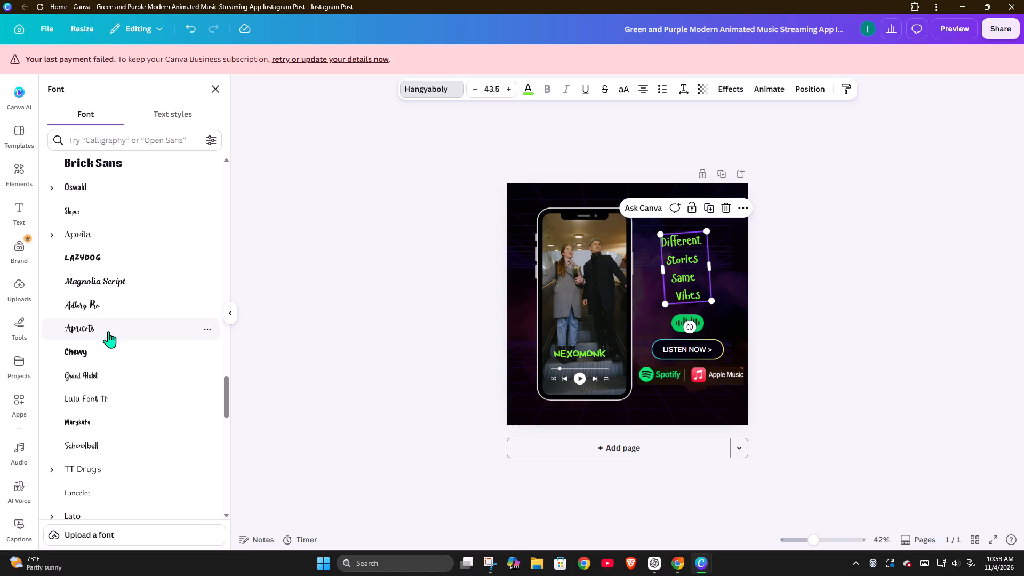
{"action": "scroll", "coordinate": [111, 354], "scroll_direction": "down", "scroll_amount": 6}
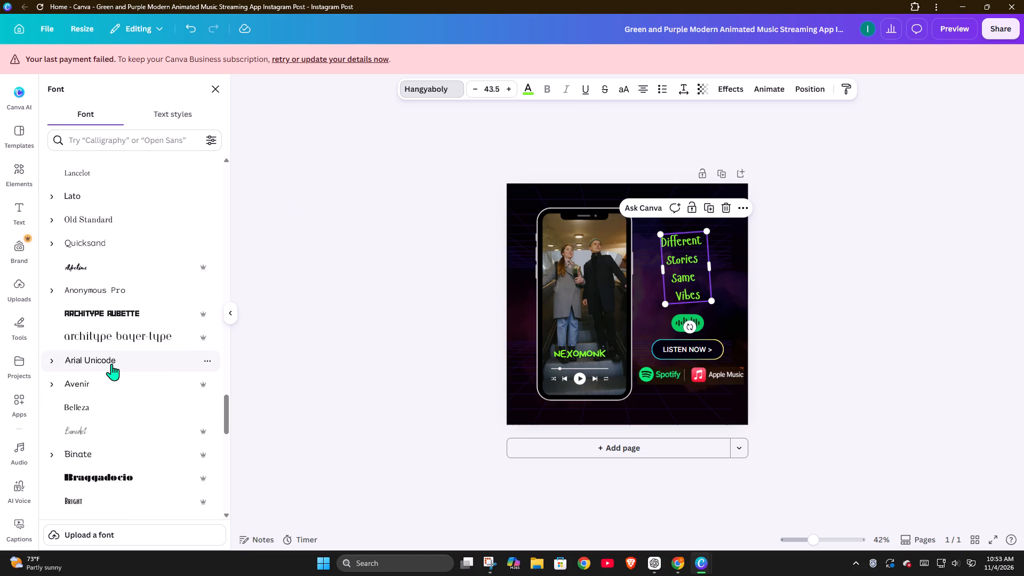
{"action": "scroll", "coordinate": [111, 364], "scroll_direction": "down", "scroll_amount": 3}
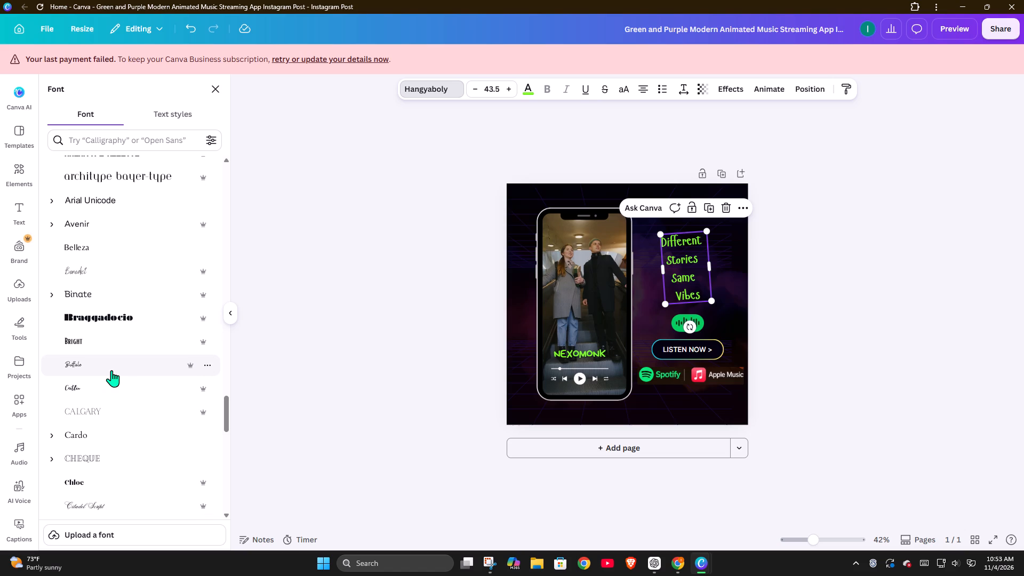
{"action": "scroll", "coordinate": [111, 370], "scroll_direction": "down", "scroll_amount": 10}
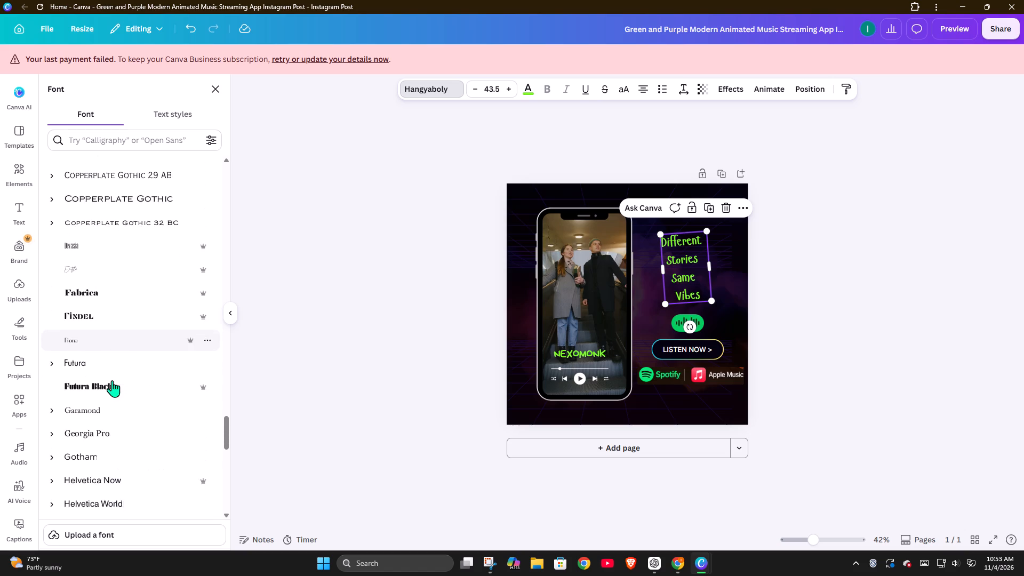
{"action": "scroll", "coordinate": [112, 383], "scroll_direction": "down", "scroll_amount": 7}
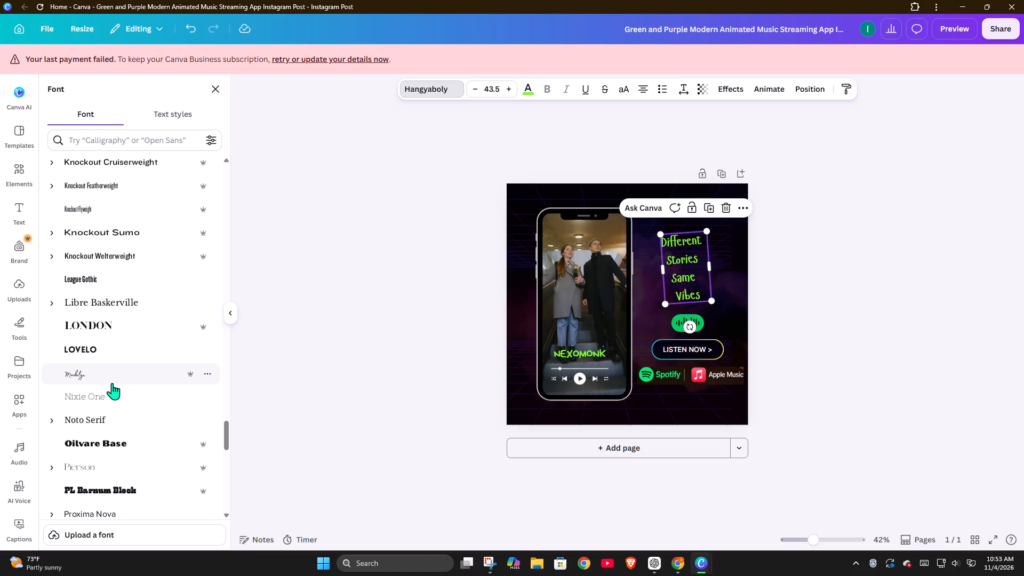
{"action": "scroll", "coordinate": [112, 383], "scroll_direction": "down", "scroll_amount": 5}
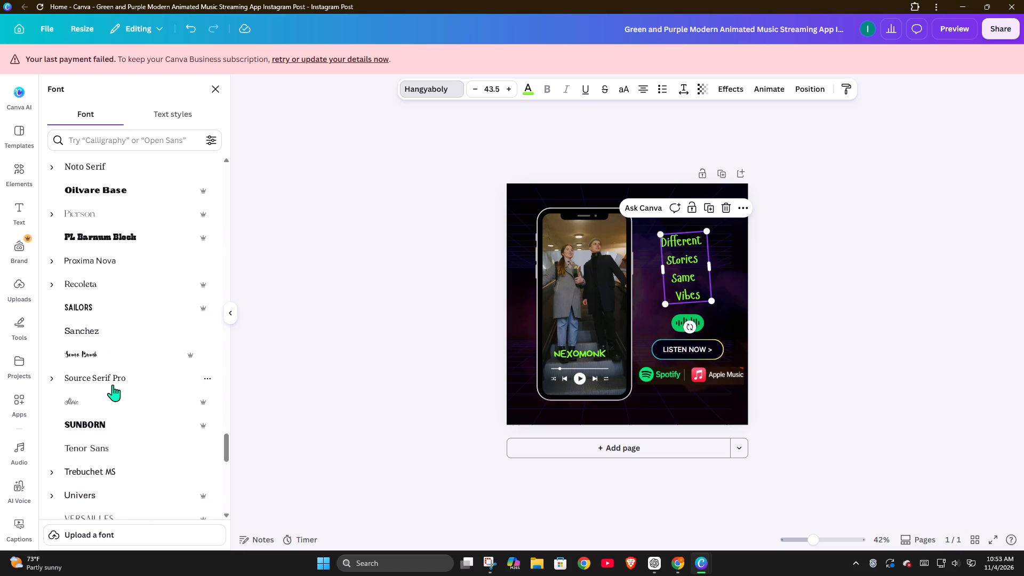
{"action": "scroll", "coordinate": [113, 385], "scroll_direction": "down", "scroll_amount": 6}
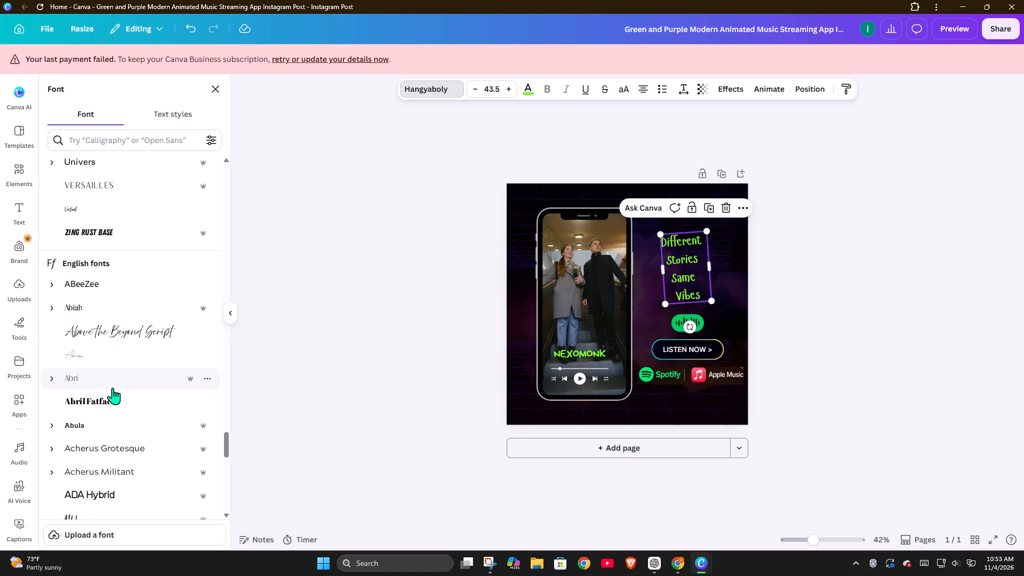
{"action": "scroll", "coordinate": [113, 388], "scroll_direction": "down", "scroll_amount": 6}
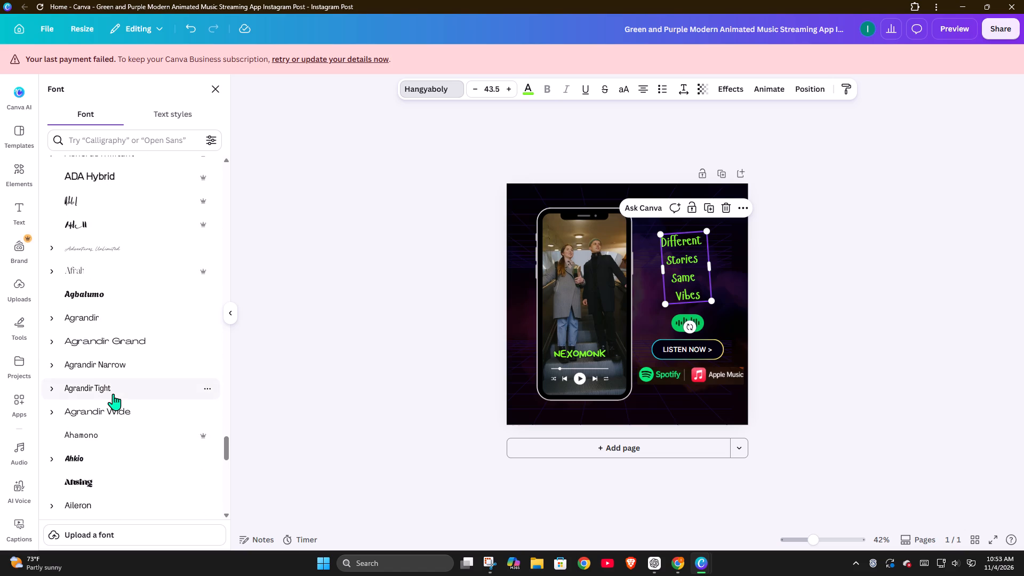
{"action": "scroll", "coordinate": [113, 394], "scroll_direction": "down", "scroll_amount": 7}
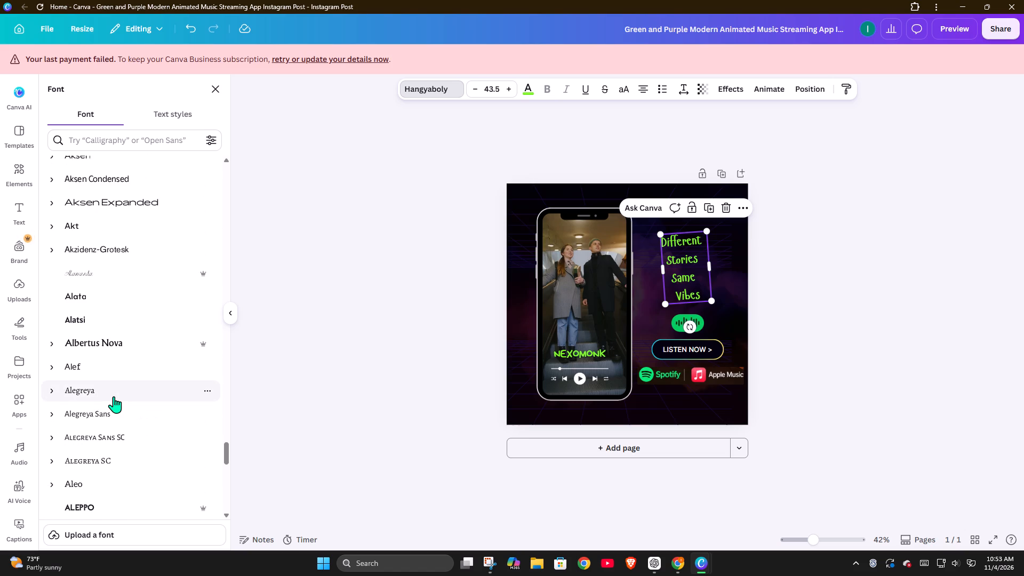
{"action": "scroll", "coordinate": [114, 396], "scroll_direction": "down", "scroll_amount": 9}
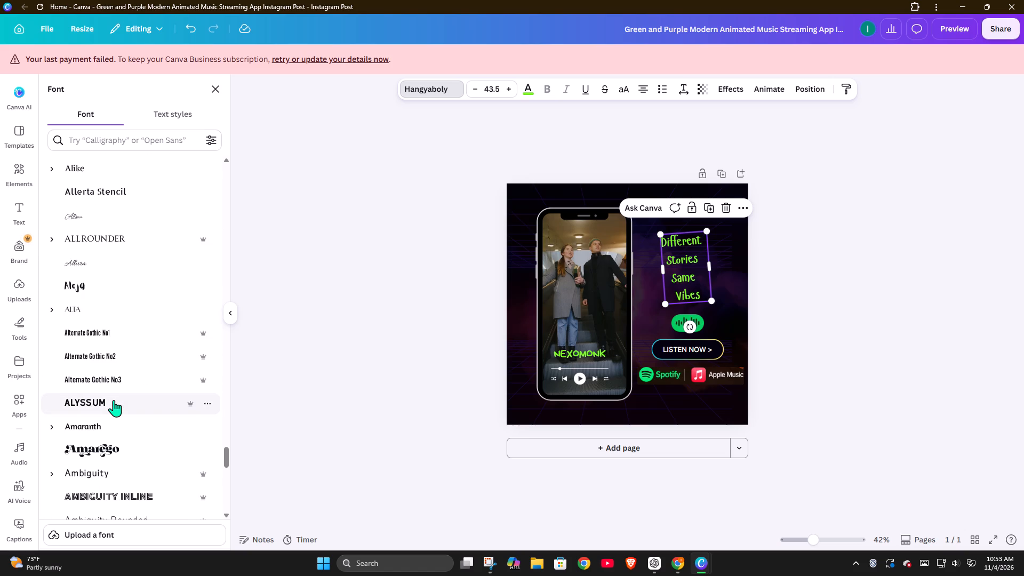
{"action": "scroll", "coordinate": [114, 400], "scroll_direction": "down", "scroll_amount": 4}
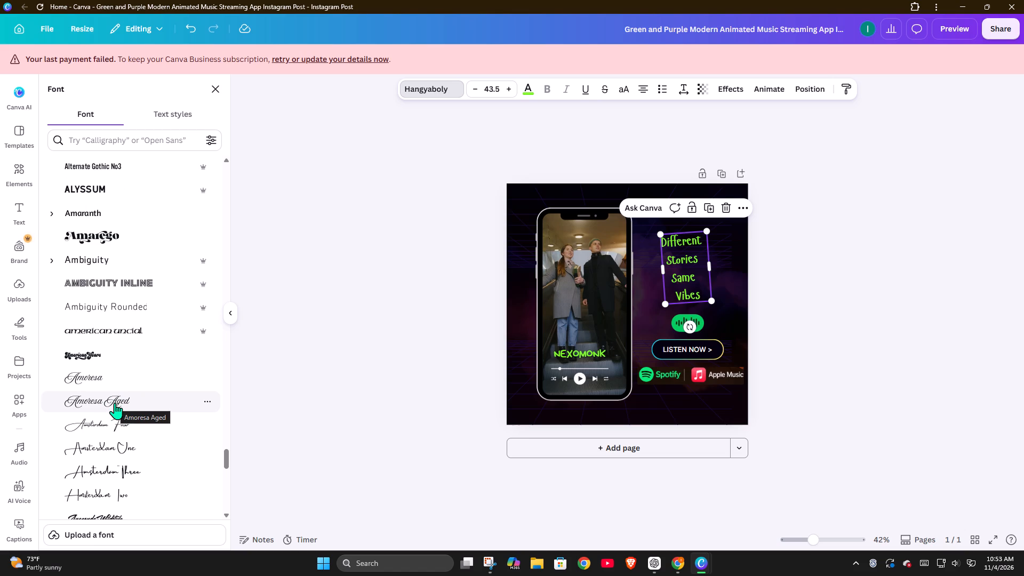
{"action": "scroll", "coordinate": [115, 403], "scroll_direction": "down", "scroll_amount": 5}
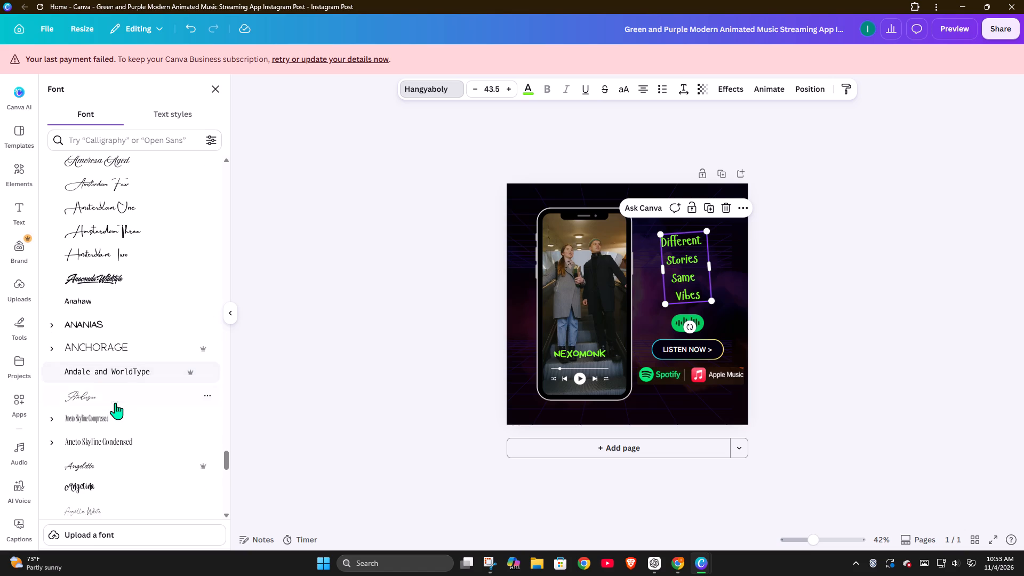
{"action": "scroll", "coordinate": [115, 403], "scroll_direction": "down", "scroll_amount": 7}
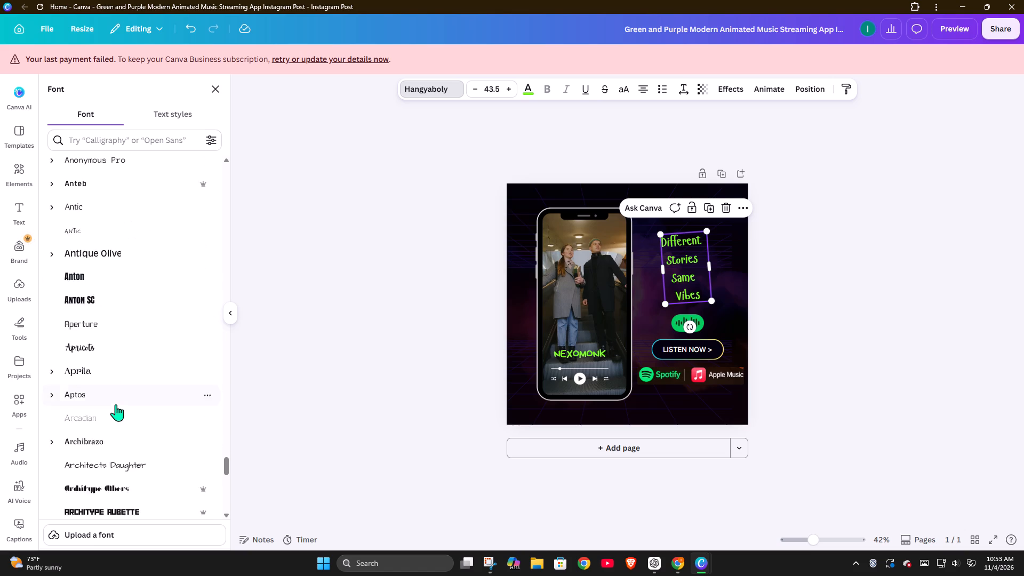
{"action": "scroll", "coordinate": [117, 406], "scroll_direction": "down", "scroll_amount": 1}
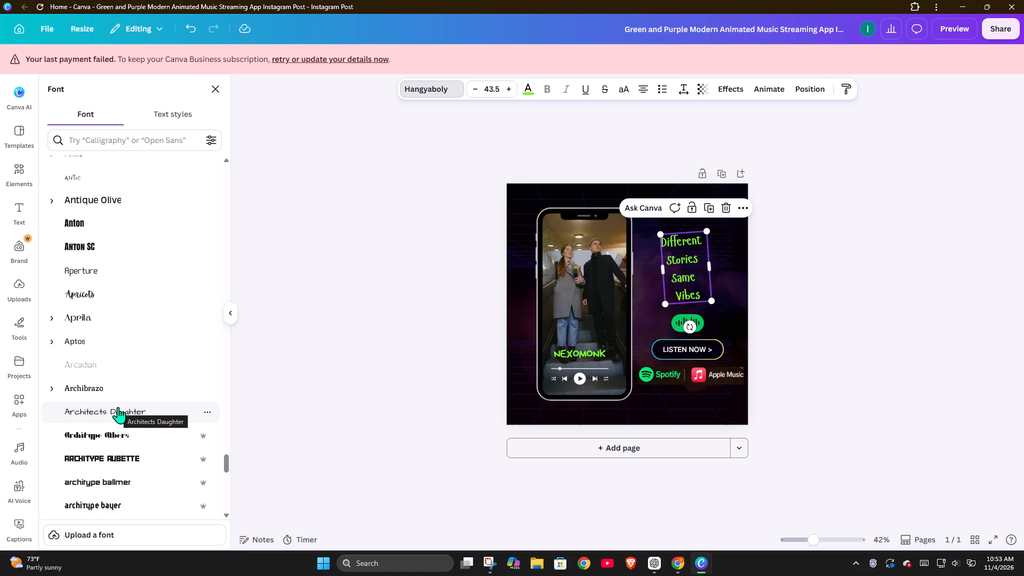
{"action": "scroll", "coordinate": [116, 336], "scroll_direction": "down", "scroll_amount": 8}
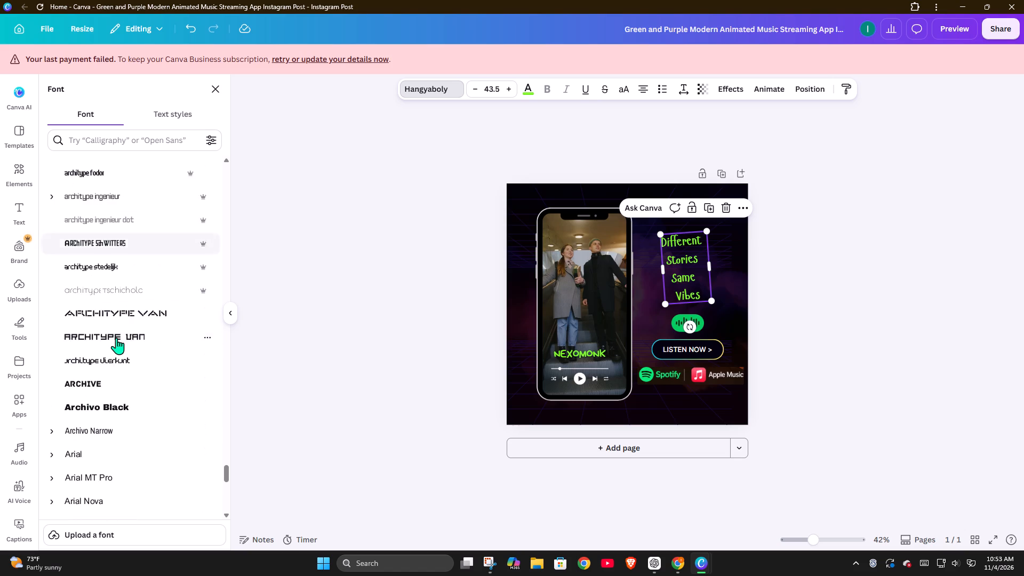
{"action": "scroll", "coordinate": [116, 339], "scroll_direction": "down", "scroll_amount": 8}
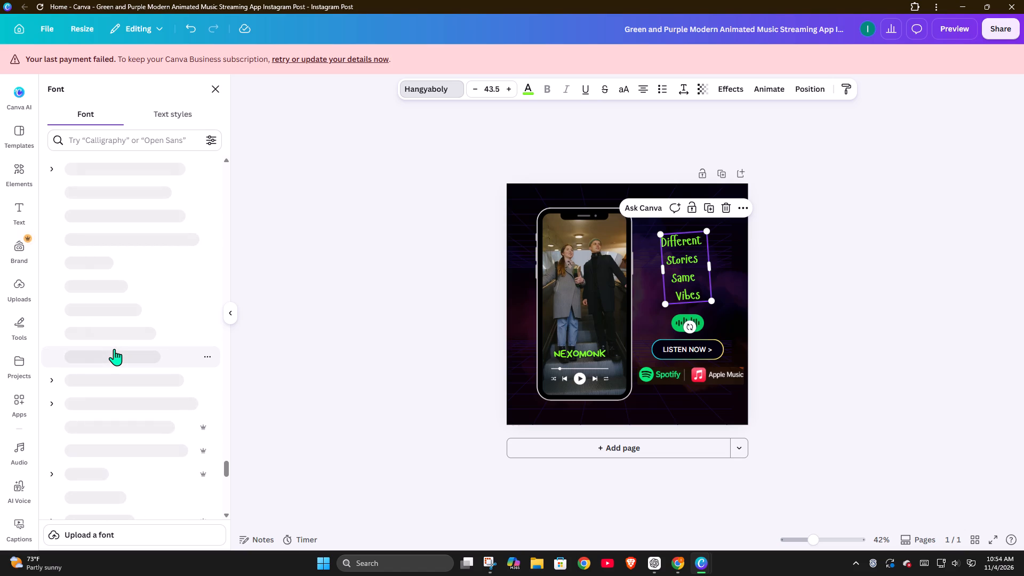
{"action": "left_click", "coordinate": [174, 114]}
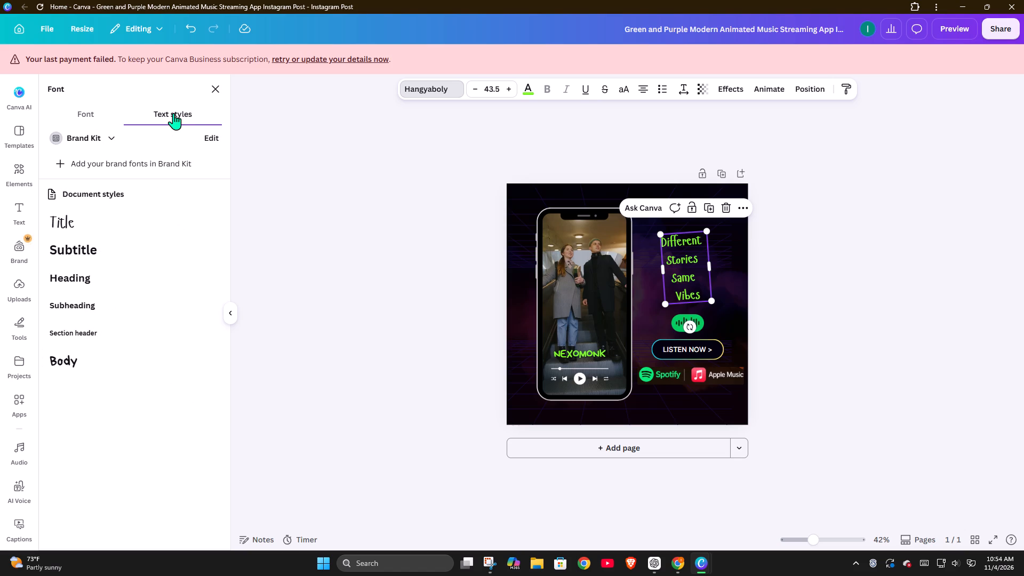
{"action": "left_click", "coordinate": [87, 109]}
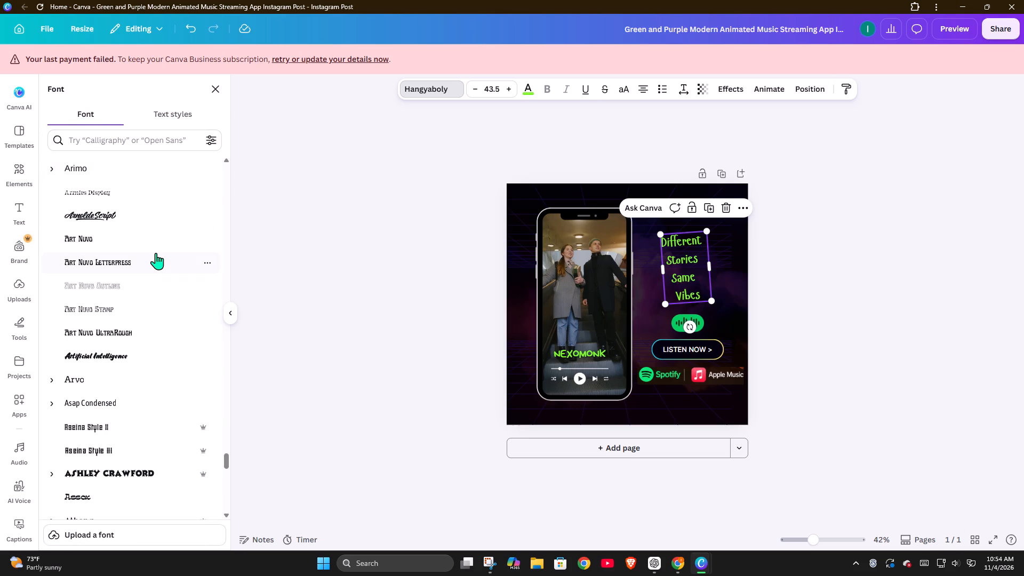
{"action": "scroll", "coordinate": [149, 261], "scroll_direction": "up", "scroll_amount": 9}
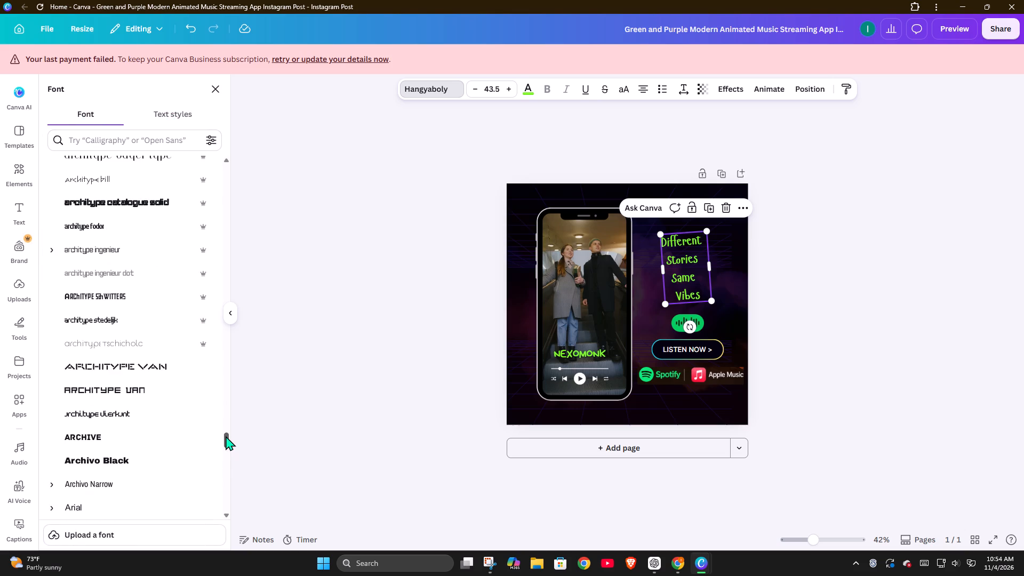
{"action": "left_click_drag", "start_coordinate": [226, 437], "coordinate": [233, 474]}
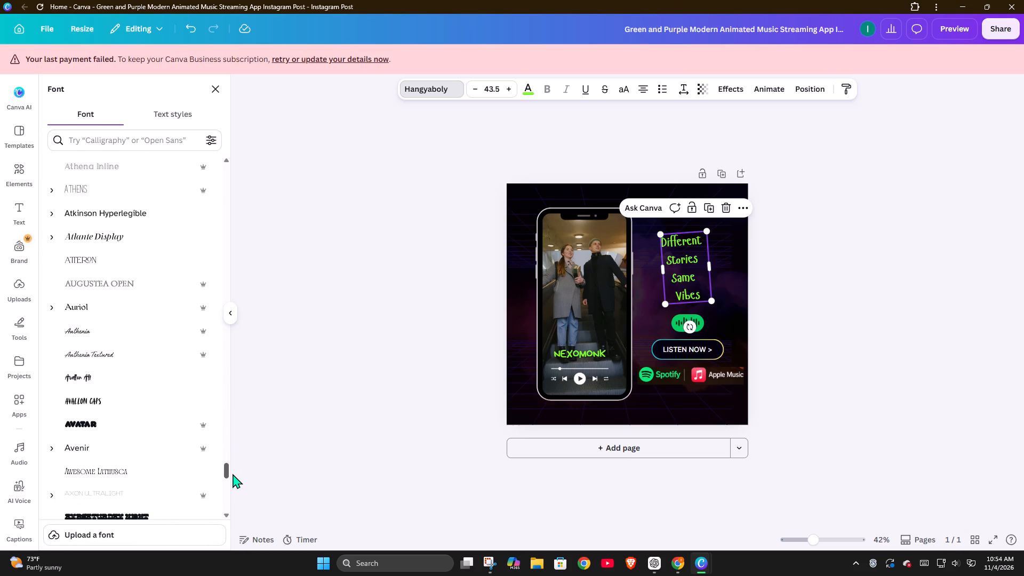
{"action": "left_click_drag", "start_coordinate": [233, 474], "coordinate": [233, 474]}
{"action": "left_click", "coordinate": [123, 236]}
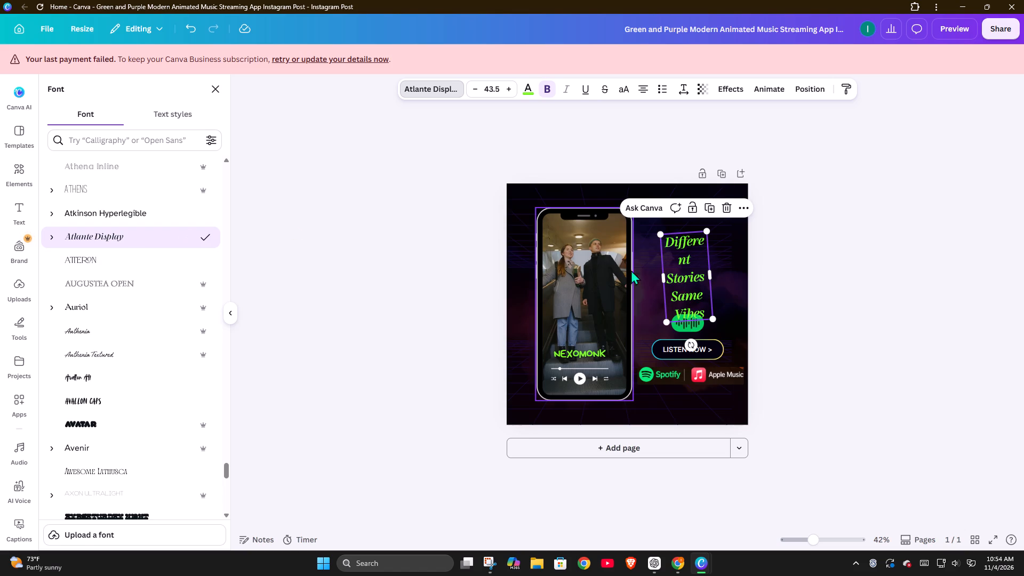
Shrink the tagline to font size 35.9 and widen its text box to about 215 so "Different" fits on one line.
{"action": "left_click_drag", "start_coordinate": [715, 317], "coordinate": [715, 309]}
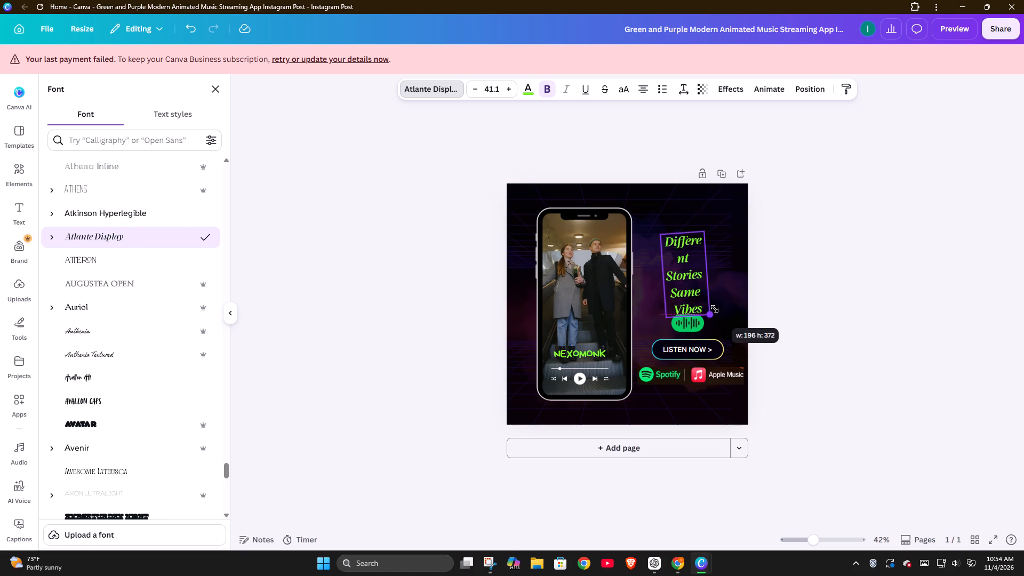
{"action": "left_click_drag", "start_coordinate": [715, 309], "coordinate": [716, 293]}
{"action": "left_click_drag", "start_coordinate": [702, 268], "coordinate": [712, 269]}
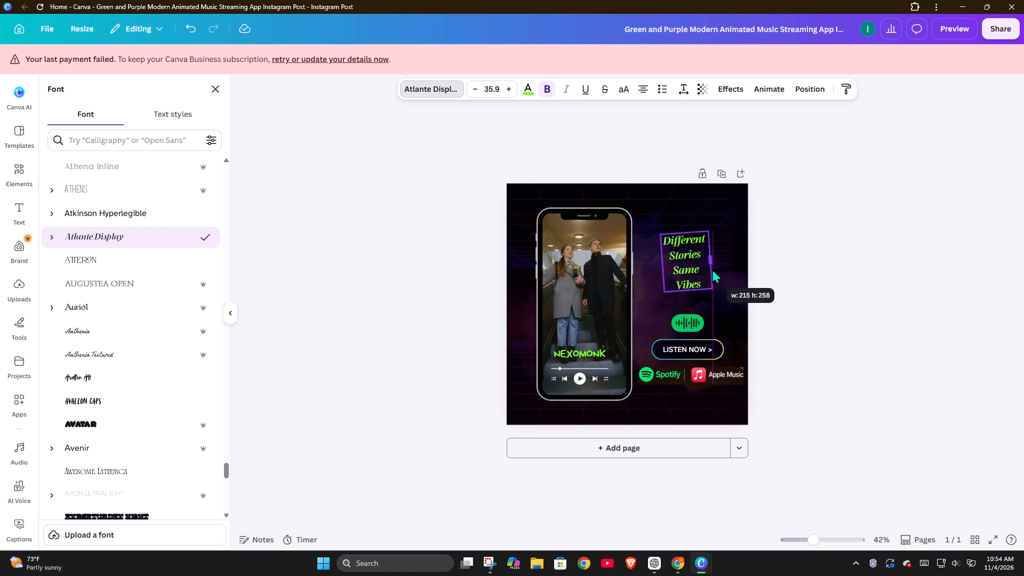
{"action": "left_click_drag", "start_coordinate": [712, 269], "coordinate": [713, 269]}
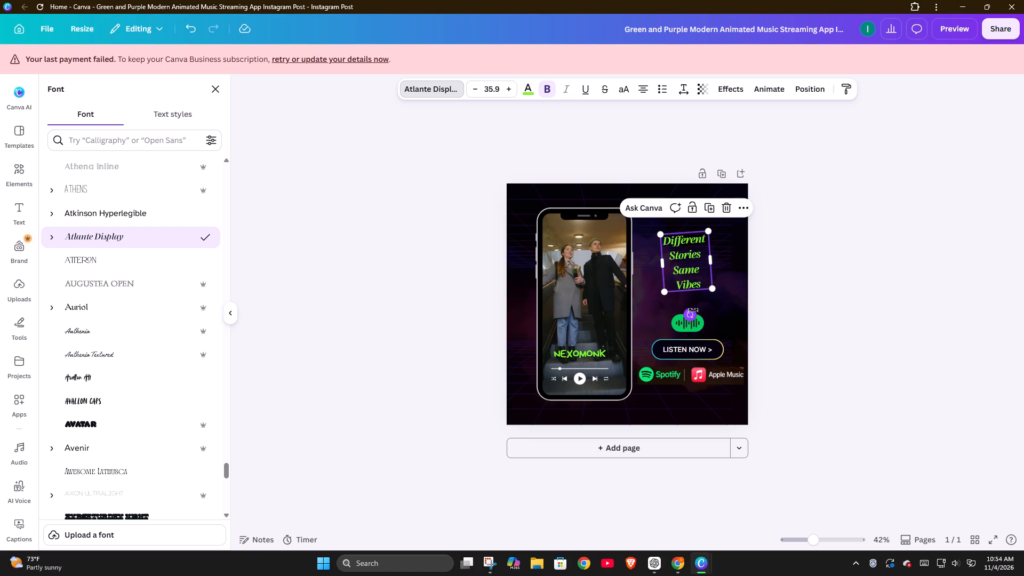
Straighten the tilted tagline to a rotation of 0°.
{"action": "left_click_drag", "start_coordinate": [693, 310], "coordinate": [692, 318]}
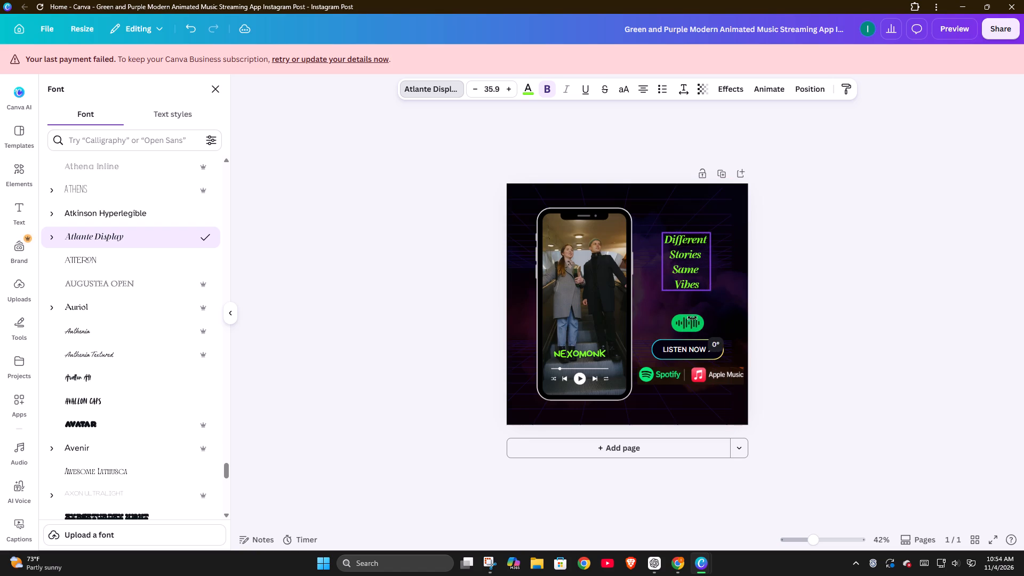
{"action": "left_click_drag", "start_coordinate": [692, 318], "coordinate": [690, 319]}
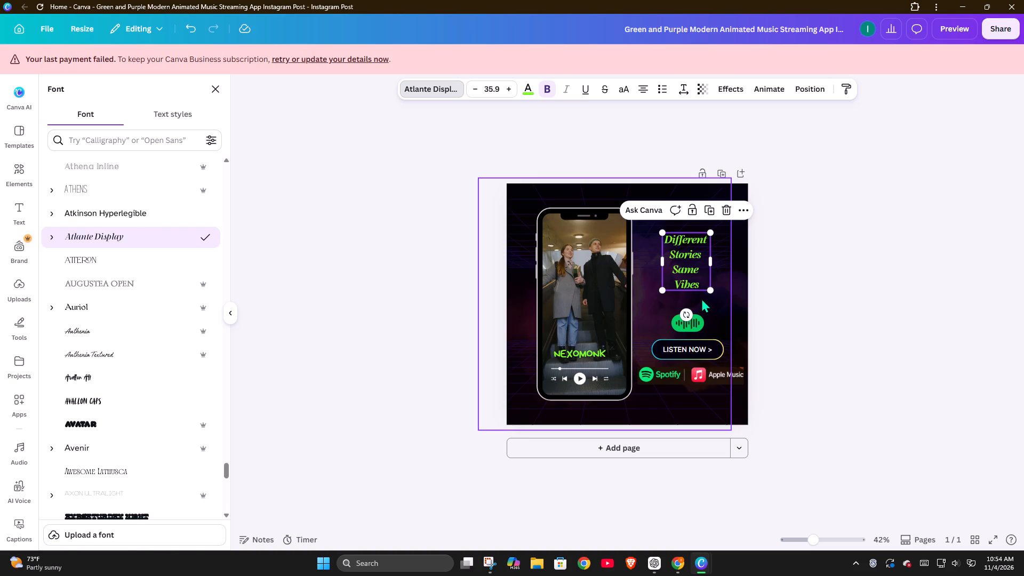
{"action": "left_click", "coordinate": [701, 298]}
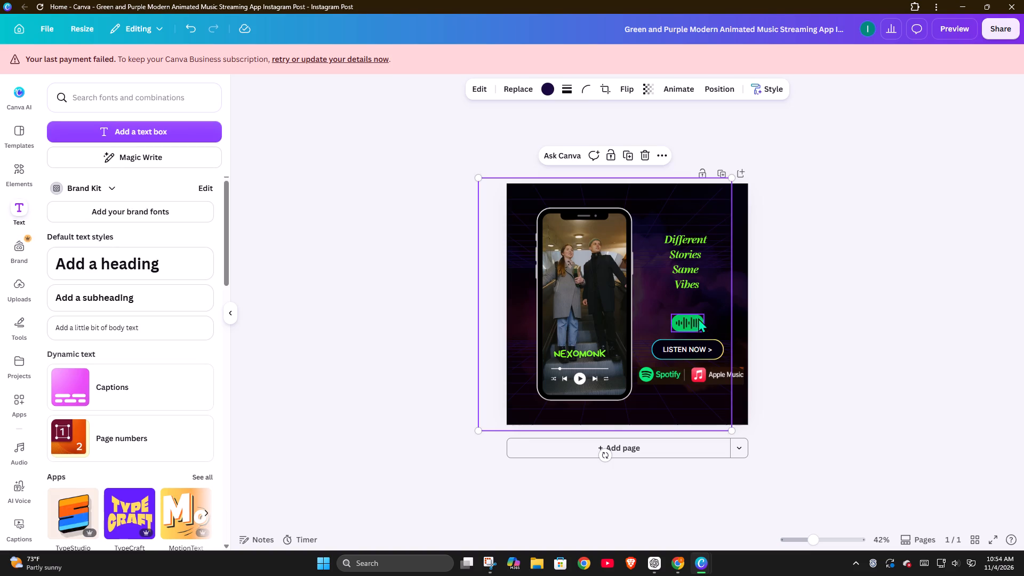
Shift the straightened tagline slightly sideways so it is centred above the sound-wave graphic.
{"action": "double_click", "coordinate": [672, 267]}
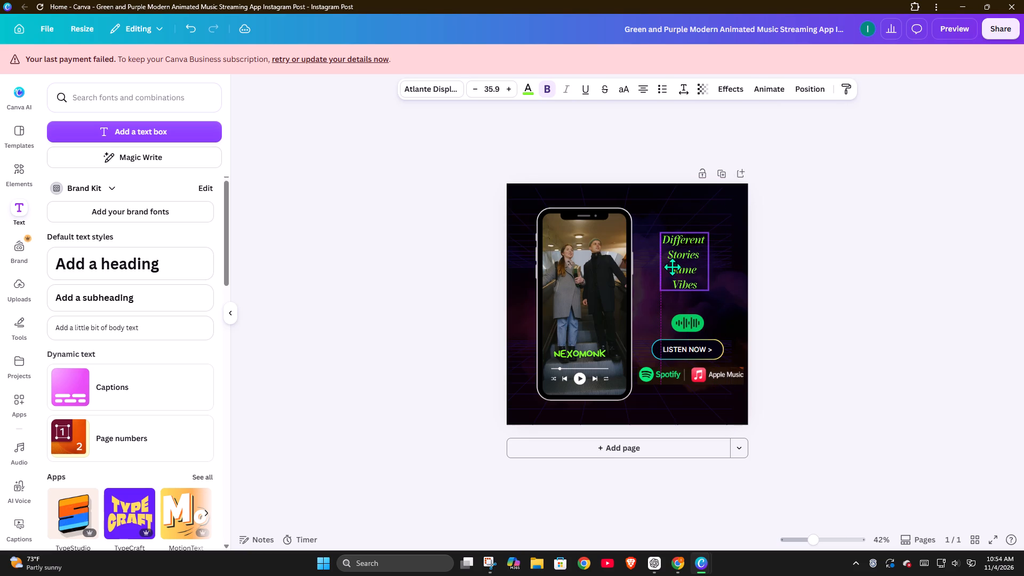
{"action": "left_click", "coordinate": [766, 287]}
Recolour only the words "Same Vibes" in the tagline with the 90° linear gradient #ffde59 to #ff914d.
{"action": "left_click", "coordinate": [686, 274]}
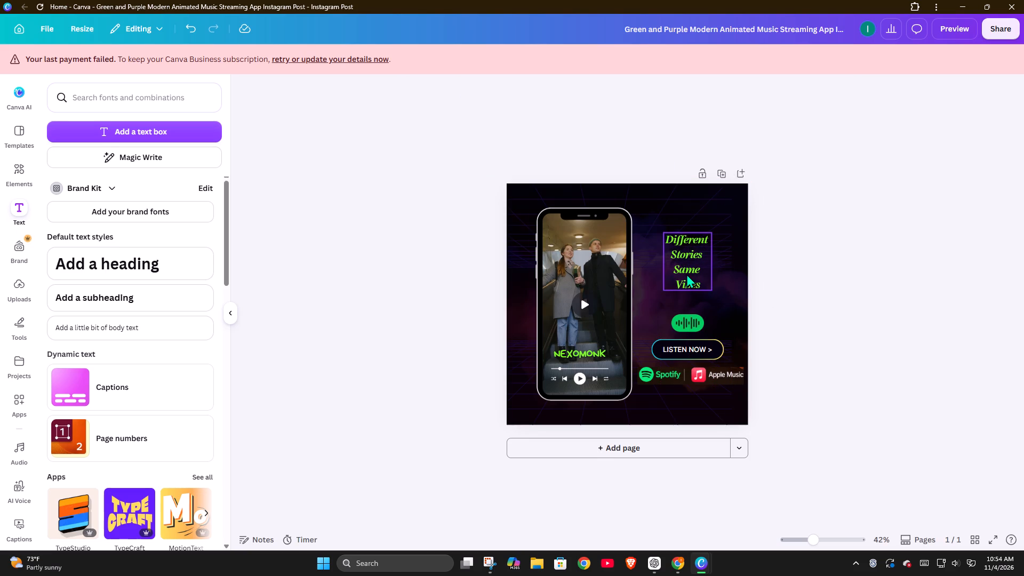
{"action": "left_click", "coordinate": [684, 271]}
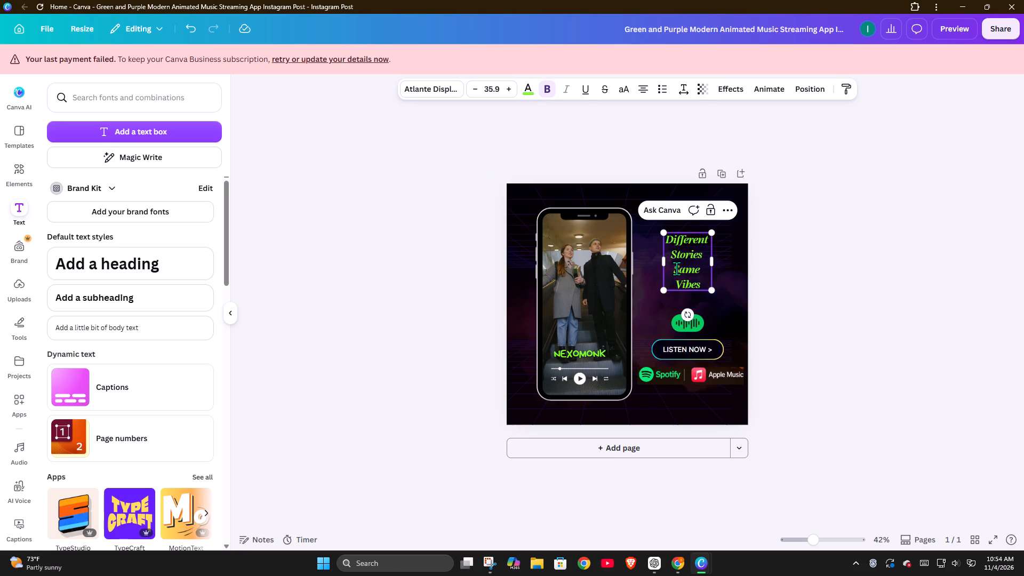
{"action": "left_click_drag", "start_coordinate": [674, 268], "coordinate": [699, 281]}
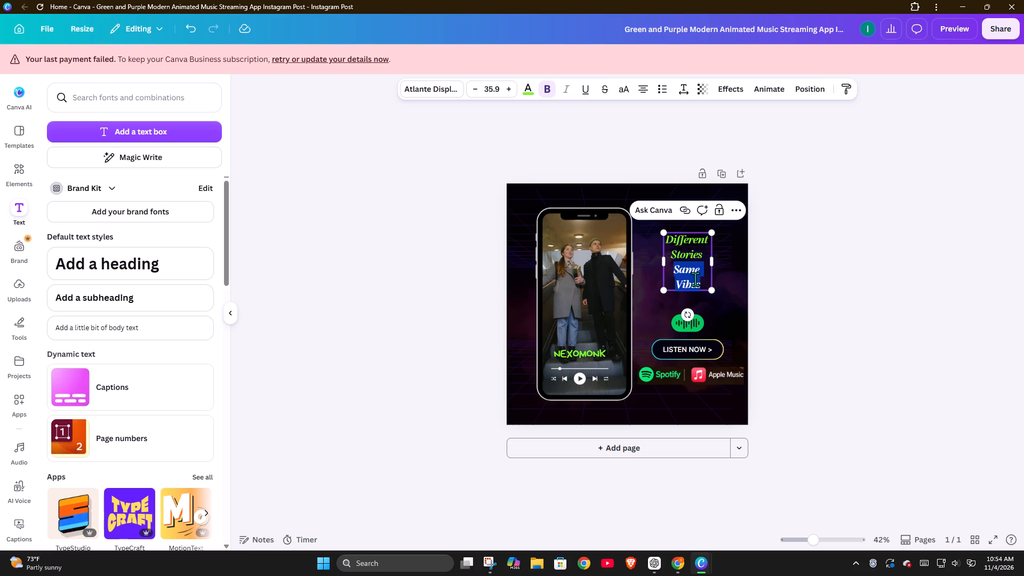
{"action": "left_click", "coordinate": [528, 92]}
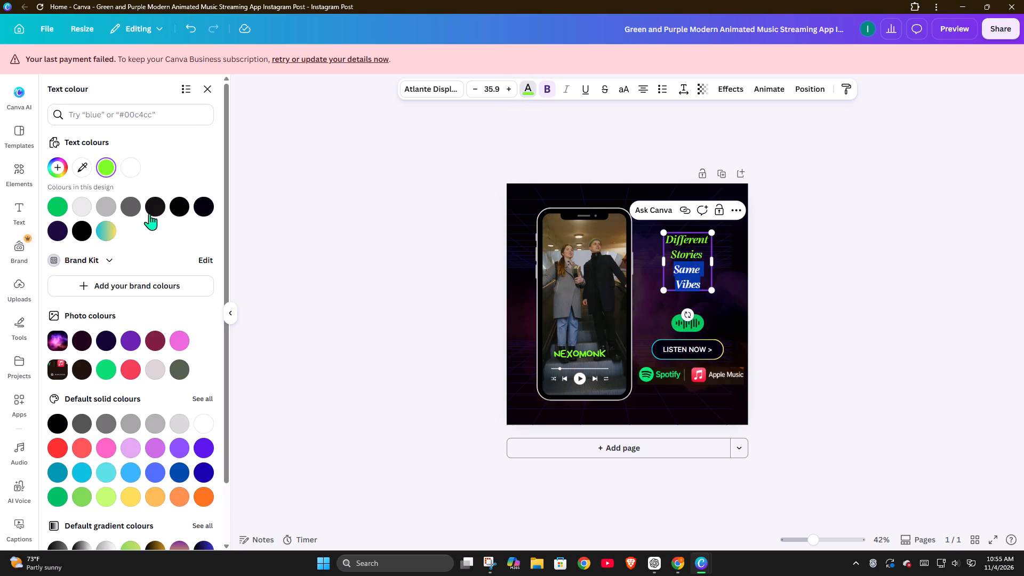
{"action": "left_click", "coordinate": [108, 501]}
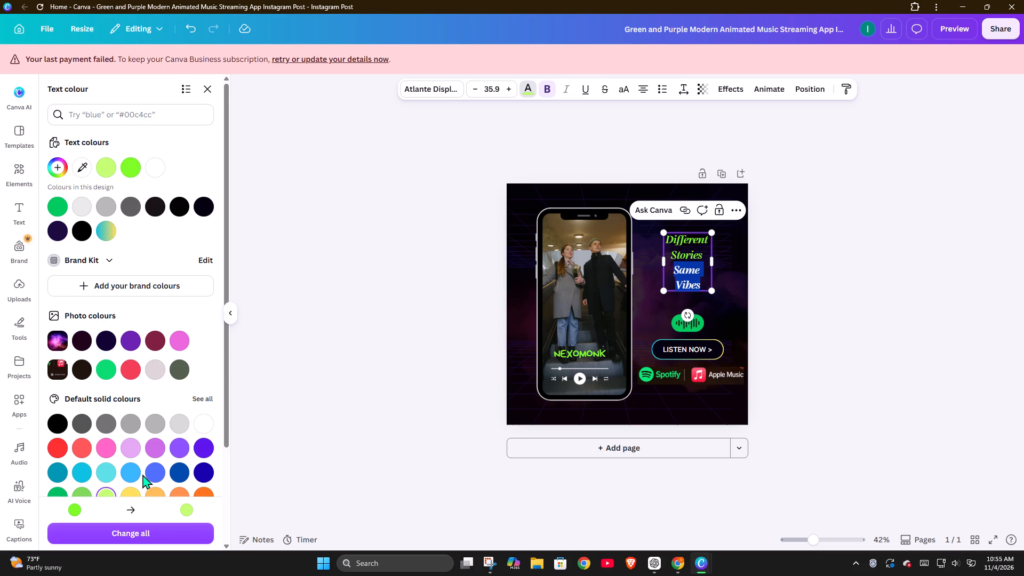
{"action": "scroll", "coordinate": [142, 474], "scroll_direction": "down", "scroll_amount": 7}
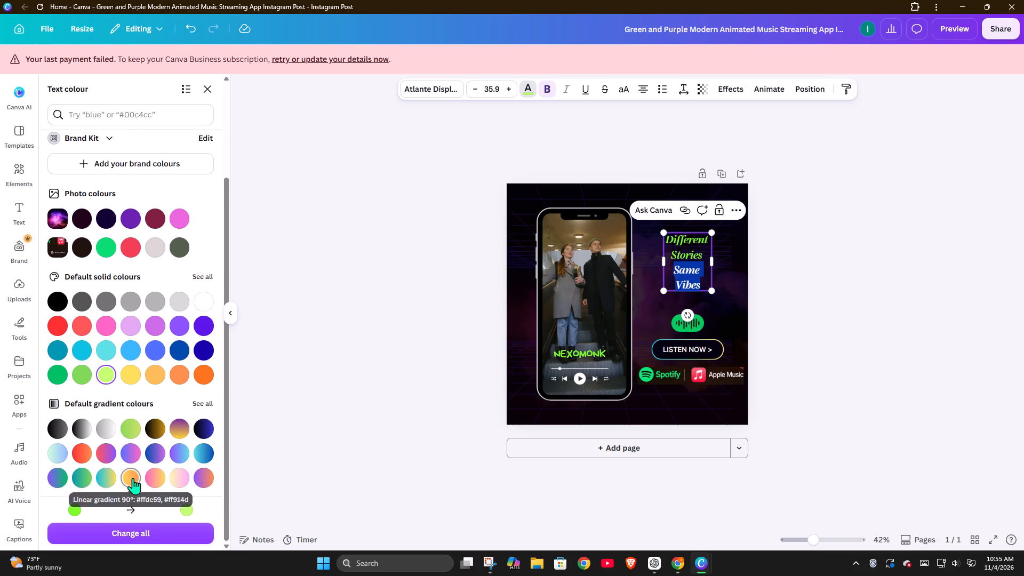
{"action": "left_click", "coordinate": [133, 478]}
{"action": "left_click", "coordinate": [859, 371]}
{"action": "left_click", "coordinate": [847, 375]}
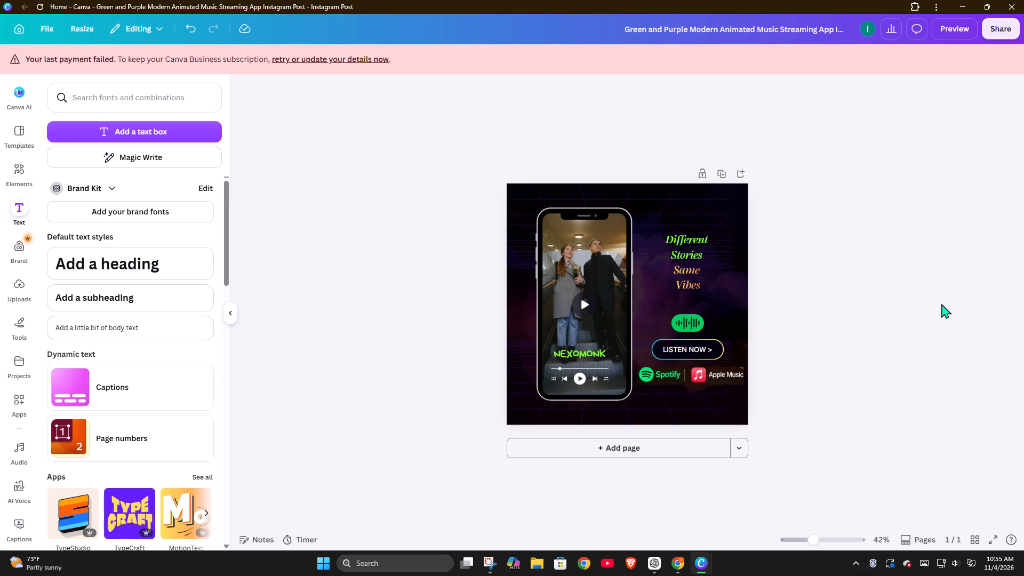
{"action": "left_click", "coordinate": [919, 297]}
Enlarge the phone frame slightly, extending it upward while its lower edge stays in place.
{"action": "left_click", "coordinate": [610, 315]}
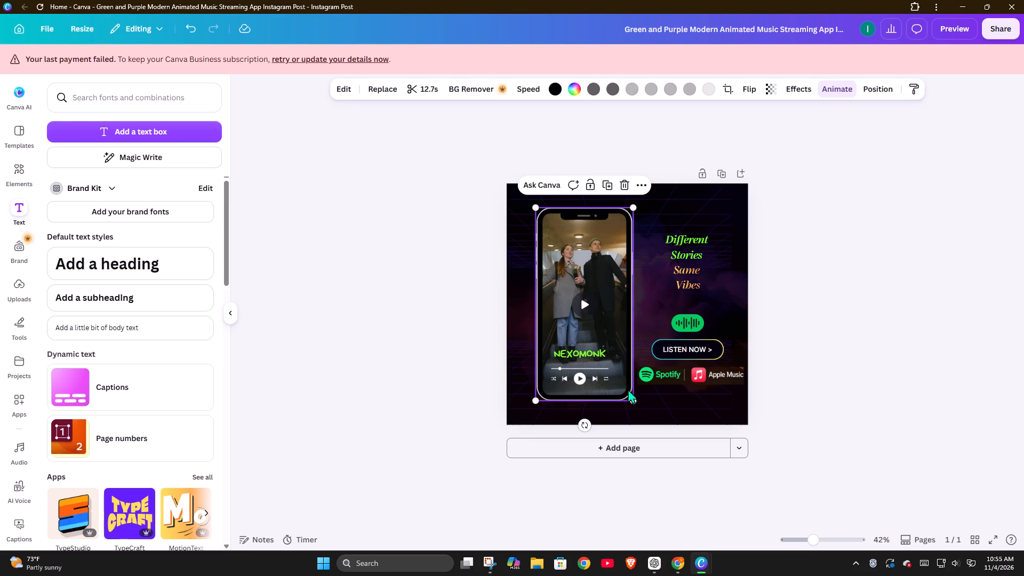
{"action": "left_click_drag", "start_coordinate": [633, 211], "coordinate": [638, 205]}
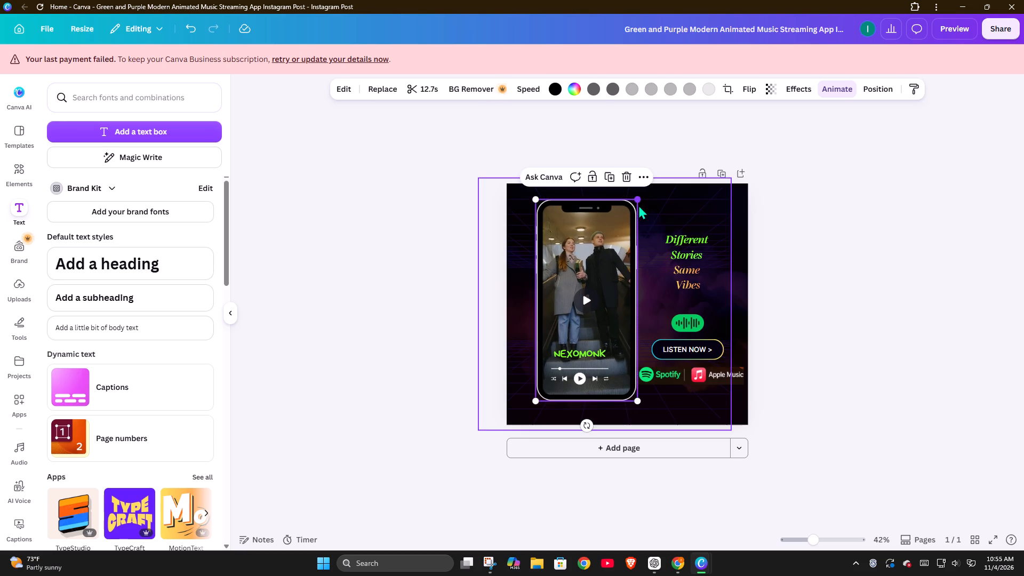
{"action": "left_click", "coordinate": [863, 322]}
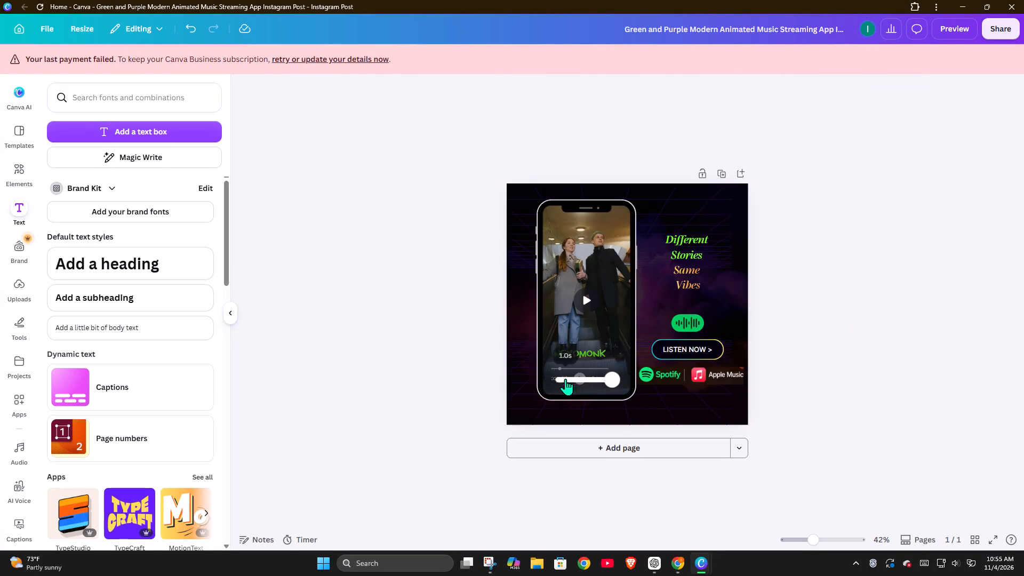
Recentre the NEXOMONK text and player controls within the enlarged phone, scaling the controls up to about 281 by 86.
{"action": "left_click", "coordinate": [594, 348]}
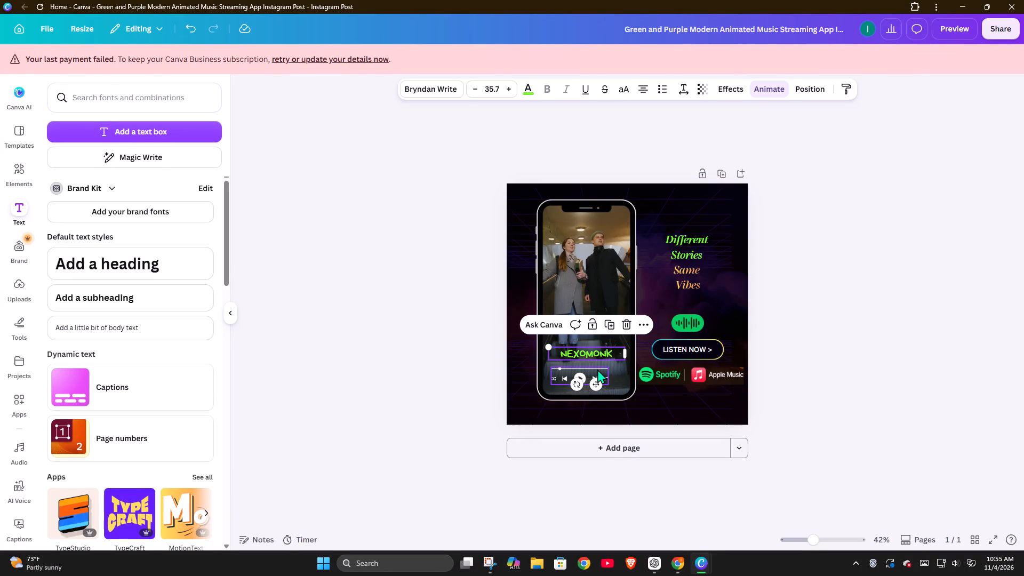
{"action": "left_click_drag", "start_coordinate": [597, 369], "coordinate": [602, 369]}
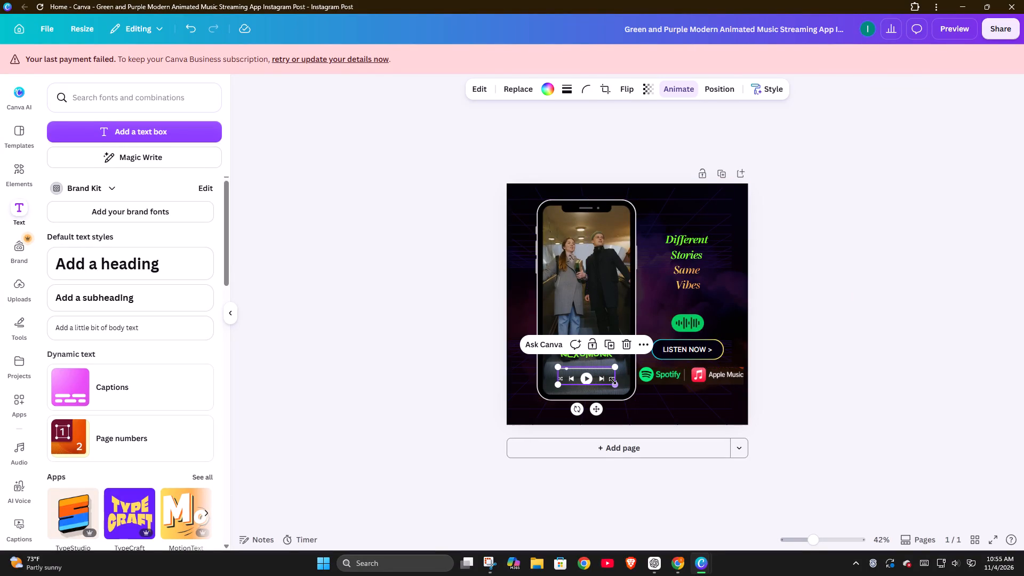
{"action": "left_click_drag", "start_coordinate": [614, 382], "coordinate": [620, 383]}
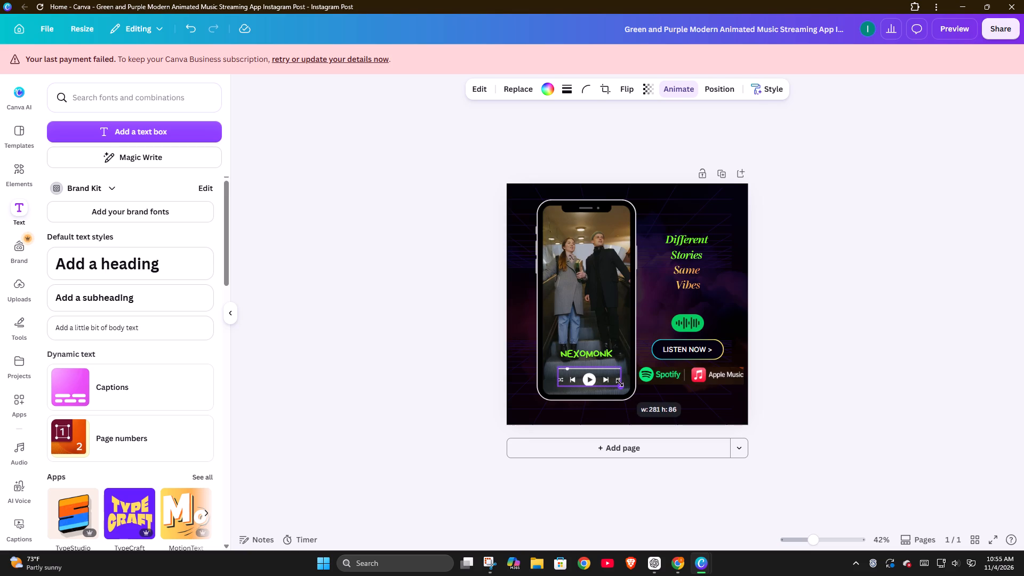
{"action": "left_click_drag", "start_coordinate": [620, 383], "coordinate": [620, 383]}
Preview the video of the couple on the escalator playing inside the phone frame.
{"action": "left_click", "coordinate": [589, 380]}
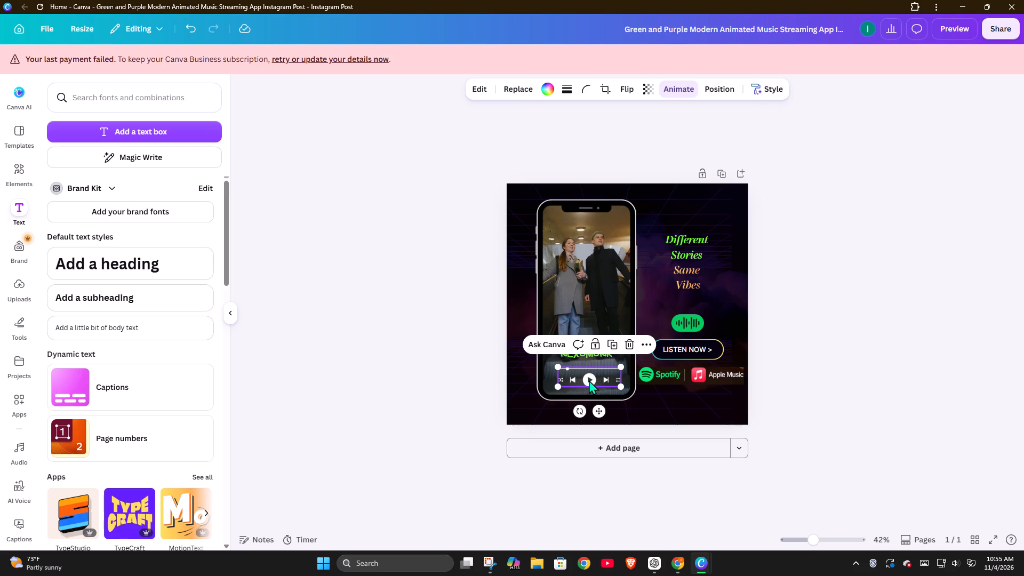
{"action": "left_click", "coordinate": [630, 412]}
{"action": "left_click", "coordinate": [573, 296]}
{"action": "left_click", "coordinate": [586, 298]}
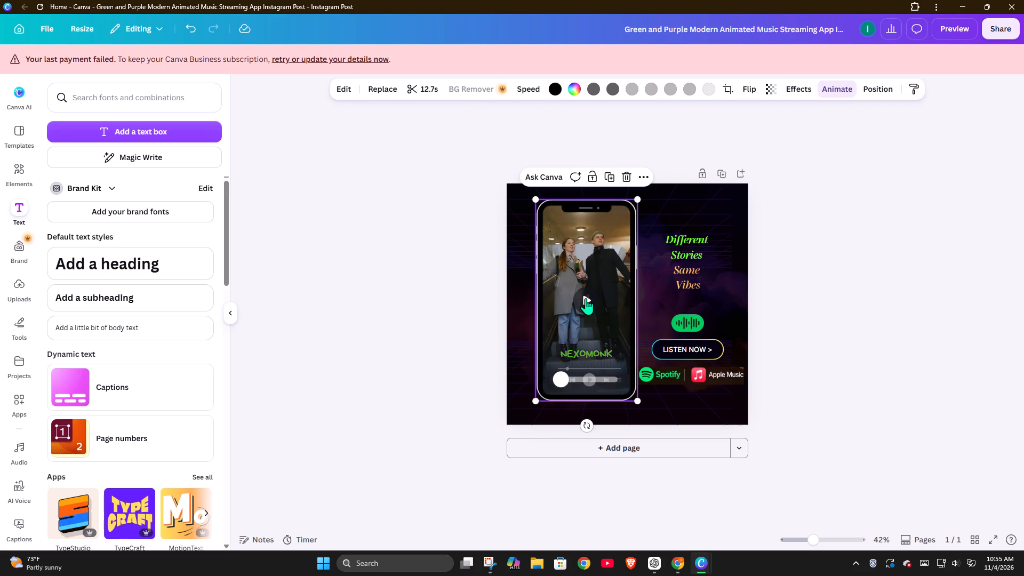
{"action": "left_click", "coordinate": [612, 379]}
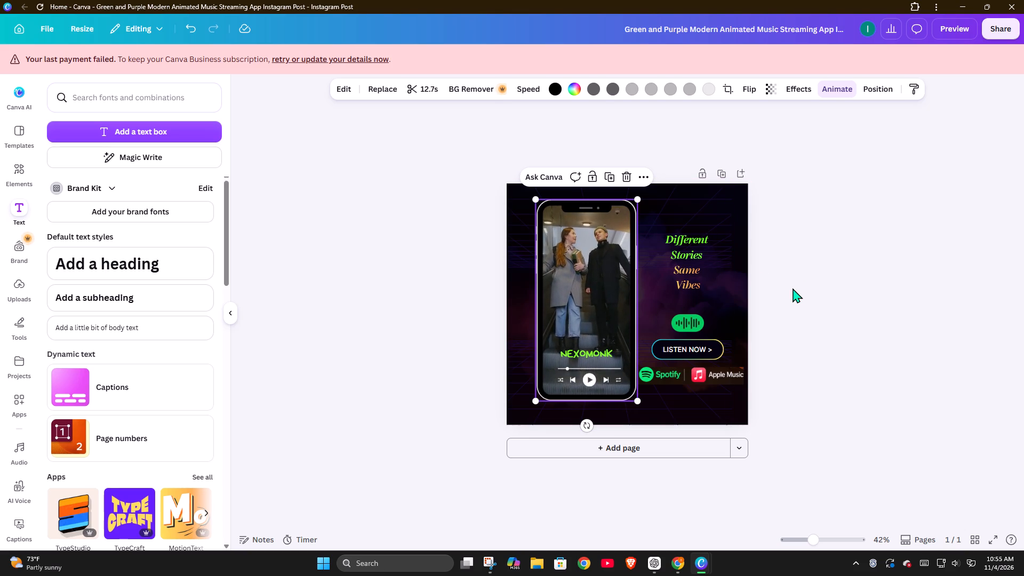
Check the client's concept list in the Truelancer chat in Chrome, and return to the Instagram post design in Canva.
{"action": "left_click", "coordinate": [682, 559]}
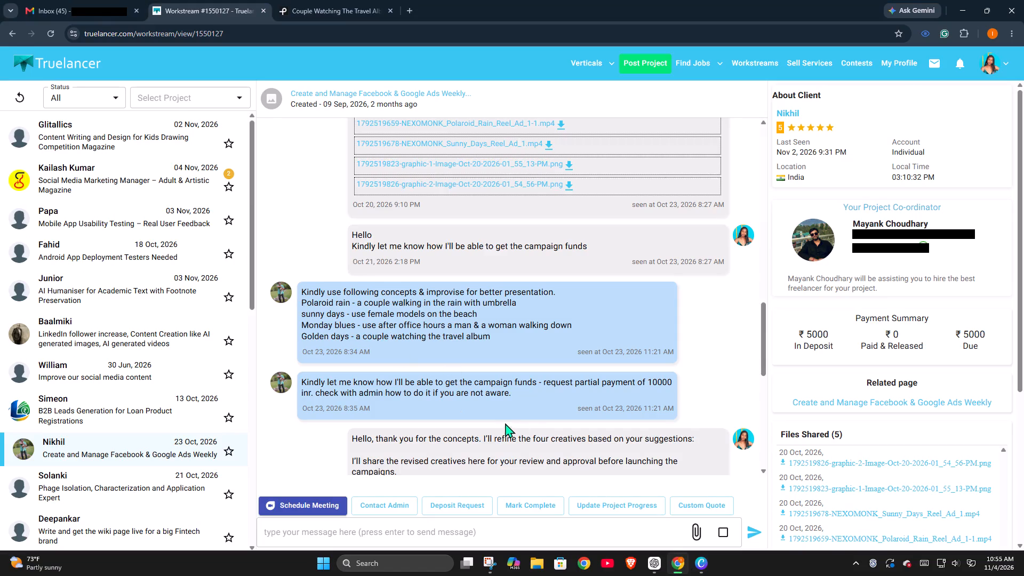
{"action": "left_click", "coordinate": [695, 567]}
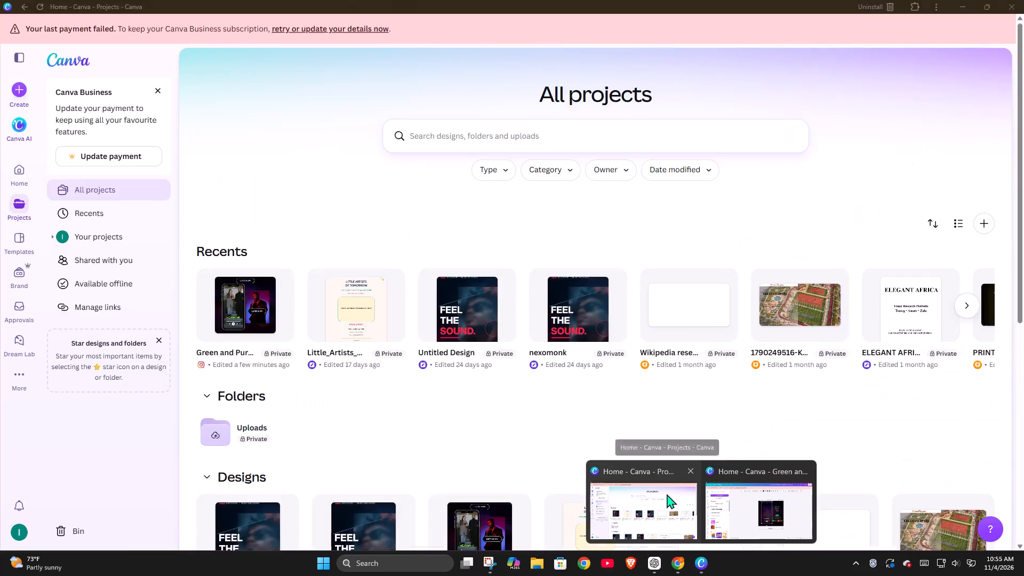
{"action": "left_click", "coordinate": [761, 513]}
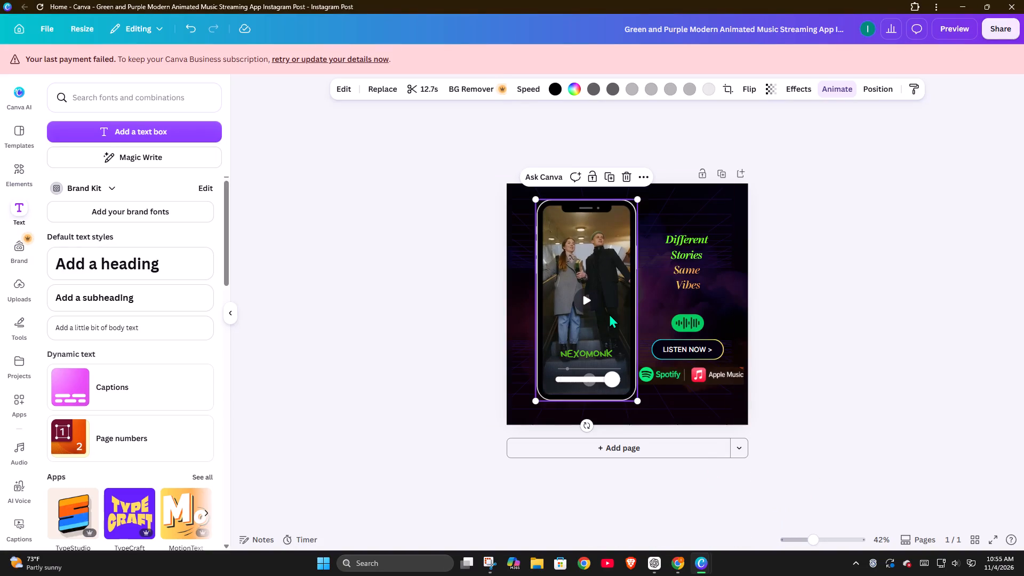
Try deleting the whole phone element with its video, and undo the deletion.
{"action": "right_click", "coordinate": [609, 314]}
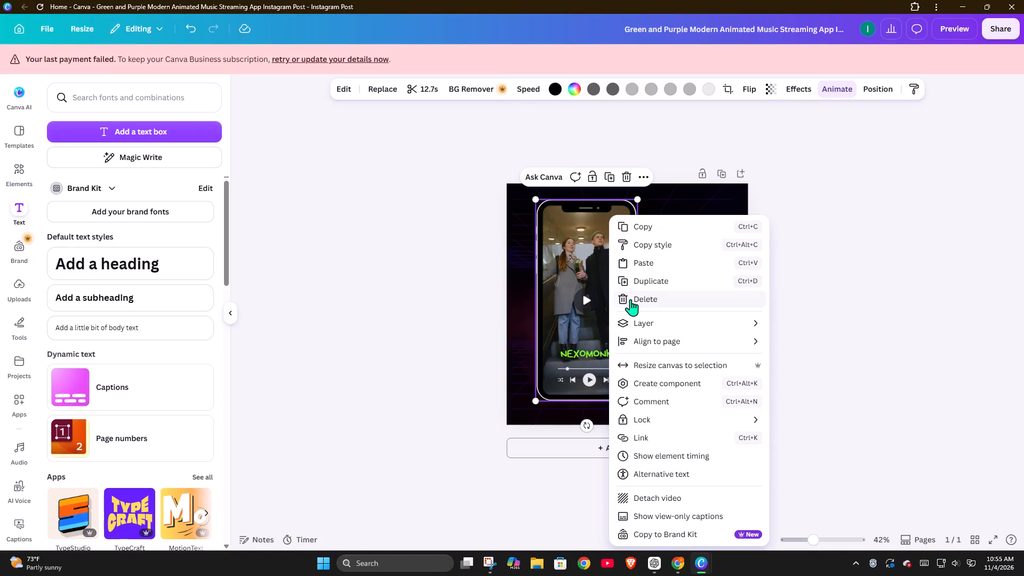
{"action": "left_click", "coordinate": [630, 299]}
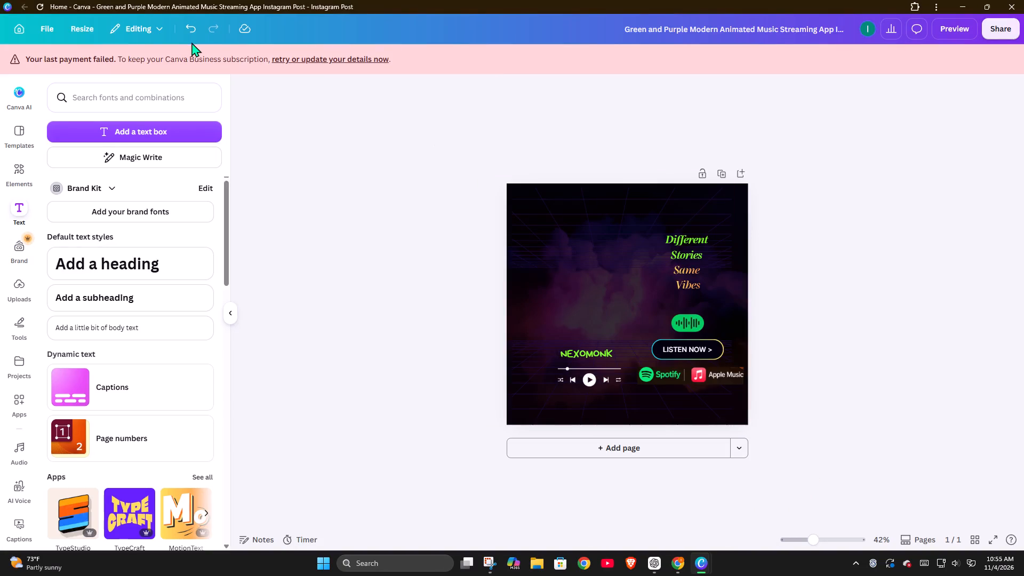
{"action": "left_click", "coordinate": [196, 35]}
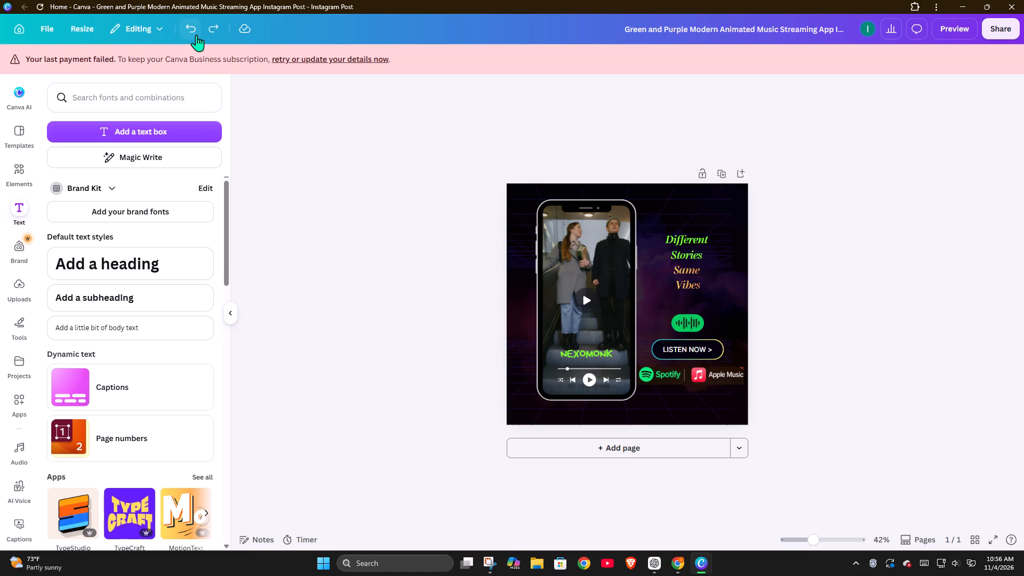
Delete only the escalator video from the phone mockup, keeping the empty frame in place.
{"action": "left_click", "coordinate": [582, 249]}
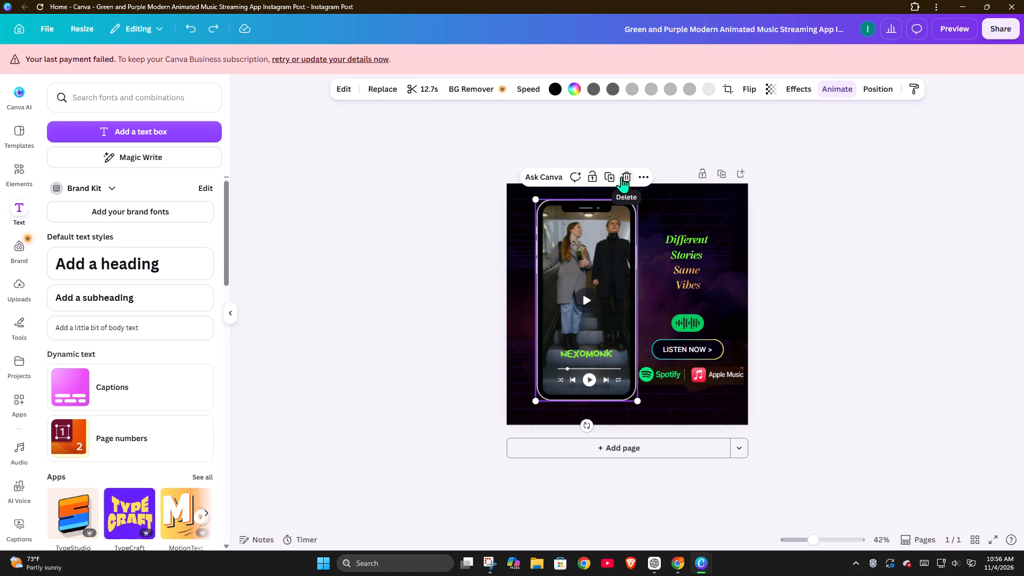
{"action": "left_click", "coordinate": [621, 177]}
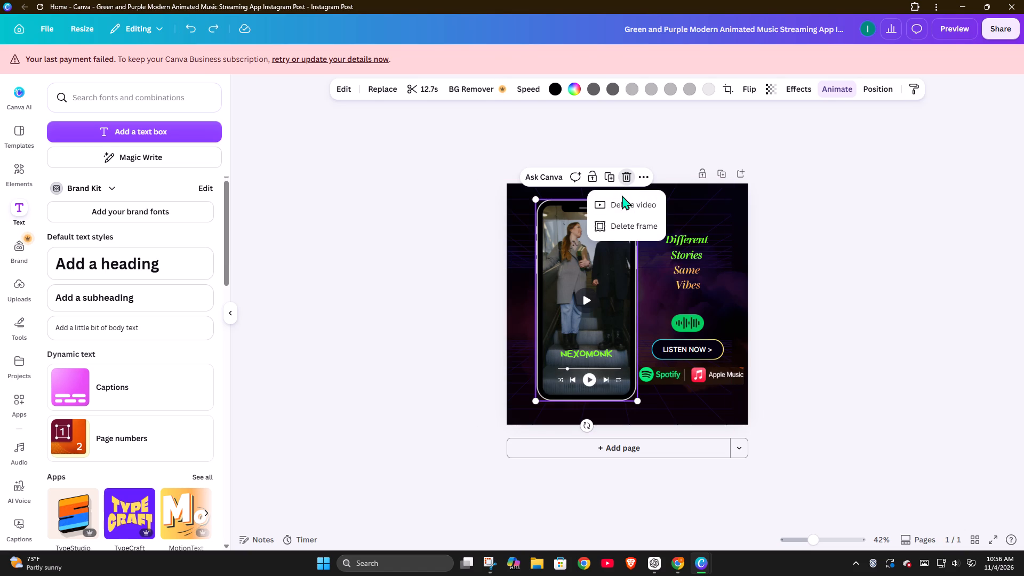
{"action": "left_click", "coordinate": [622, 202]}
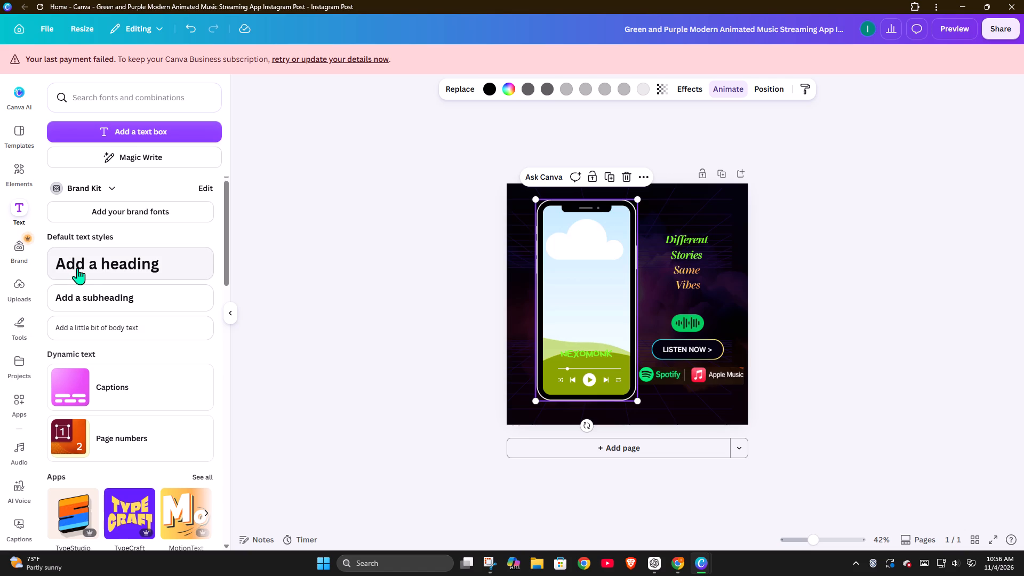
Upload the video 8307101-hd_1920_1080_25fps from the Downloads folder.
{"action": "left_click", "coordinate": [28, 287]}
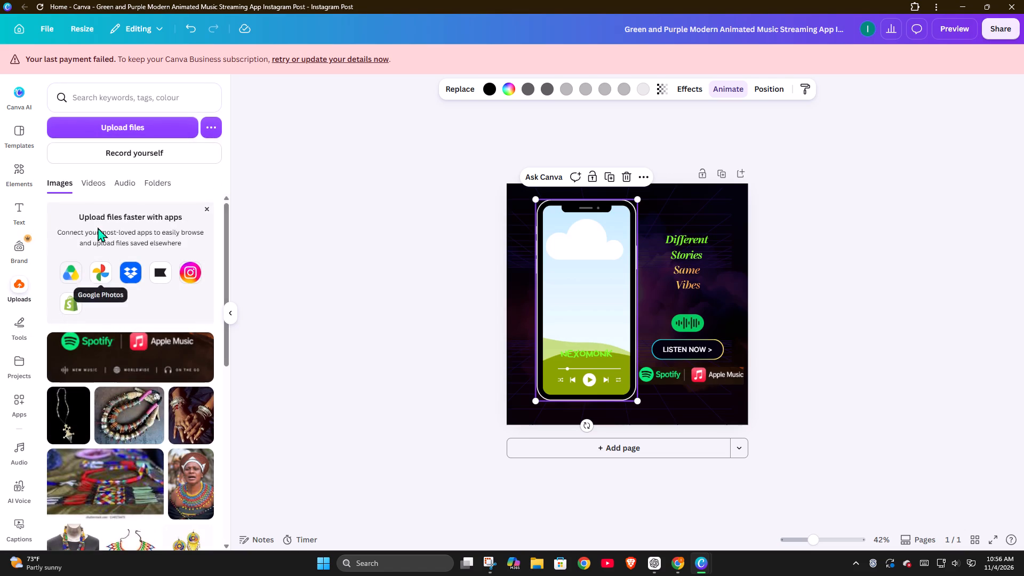
{"action": "left_click", "coordinate": [110, 132]}
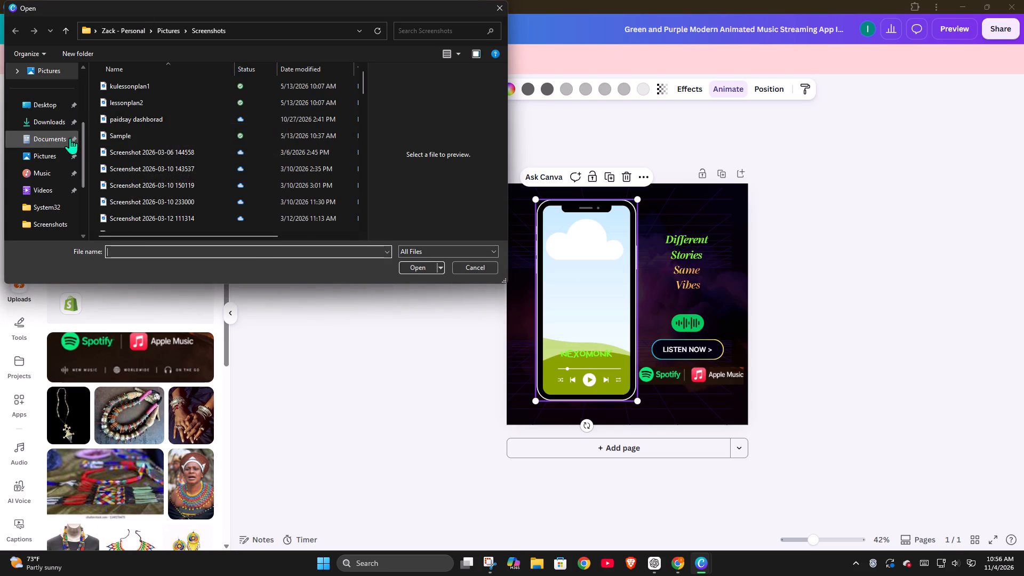
{"action": "double_click", "coordinate": [62, 126]}
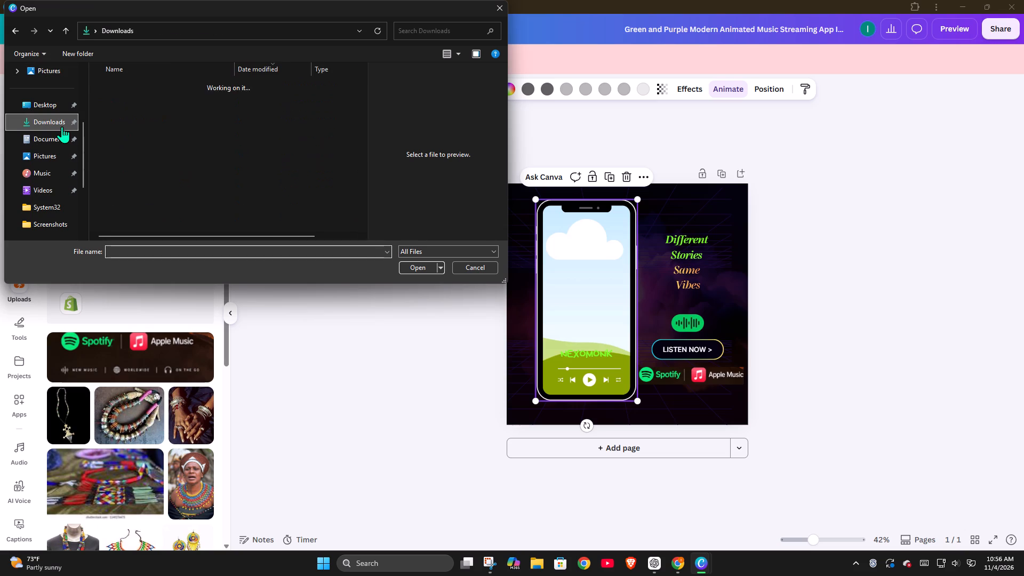
{"action": "double_click", "coordinate": [175, 114]}
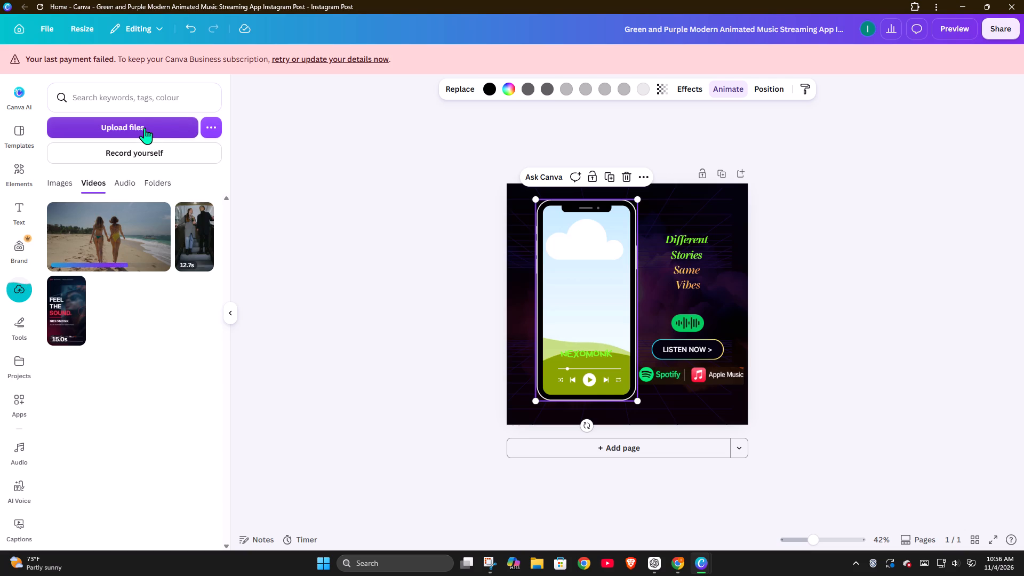
{"action": "left_click", "coordinate": [654, 565]}
{"action": "left_click", "coordinate": [655, 565]}
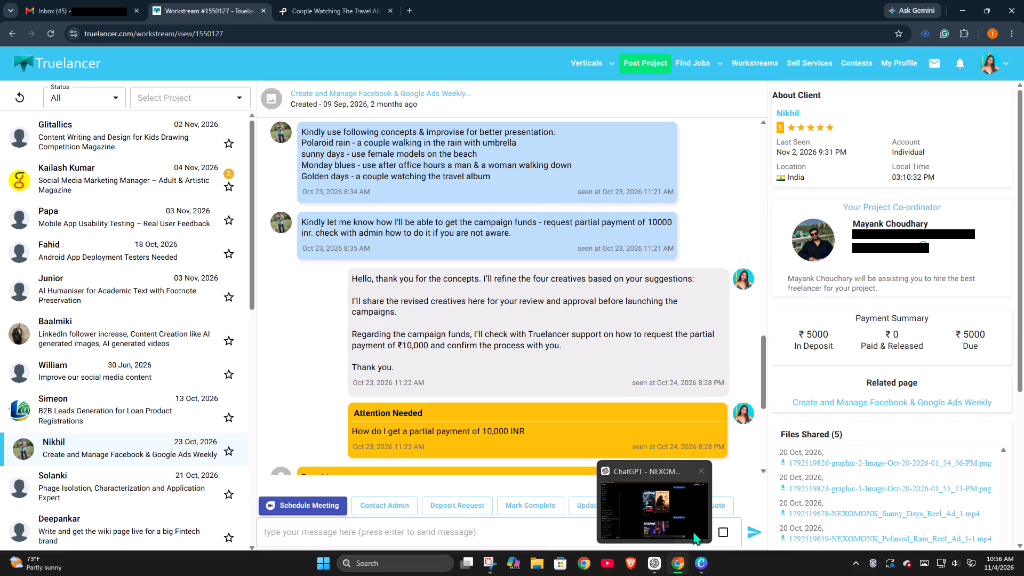
{"action": "left_click", "coordinate": [678, 561]}
{"action": "left_click", "coordinate": [678, 562]}
{"action": "left_click", "coordinate": [678, 562]}
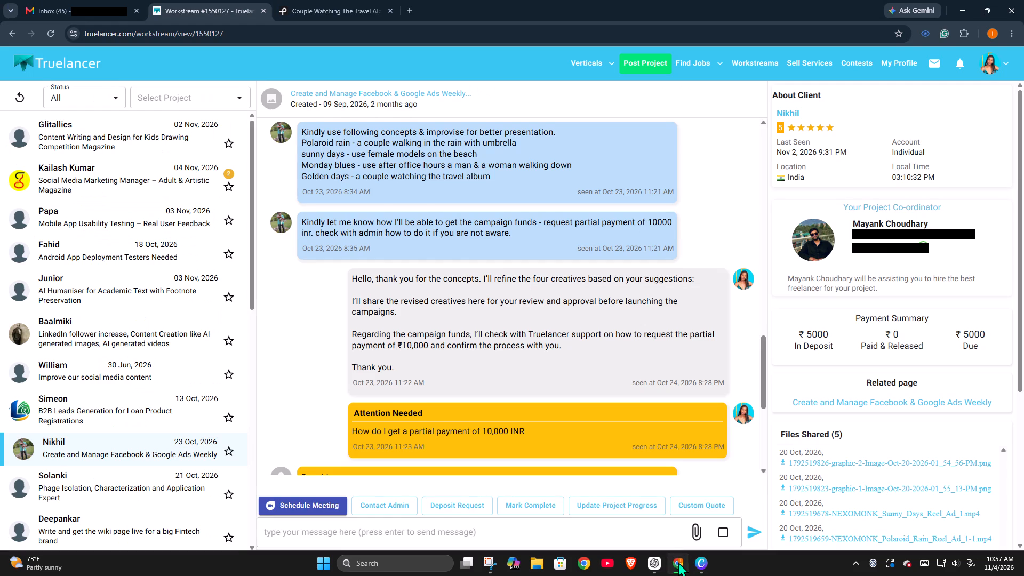
Back in Canva, upload the video 18125011-hd_1080_1920_32fps from the Downloads folder.
{"action": "left_click", "coordinate": [139, 129]}
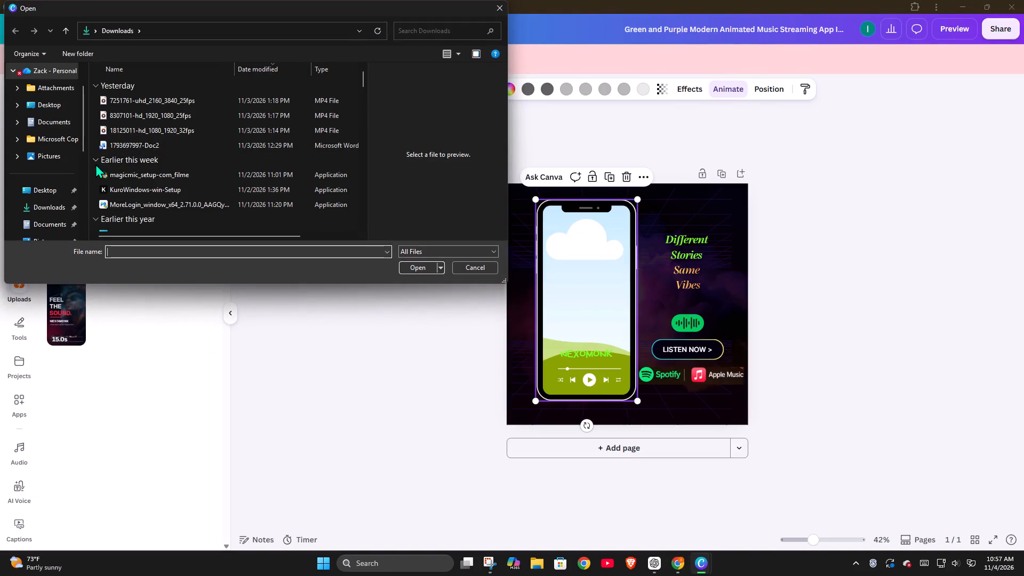
{"action": "double_click", "coordinate": [47, 201]}
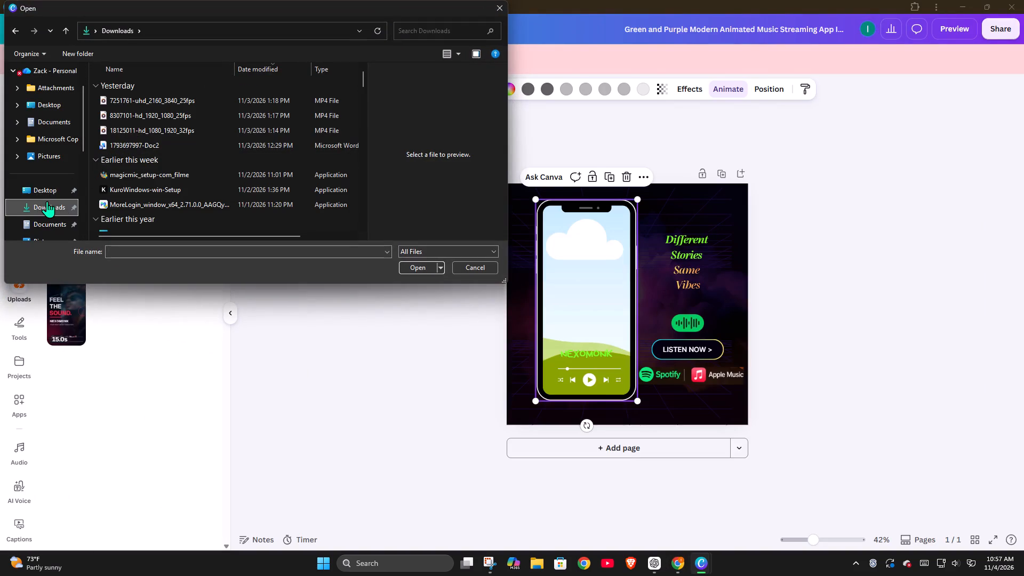
{"action": "double_click", "coordinate": [144, 133]}
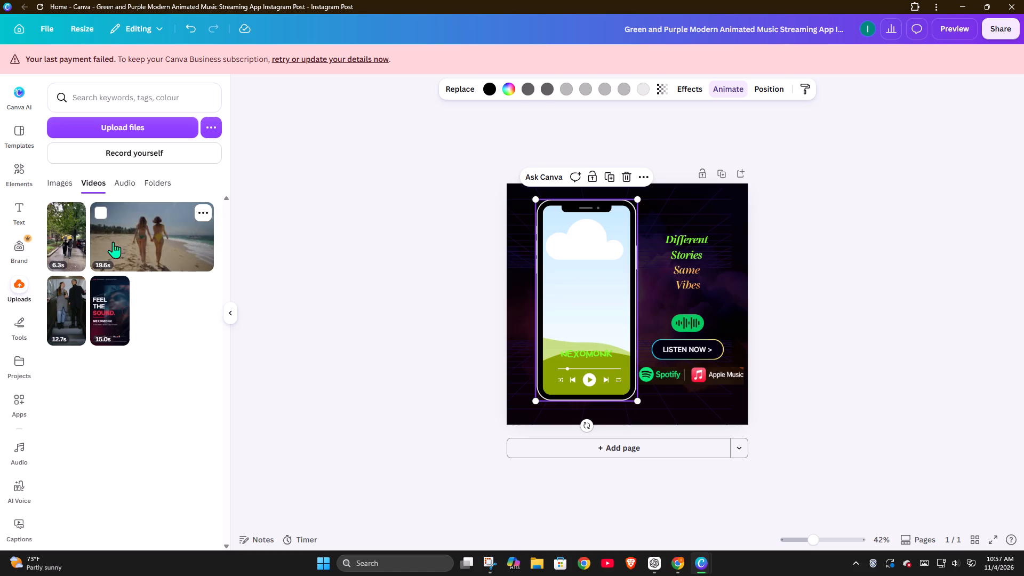
Add the uploaded 6.3 s video of the couple walking under an umbrella and place it inside the phone frame.
{"action": "left_click", "coordinate": [67, 244]}
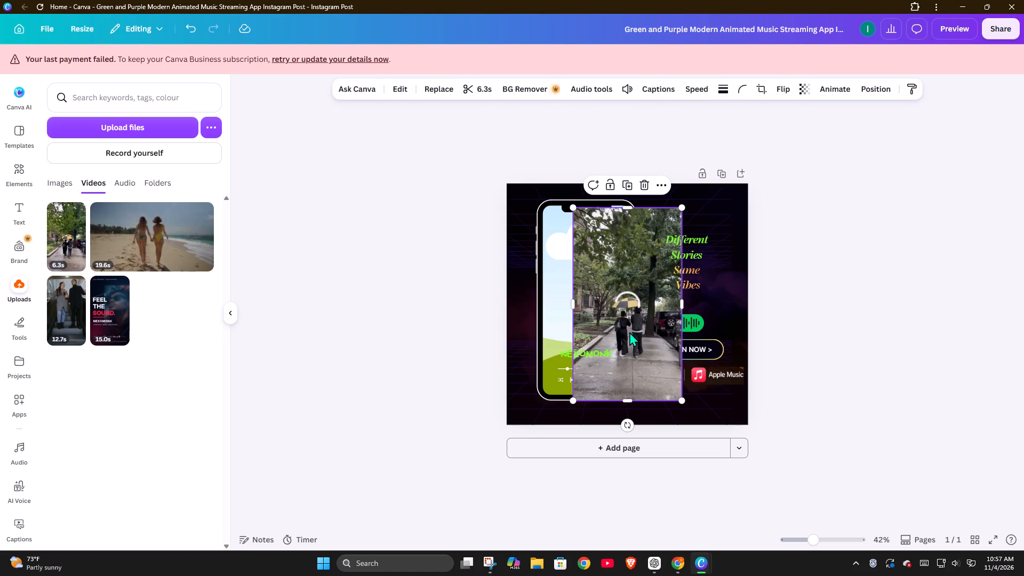
{"action": "left_click_drag", "start_coordinate": [658, 339], "coordinate": [621, 338]}
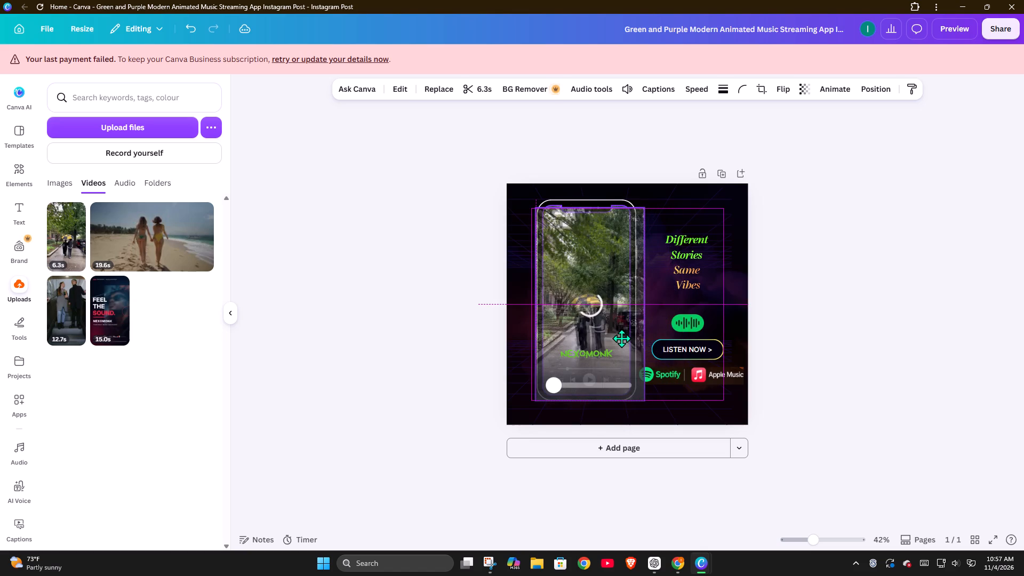
{"action": "left_click_drag", "start_coordinate": [621, 338], "coordinate": [612, 331]}
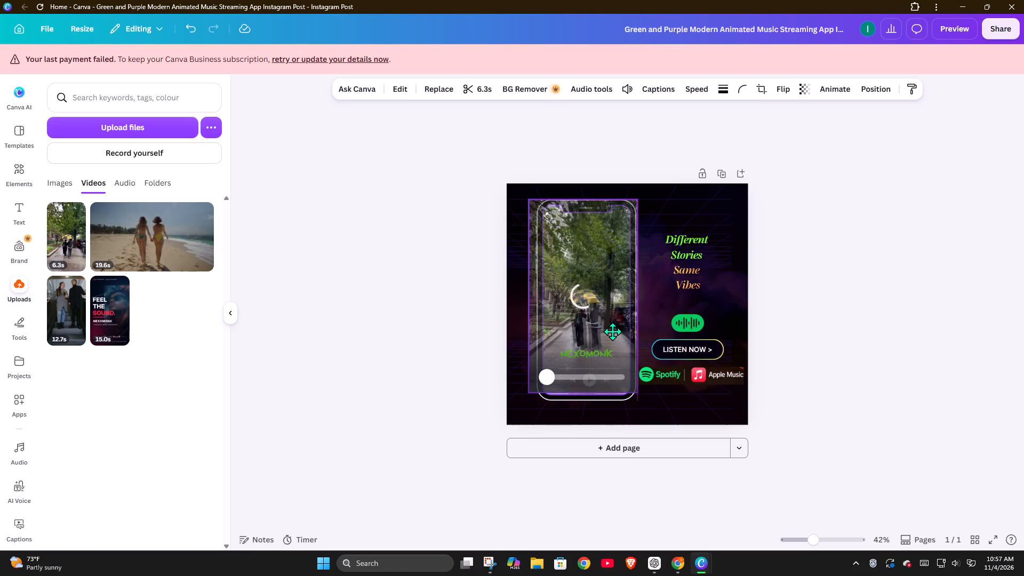
{"action": "left_click_drag", "start_coordinate": [612, 331], "coordinate": [610, 333]}
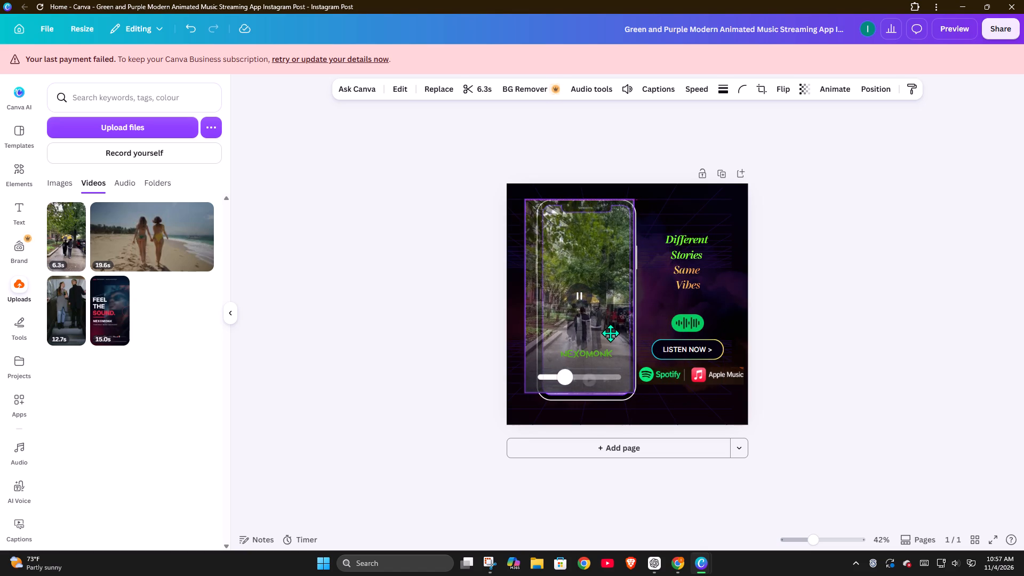
{"action": "left_click_drag", "start_coordinate": [610, 333], "coordinate": [611, 334]}
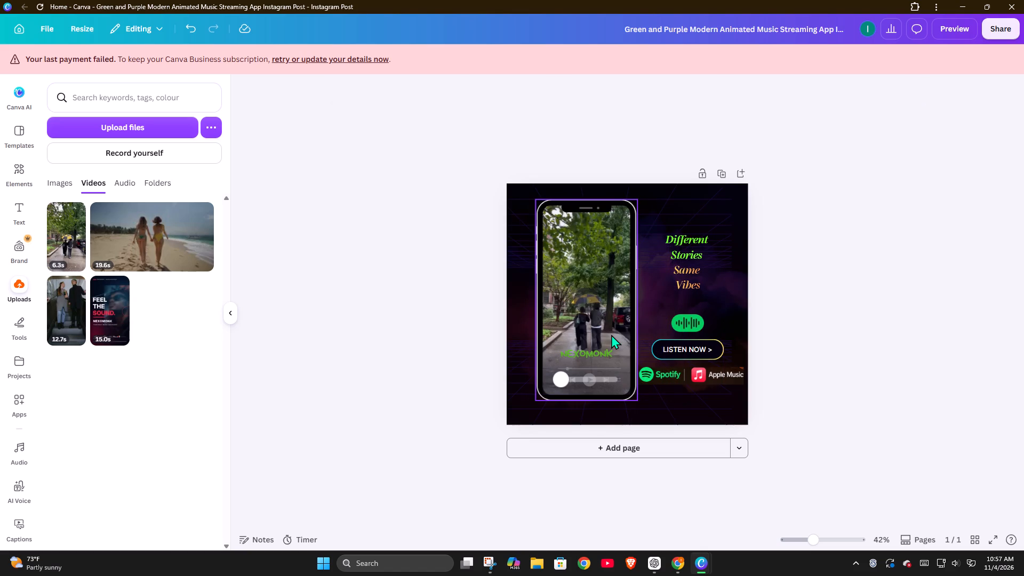
Crop the umbrella couple video inside the phone frame, enlarging and repositioning the footage so the couple is centred above the NEXOMONK text.
{"action": "left_click", "coordinate": [585, 302]}
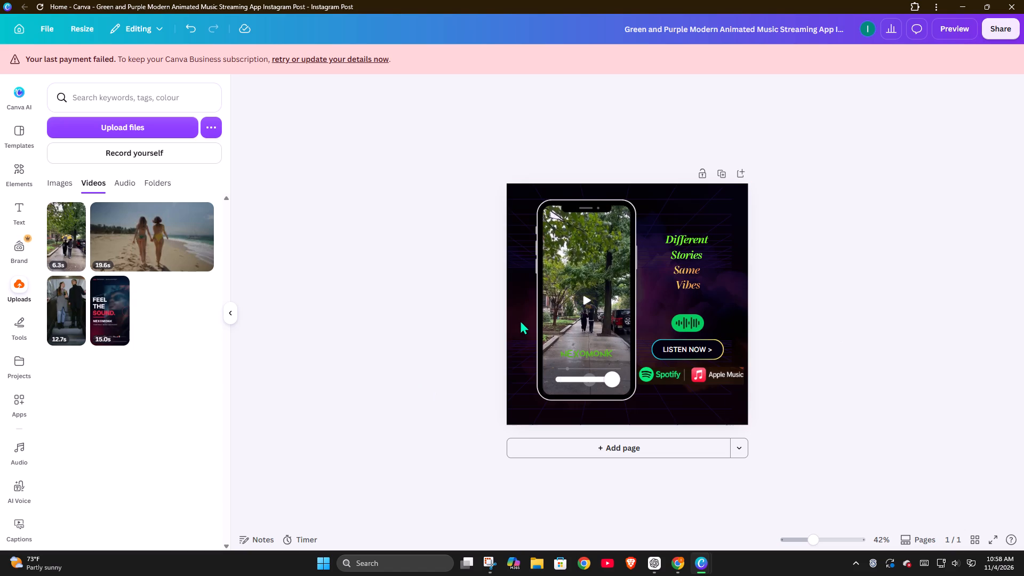
{"action": "left_click", "coordinate": [586, 355]}
{"action": "left_click", "coordinate": [586, 355]}
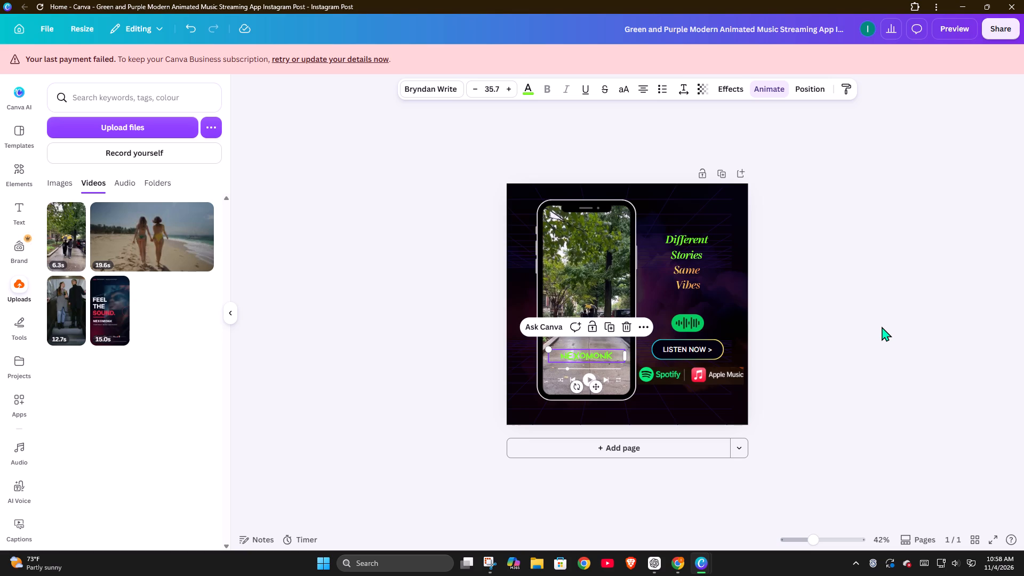
{"action": "left_click", "coordinate": [592, 278]}
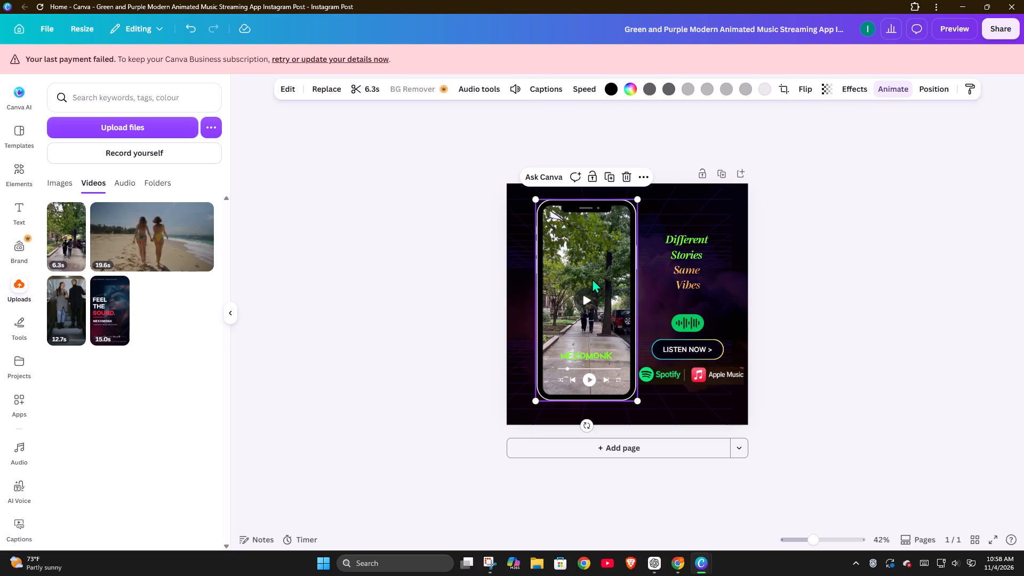
{"action": "left_click", "coordinate": [592, 278]}
{"action": "left_click", "coordinate": [593, 278]}
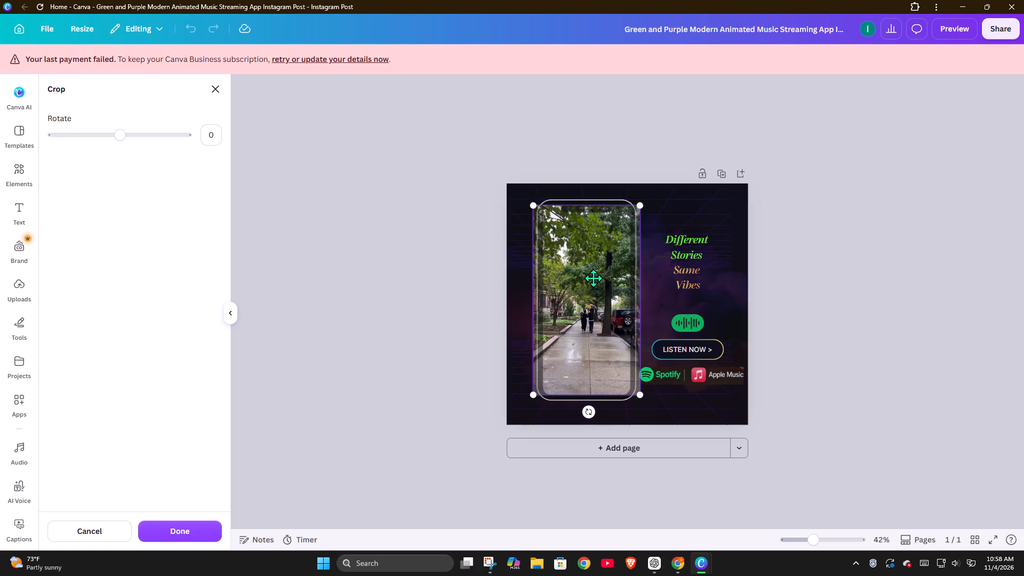
{"action": "left_click_drag", "start_coordinate": [608, 336], "coordinate": [618, 338]}
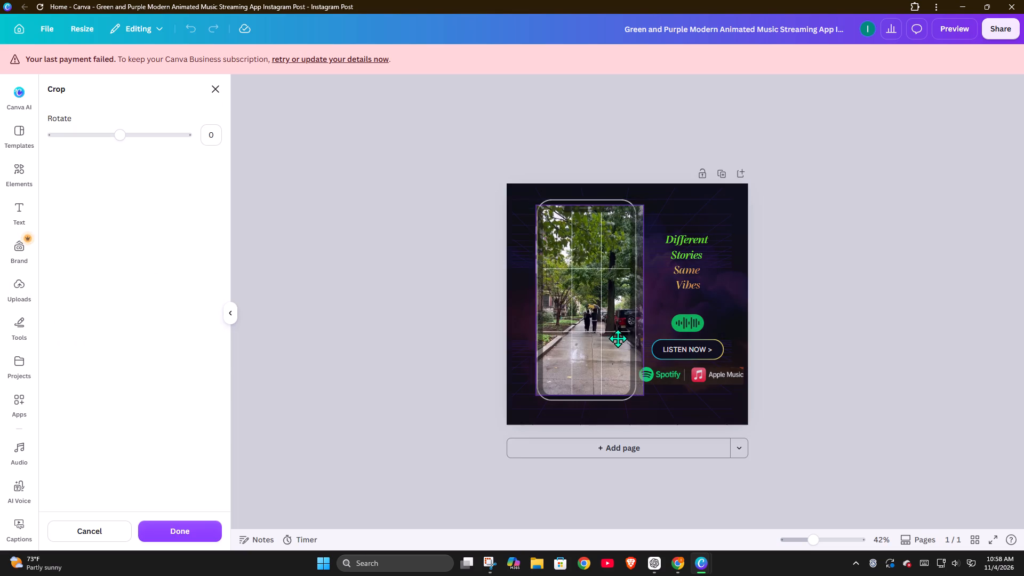
{"action": "left_click_drag", "start_coordinate": [618, 338], "coordinate": [610, 336]}
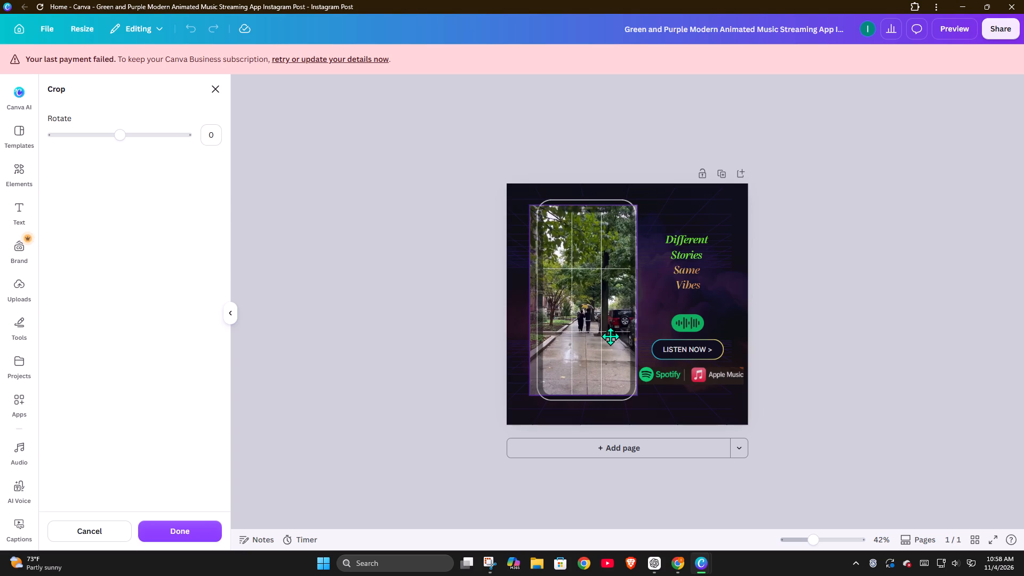
{"action": "left_click_drag", "start_coordinate": [610, 336], "coordinate": [614, 337]}
{"action": "scroll", "coordinate": [614, 337], "scroll_direction": "down", "scroll_amount": 2}
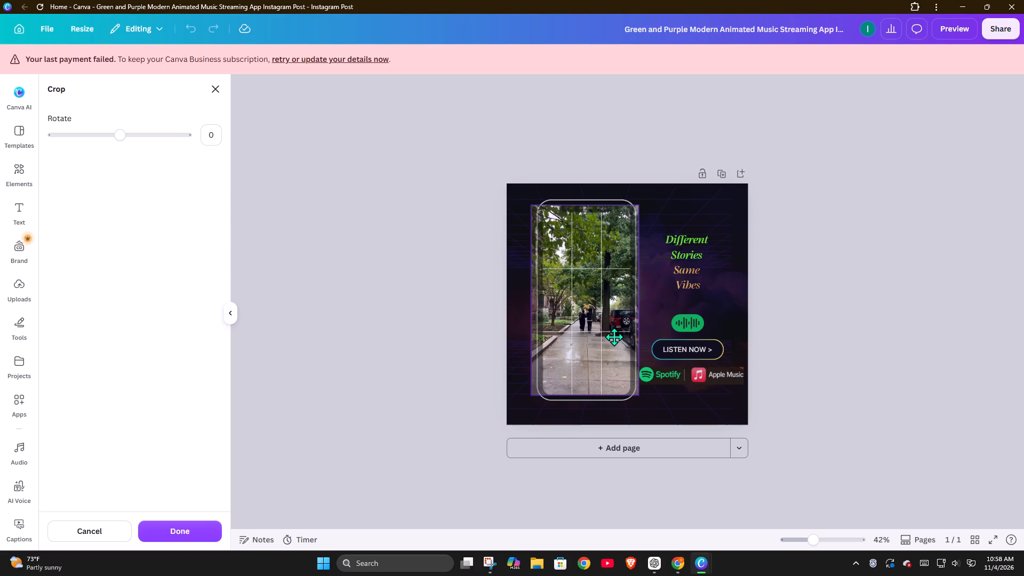
{"action": "left_click_drag", "start_coordinate": [614, 337], "coordinate": [588, 327]}
{"action": "scroll", "coordinate": [617, 337], "scroll_direction": "up", "scroll_amount": 2}
{"action": "scroll", "coordinate": [617, 337], "scroll_direction": "down", "scroll_amount": 2}
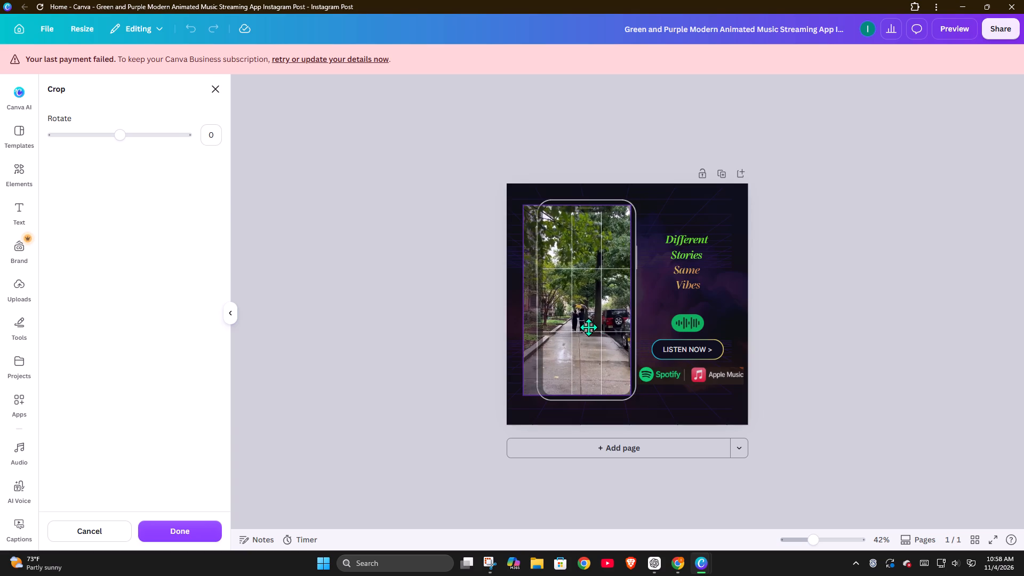
{"action": "left_click_drag", "start_coordinate": [588, 327], "coordinate": [591, 315]}
{"action": "scroll", "coordinate": [591, 314], "scroll_direction": "down", "scroll_amount": 2}
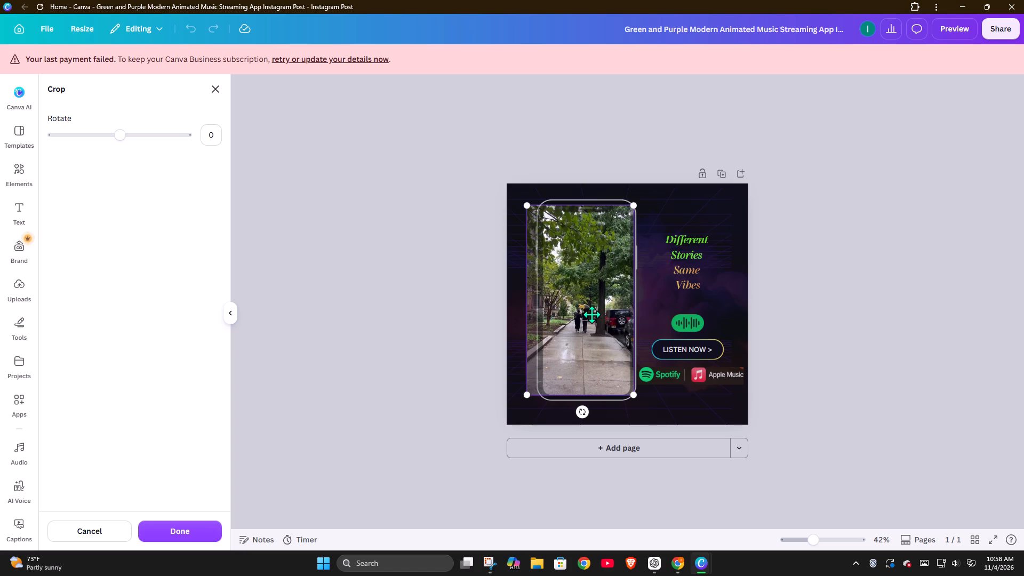
{"action": "left_click_drag", "start_coordinate": [634, 393], "coordinate": [643, 403]}
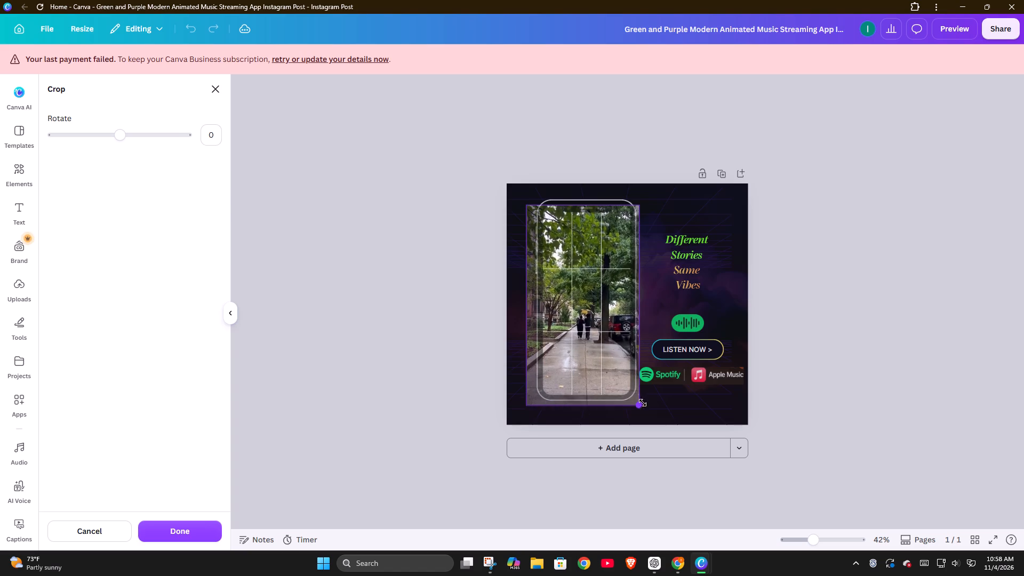
{"action": "left_click_drag", "start_coordinate": [643, 403], "coordinate": [654, 409]}
{"action": "left_click_drag", "start_coordinate": [609, 354], "coordinate": [599, 336]}
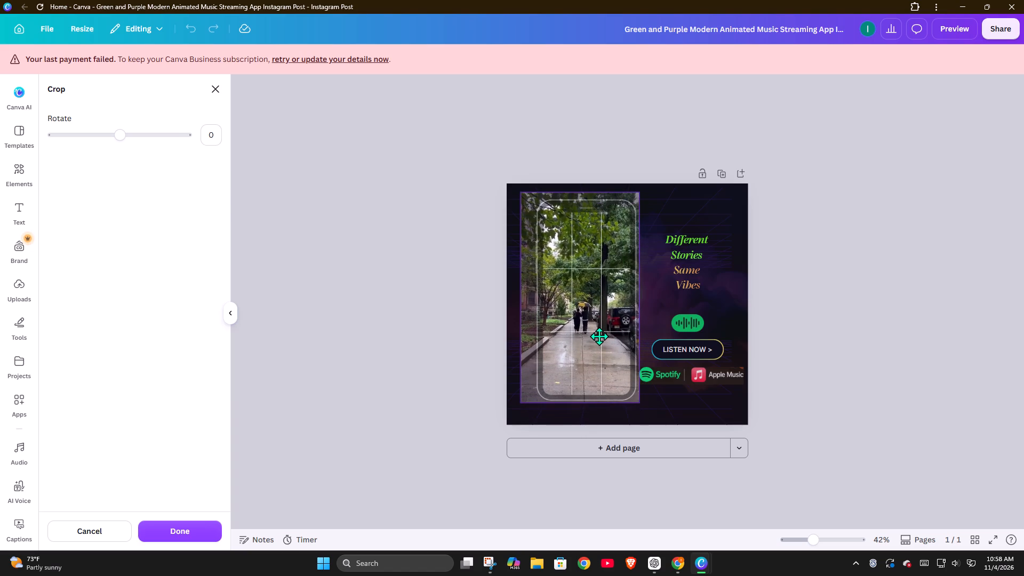
{"action": "left_click_drag", "start_coordinate": [599, 336], "coordinate": [599, 328]}
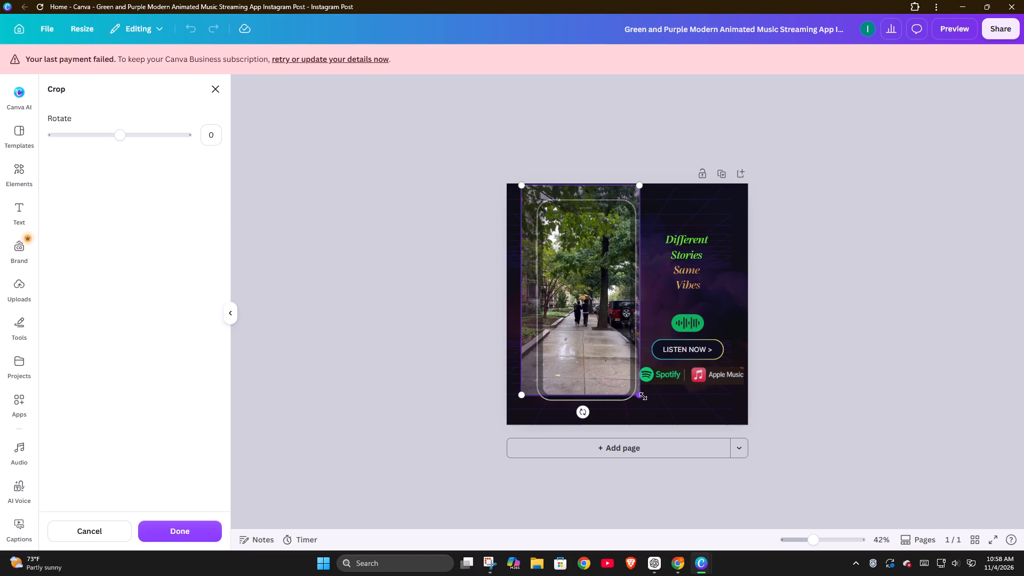
{"action": "left_click_drag", "start_coordinate": [639, 395], "coordinate": [658, 413]}
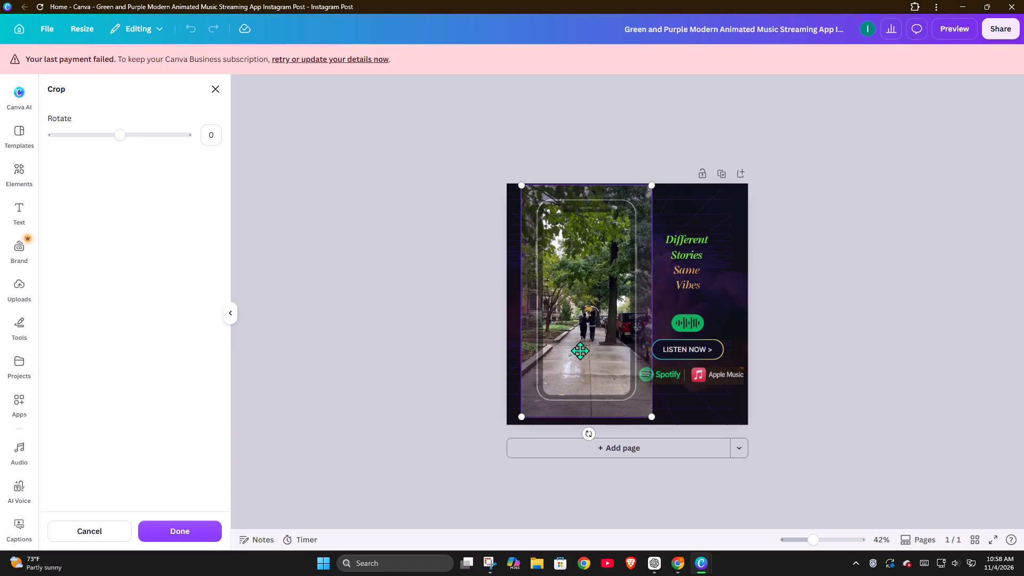
{"action": "left_click_drag", "start_coordinate": [581, 351], "coordinate": [578, 327]}
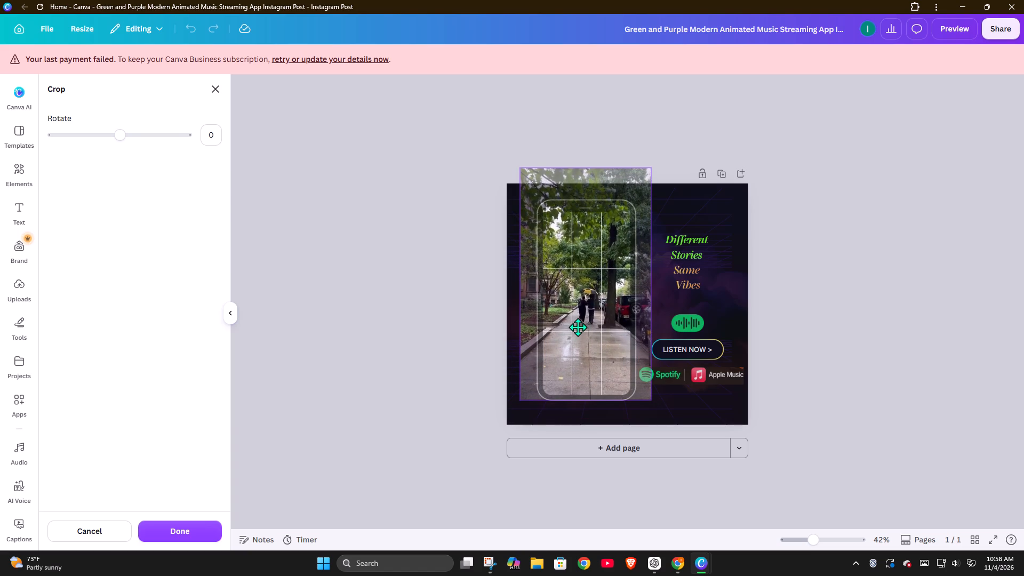
{"action": "left_click_drag", "start_coordinate": [578, 327], "coordinate": [577, 327]}
{"action": "left_click_drag", "start_coordinate": [650, 400], "coordinate": [653, 403]}
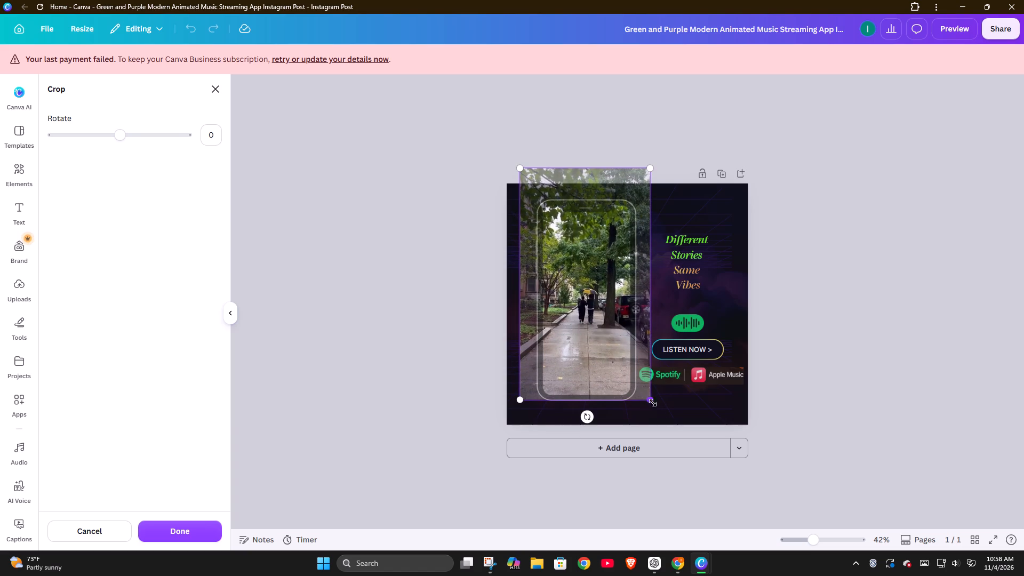
{"action": "left_click_drag", "start_coordinate": [653, 403], "coordinate": [676, 441]}
{"action": "left_click_drag", "start_coordinate": [585, 339], "coordinate": [576, 329]}
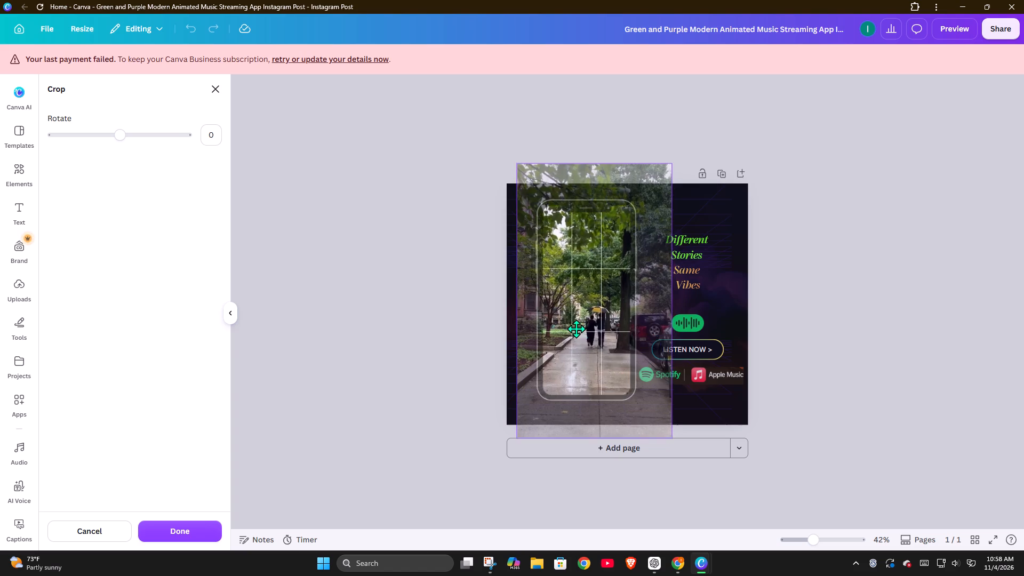
{"action": "left_click_drag", "start_coordinate": [576, 329], "coordinate": [569, 314]}
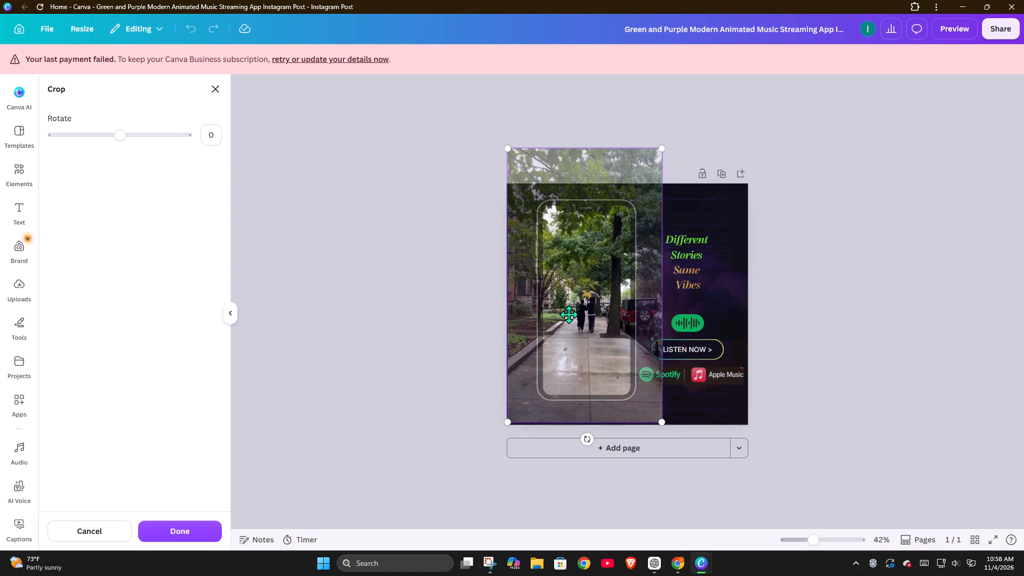
{"action": "left_click", "coordinate": [816, 319]}
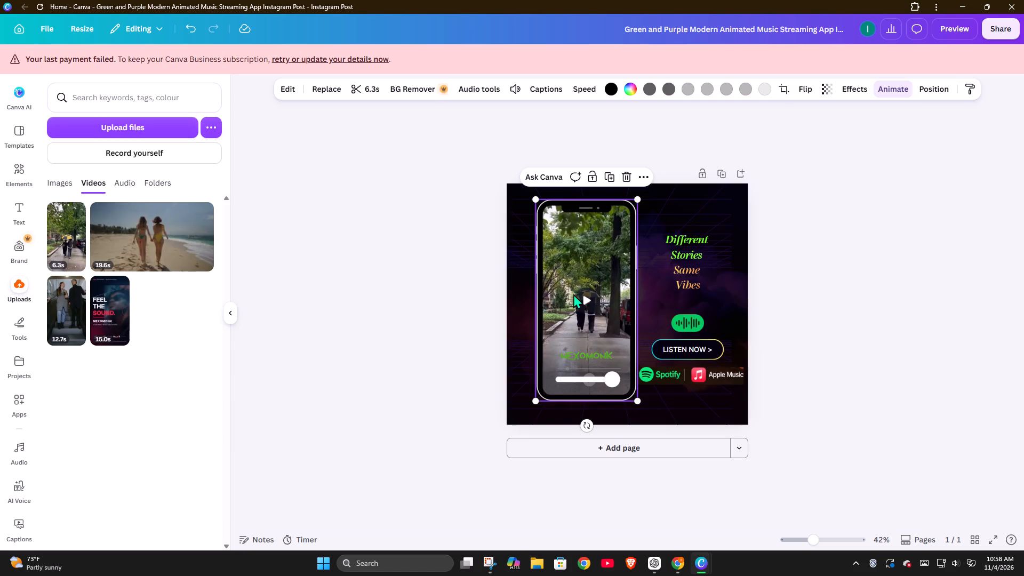
{"action": "left_click", "coordinate": [585, 294]}
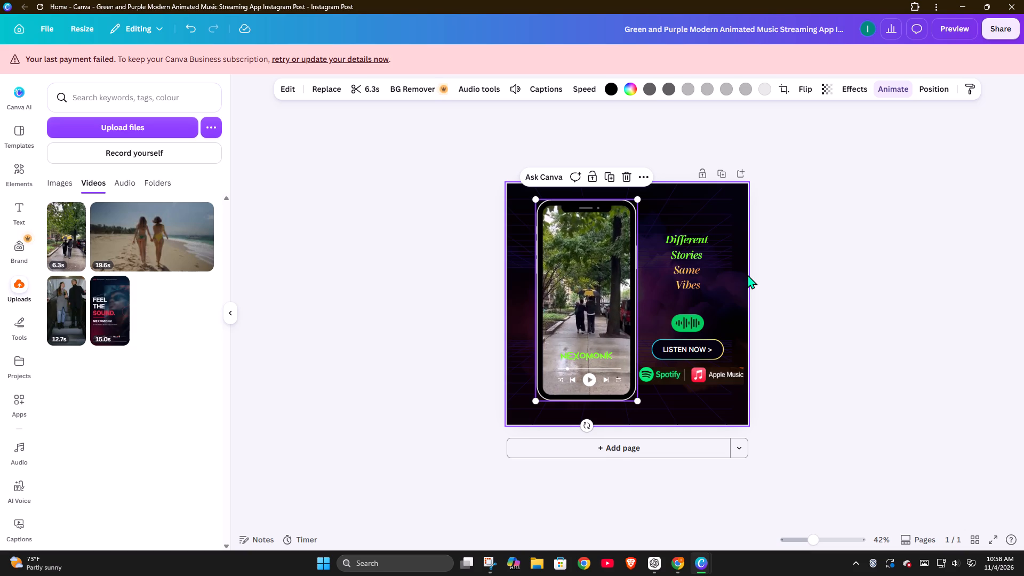
{"action": "left_click", "coordinate": [853, 254]}
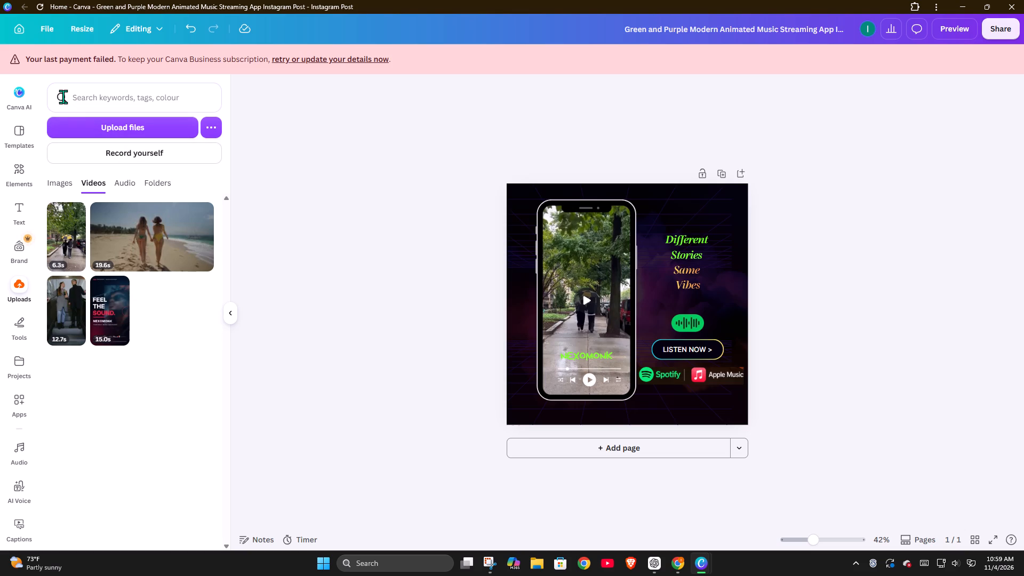
Save the design with the repositioned video.
{"action": "left_click", "coordinate": [49, 31]}
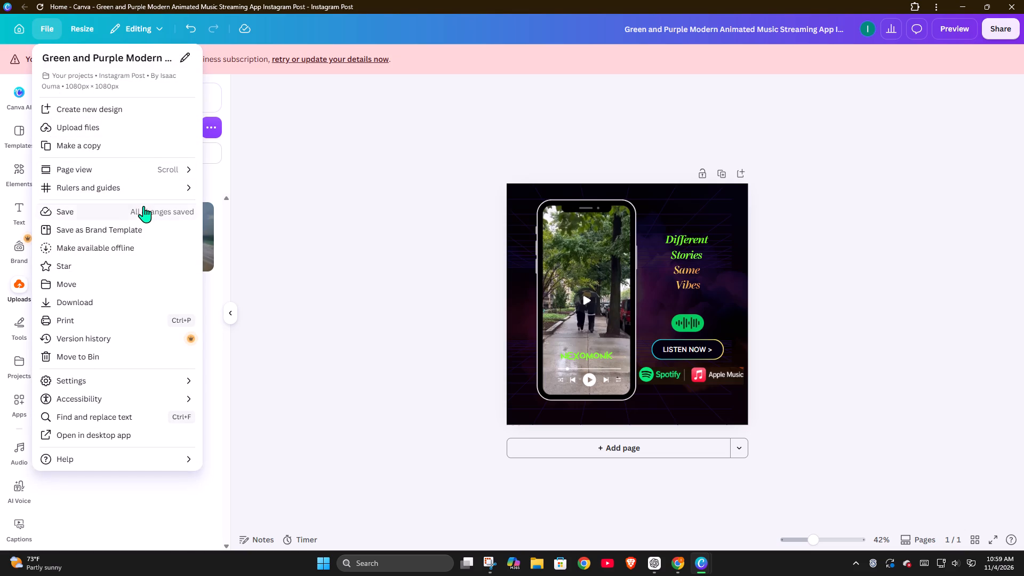
{"action": "left_click", "coordinate": [95, 213]}
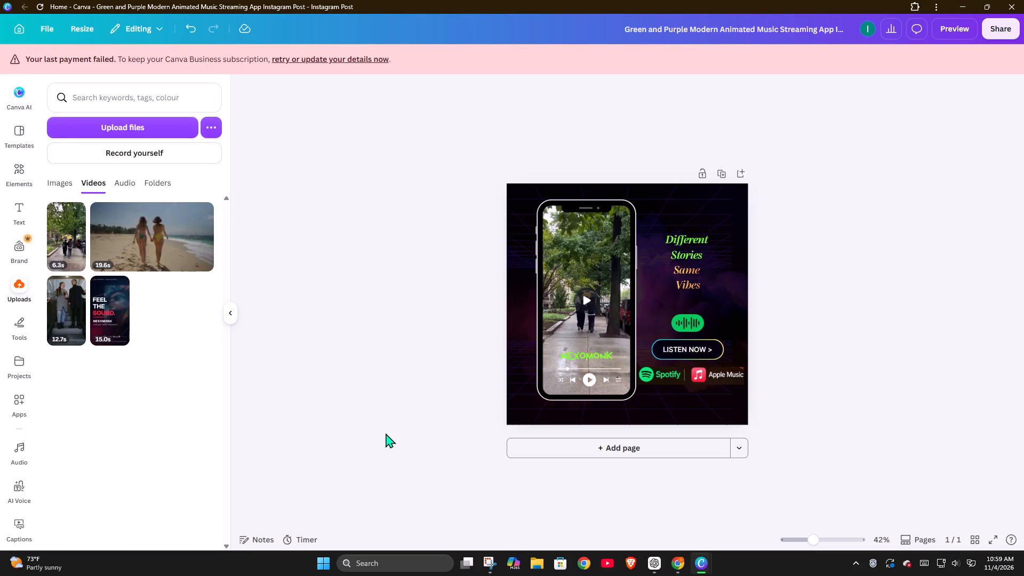
{"action": "left_click", "coordinate": [386, 433]}
{"action": "left_click", "coordinate": [593, 301]}
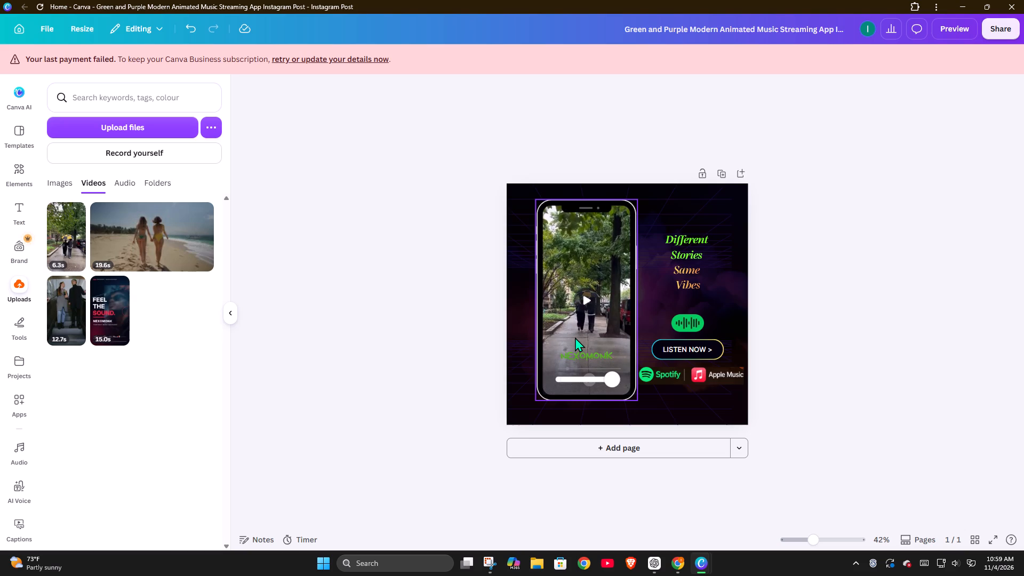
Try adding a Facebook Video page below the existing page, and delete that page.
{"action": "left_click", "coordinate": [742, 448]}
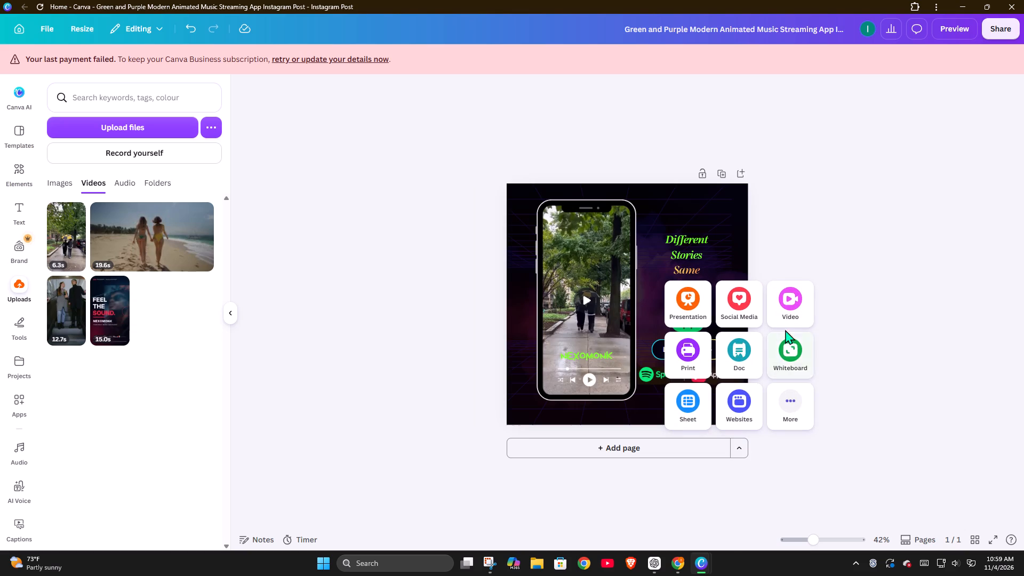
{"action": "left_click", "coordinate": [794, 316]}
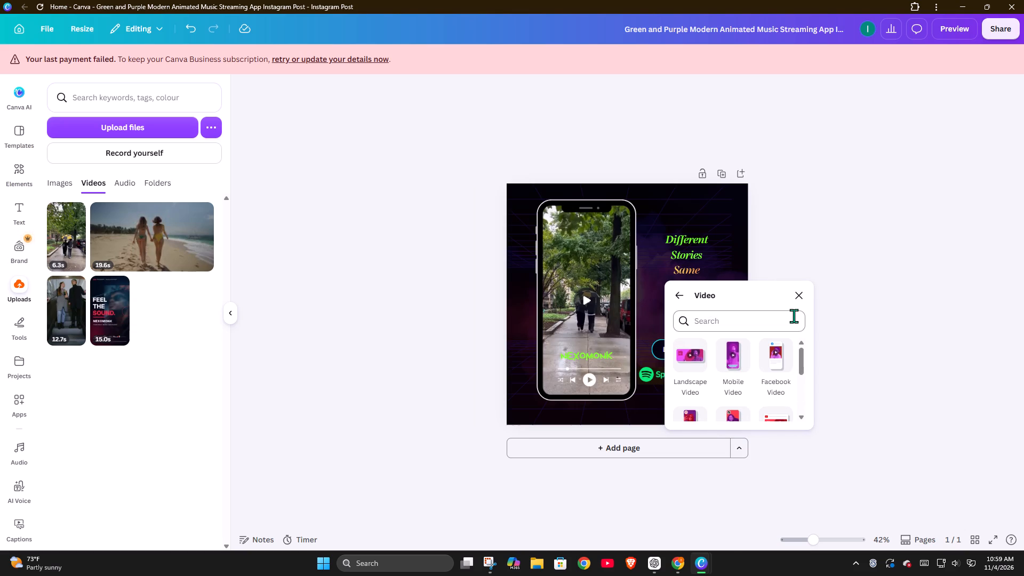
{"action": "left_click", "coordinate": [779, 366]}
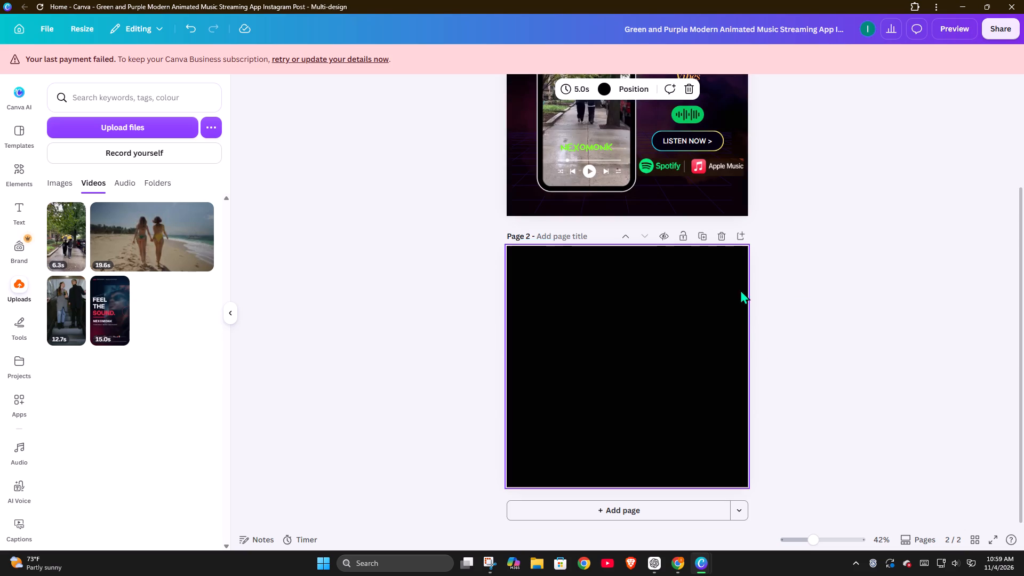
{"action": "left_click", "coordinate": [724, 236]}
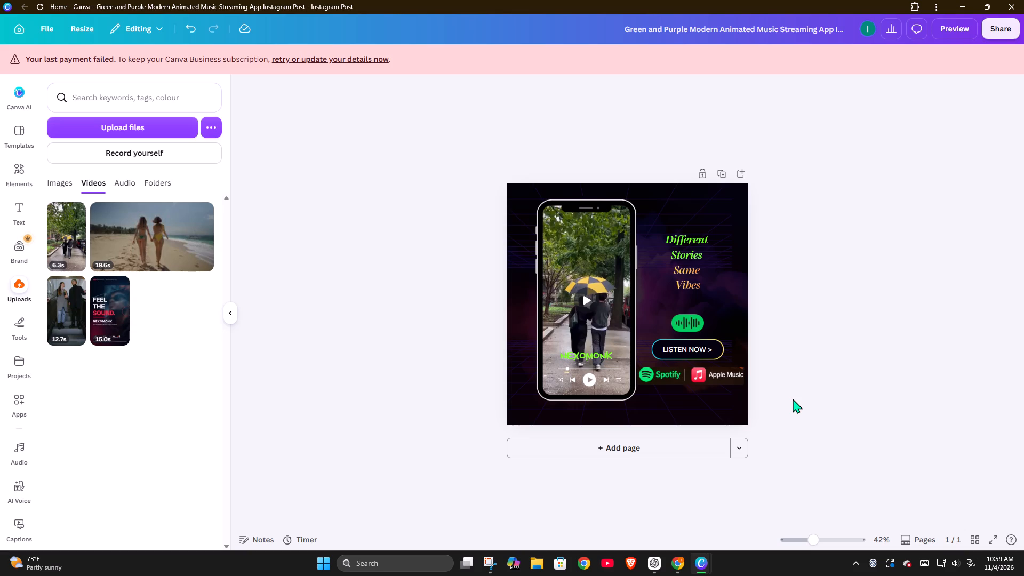
Make a copy of the finished umbrella couple design and open the copy in its own window.
{"action": "left_click", "coordinate": [586, 296]}
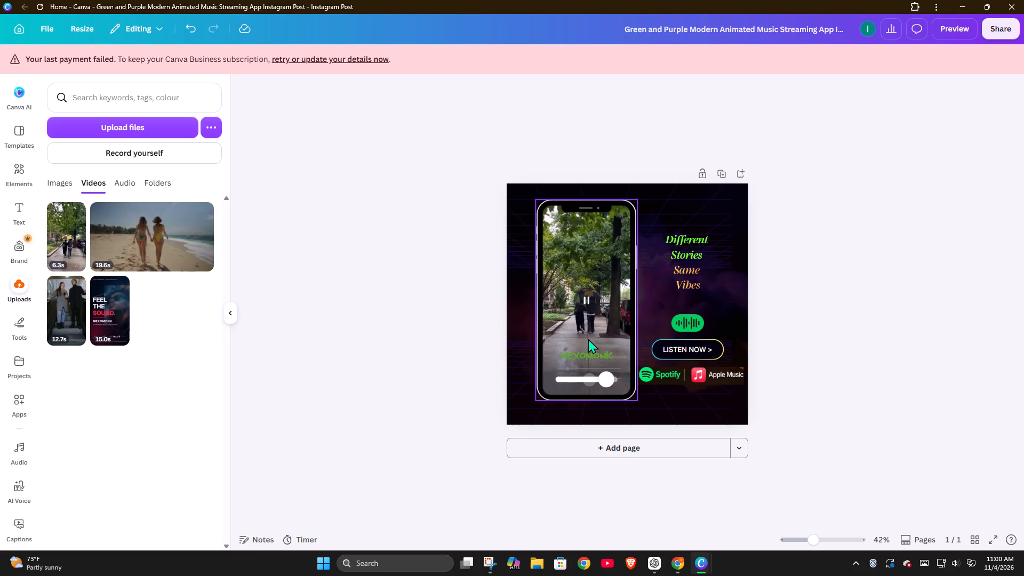
{"action": "left_click", "coordinate": [582, 301]}
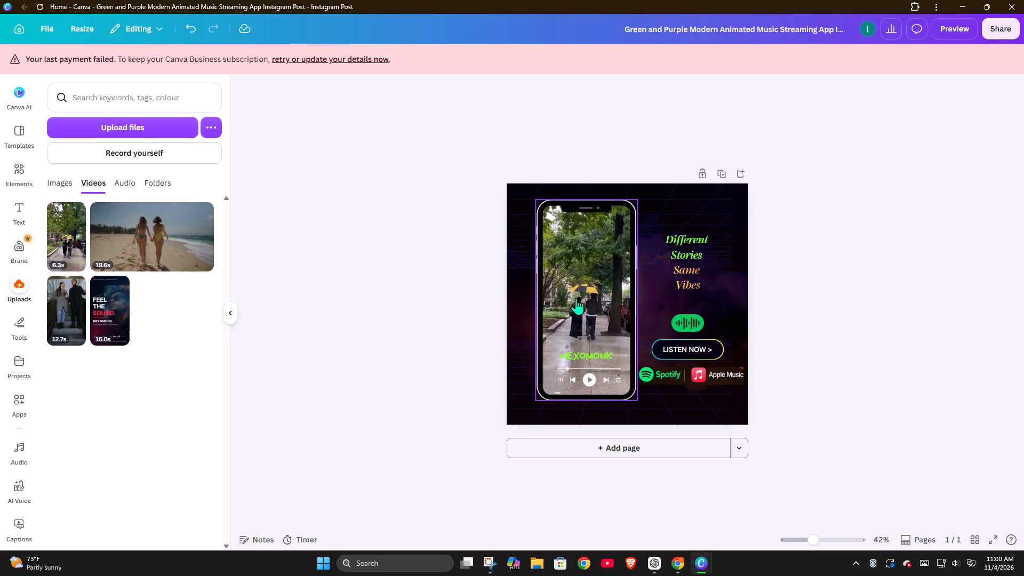
{"action": "left_click", "coordinate": [49, 26]}
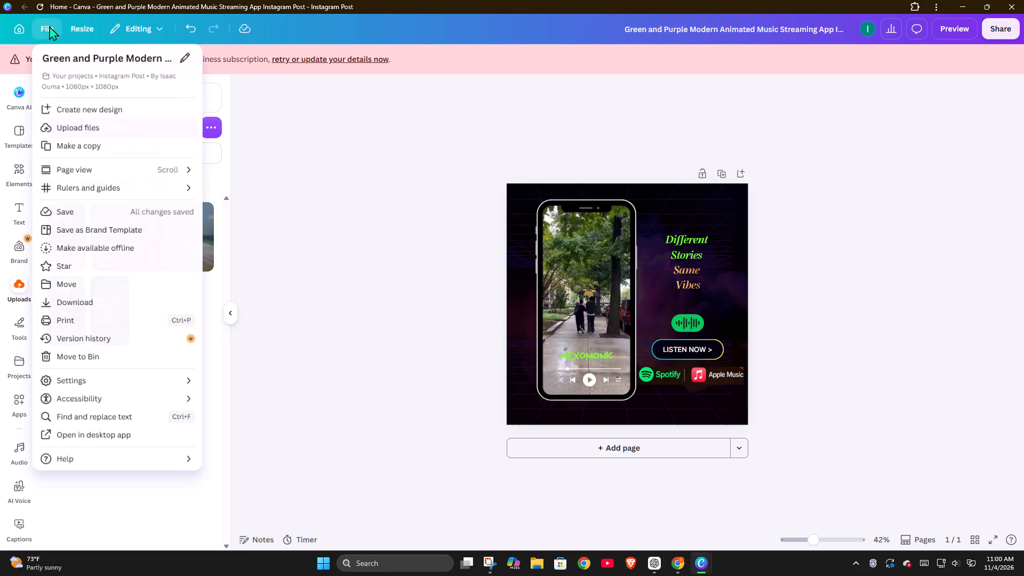
{"action": "left_click", "coordinate": [105, 148]}
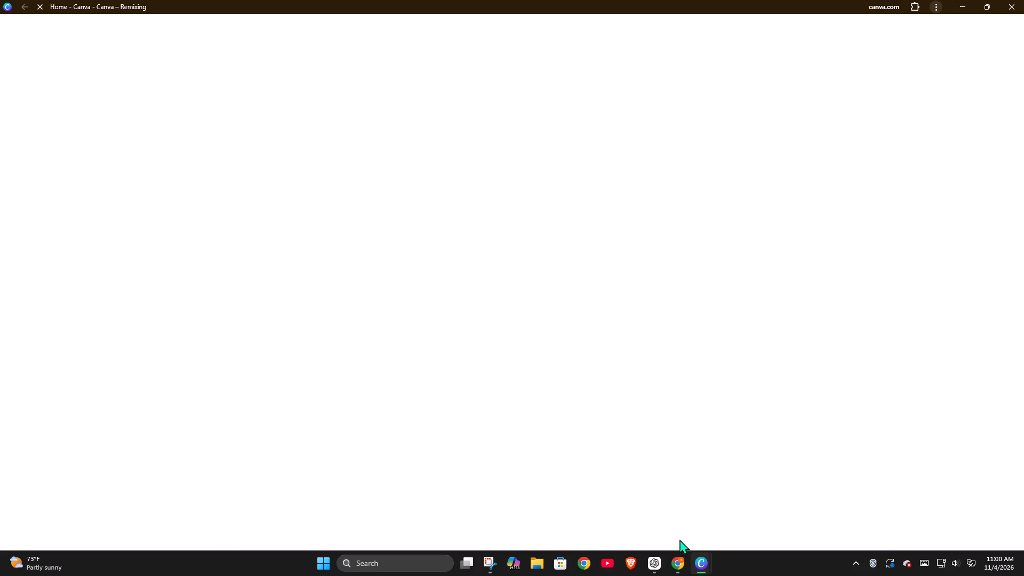
{"action": "left_click", "coordinate": [702, 562]}
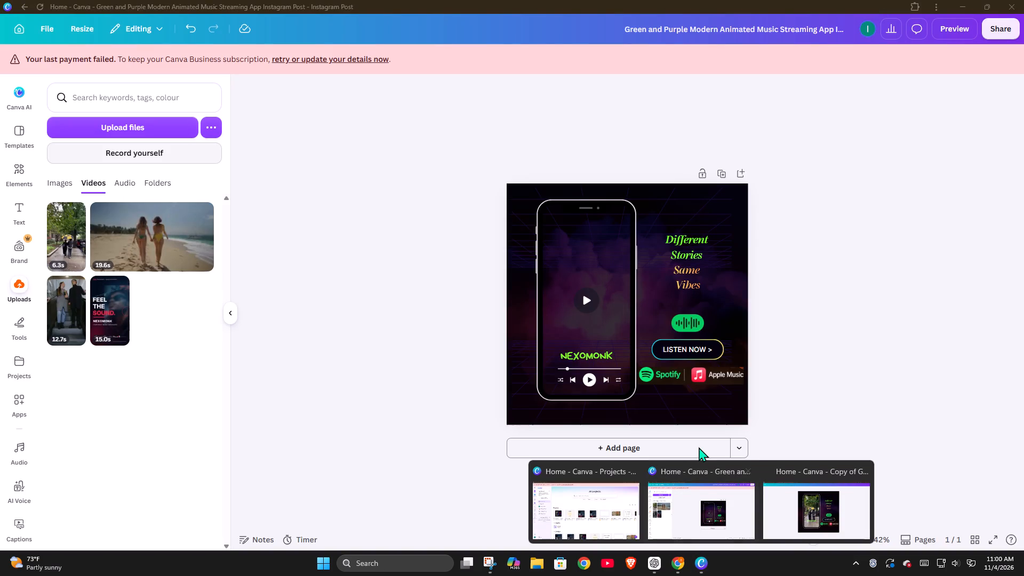
{"action": "left_click", "coordinate": [826, 508]}
{"action": "left_click", "coordinate": [469, 278]}
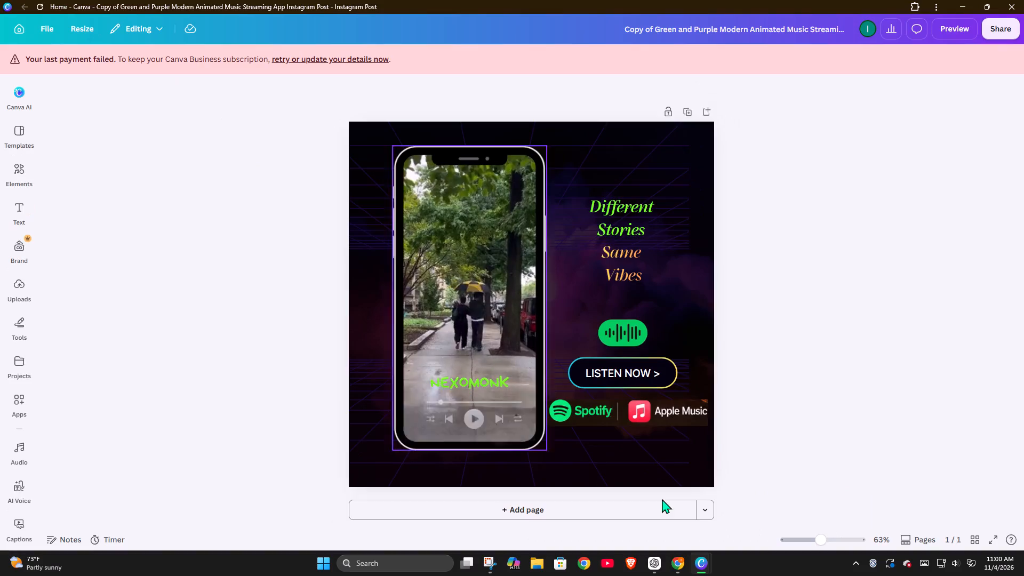
Switch to the Truelancer workstream in the browser and review the client's message listing the creative concepts.
{"action": "left_click", "coordinate": [682, 566]}
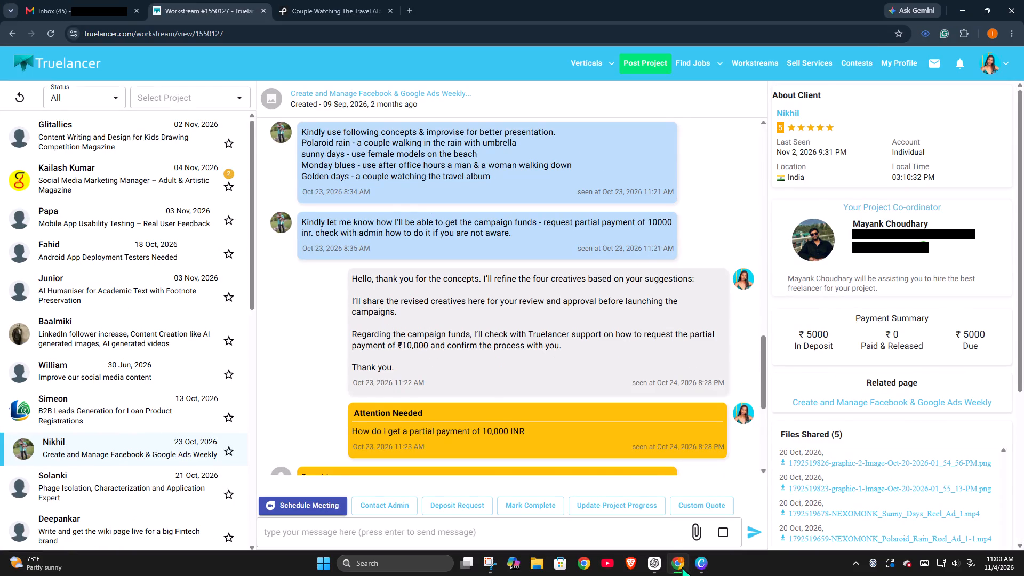
{"action": "scroll", "coordinate": [574, 383], "scroll_direction": "down", "scroll_amount": 7}
{"action": "scroll", "coordinate": [546, 364], "scroll_direction": "up", "scroll_amount": 9}
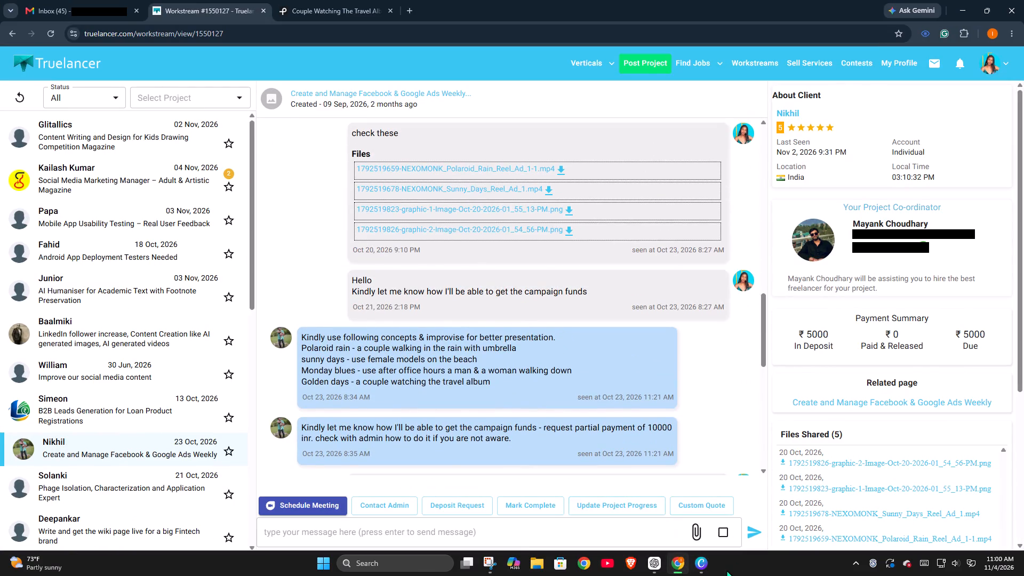
Switch to the copied umbrella couple design in Canva, rename it "polaroid rains" and save it.
{"action": "left_click", "coordinate": [702, 564]}
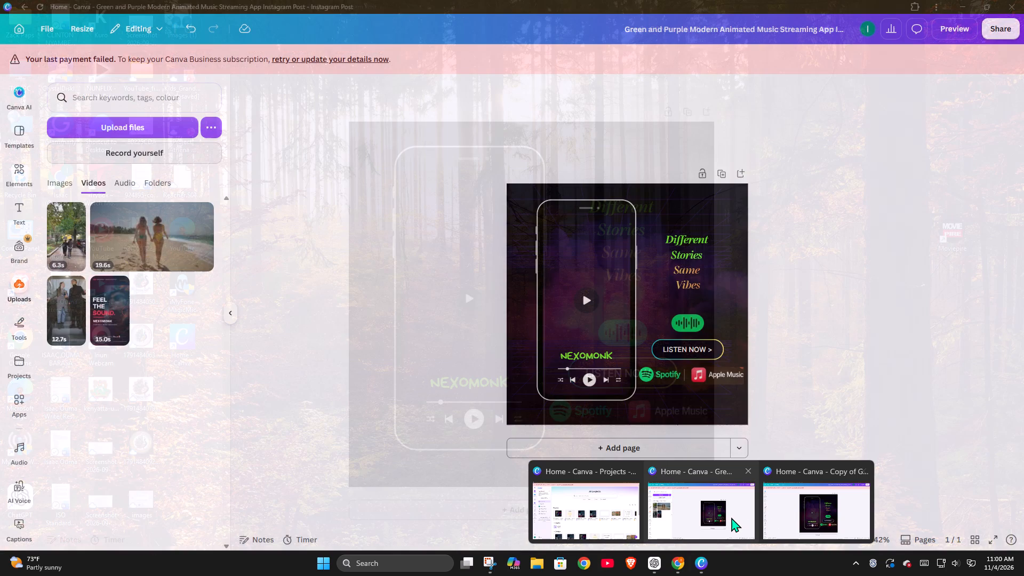
{"action": "left_click", "coordinate": [809, 523]}
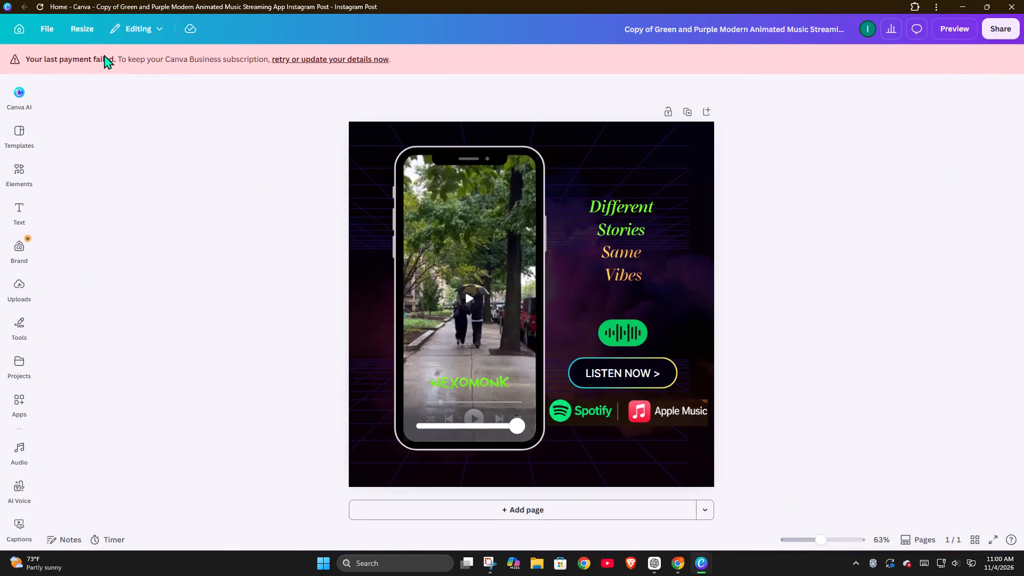
{"action": "left_click", "coordinate": [48, 27]}
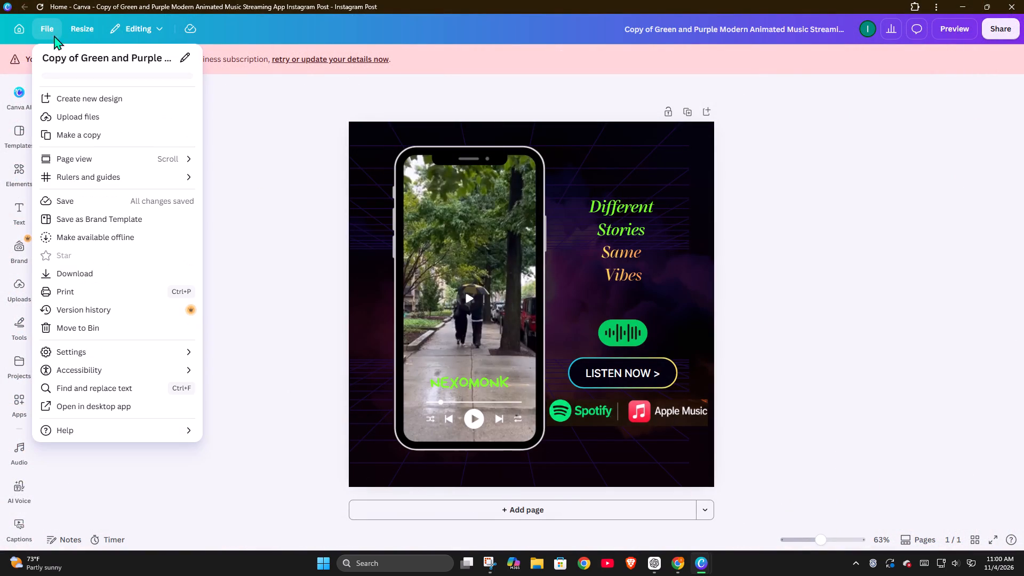
{"action": "left_click", "coordinate": [180, 56]}
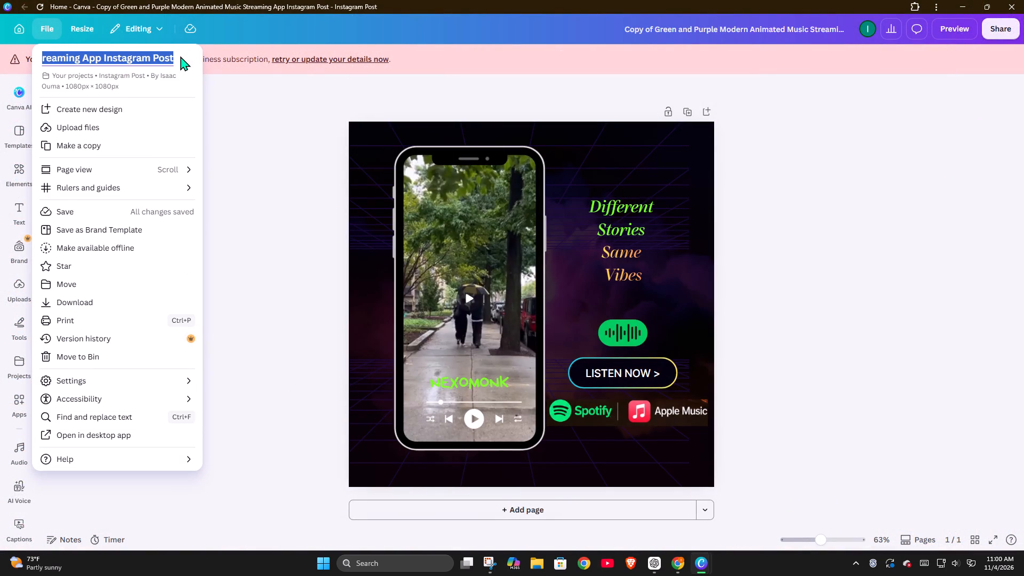
{"action": "key", "text": "BackSpace"}
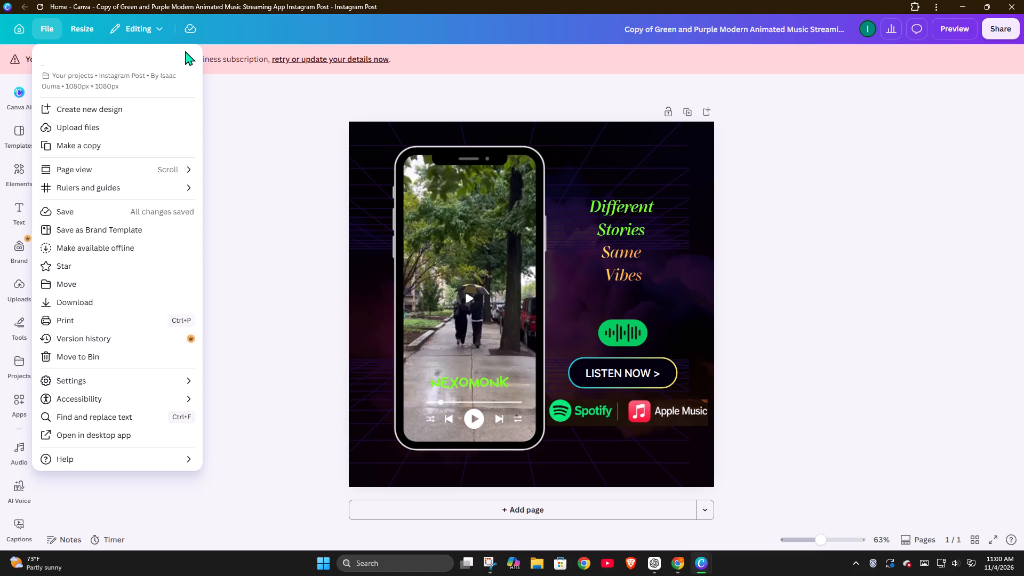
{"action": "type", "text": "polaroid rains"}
{"action": "left_click", "coordinate": [98, 207]}
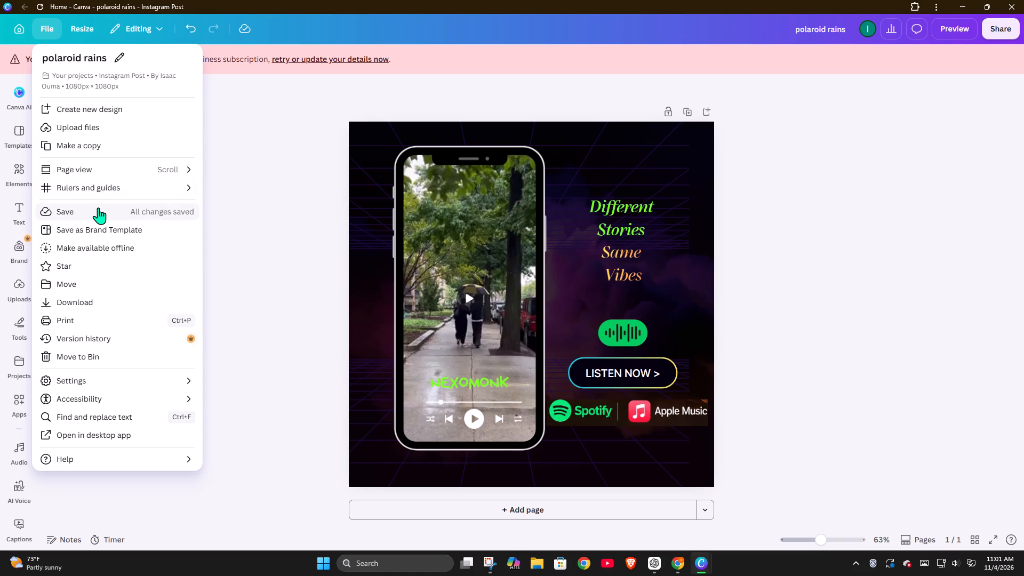
{"action": "left_click", "coordinate": [284, 180]}
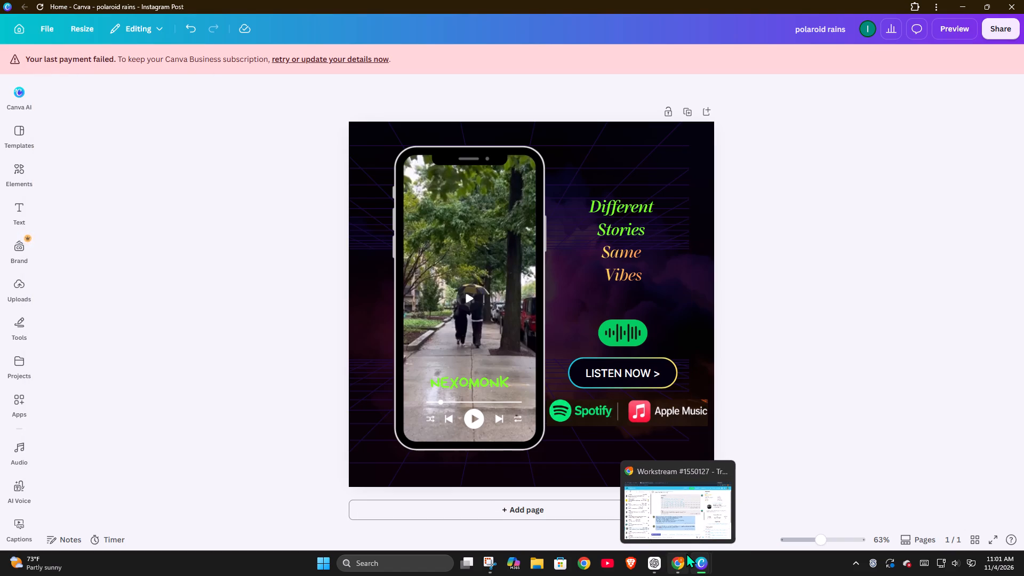
Delete the dark overlay covering the purple cloud background.
{"action": "left_click", "coordinate": [707, 320]}
{"action": "left_click", "coordinate": [717, 306]}
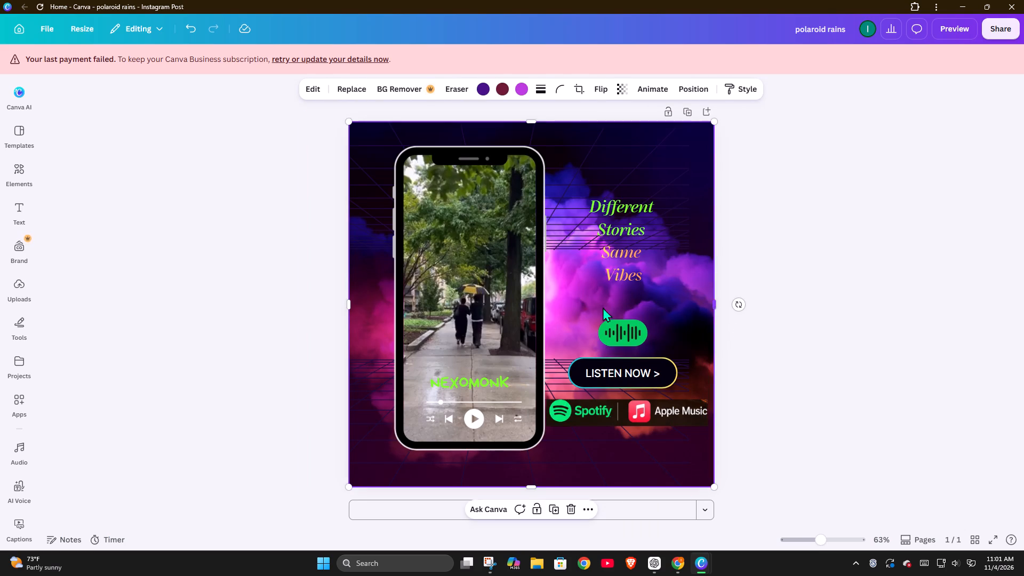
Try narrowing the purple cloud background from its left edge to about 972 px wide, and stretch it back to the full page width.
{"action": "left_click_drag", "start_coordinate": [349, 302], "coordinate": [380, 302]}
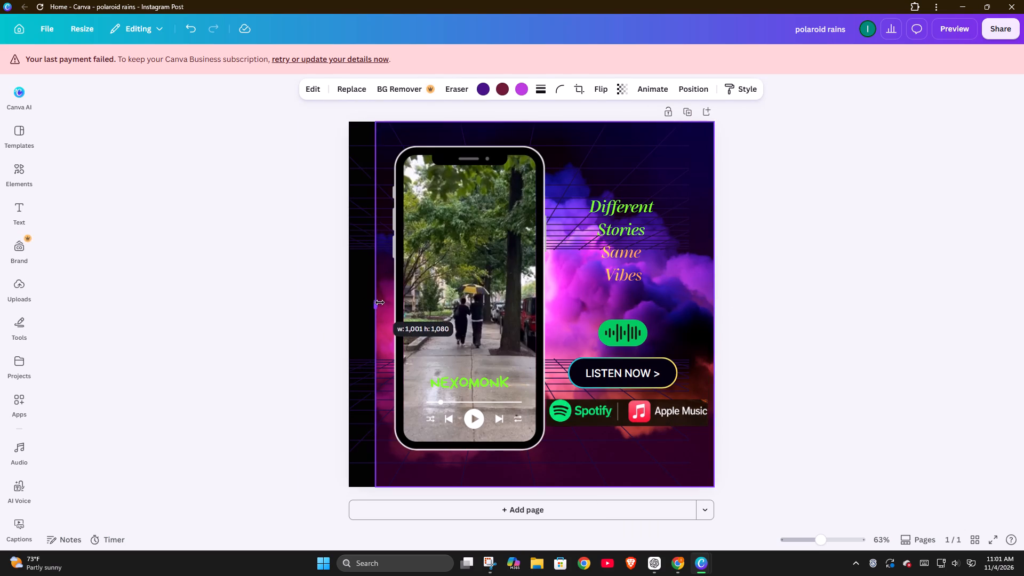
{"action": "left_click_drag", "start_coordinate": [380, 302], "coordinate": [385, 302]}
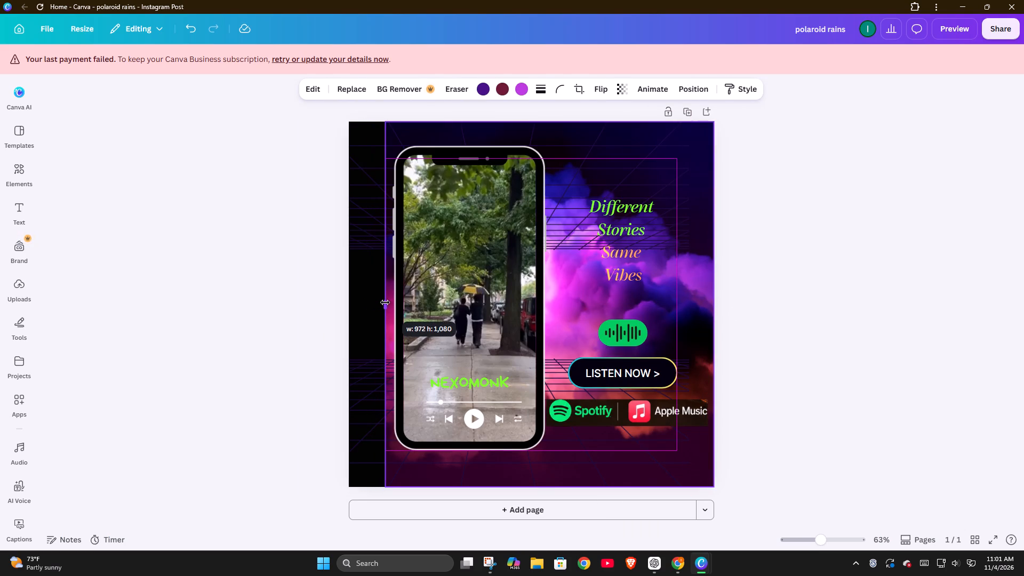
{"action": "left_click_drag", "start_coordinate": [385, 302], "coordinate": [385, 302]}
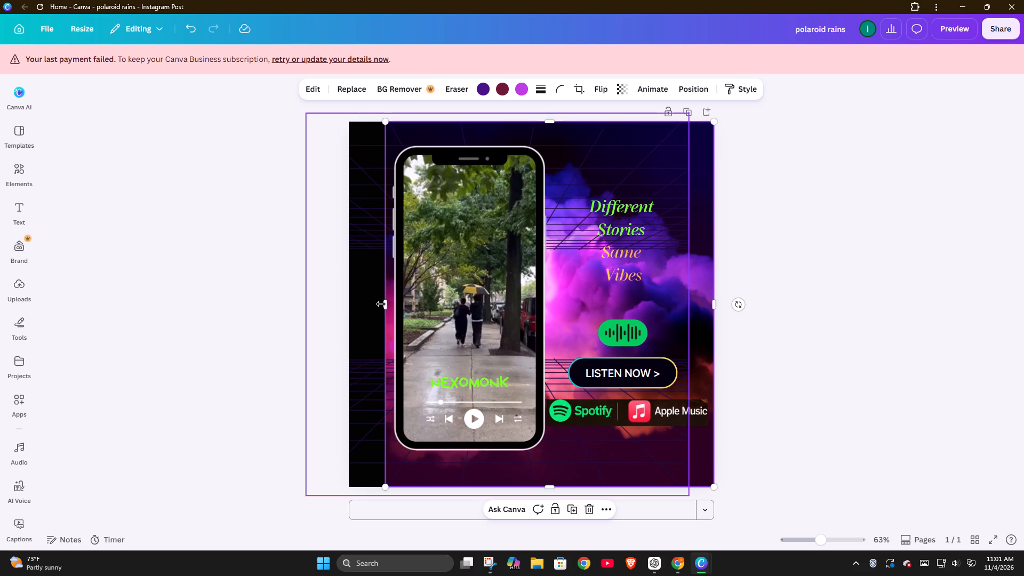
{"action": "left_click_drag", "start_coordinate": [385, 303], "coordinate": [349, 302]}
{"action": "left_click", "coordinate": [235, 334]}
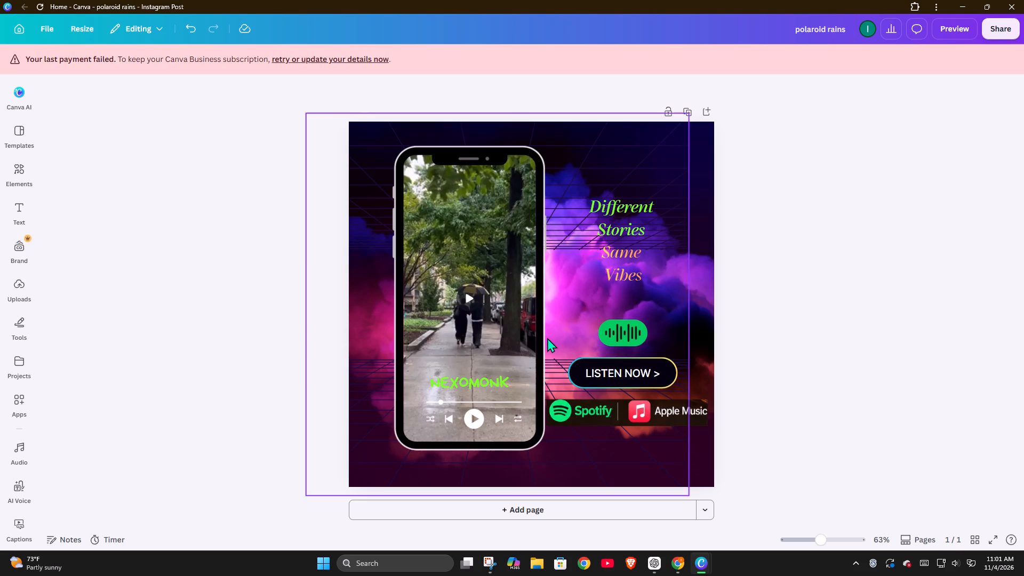
Move the phone frame with its video slightly left and down, centring it vertically on the post.
{"action": "left_click_drag", "start_coordinate": [517, 348], "coordinate": [514, 350]}
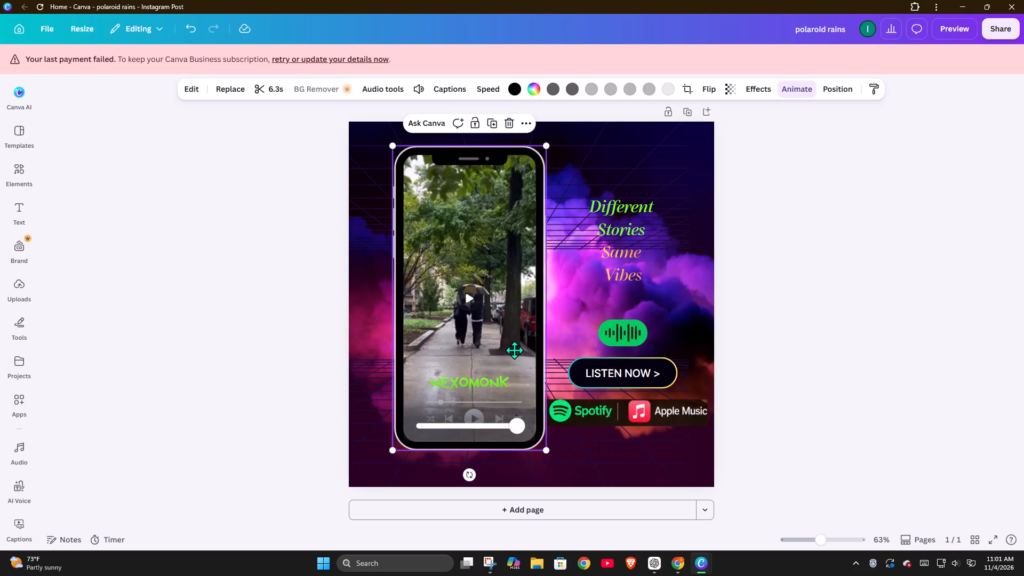
{"action": "left_click_drag", "start_coordinate": [514, 350], "coordinate": [506, 352]}
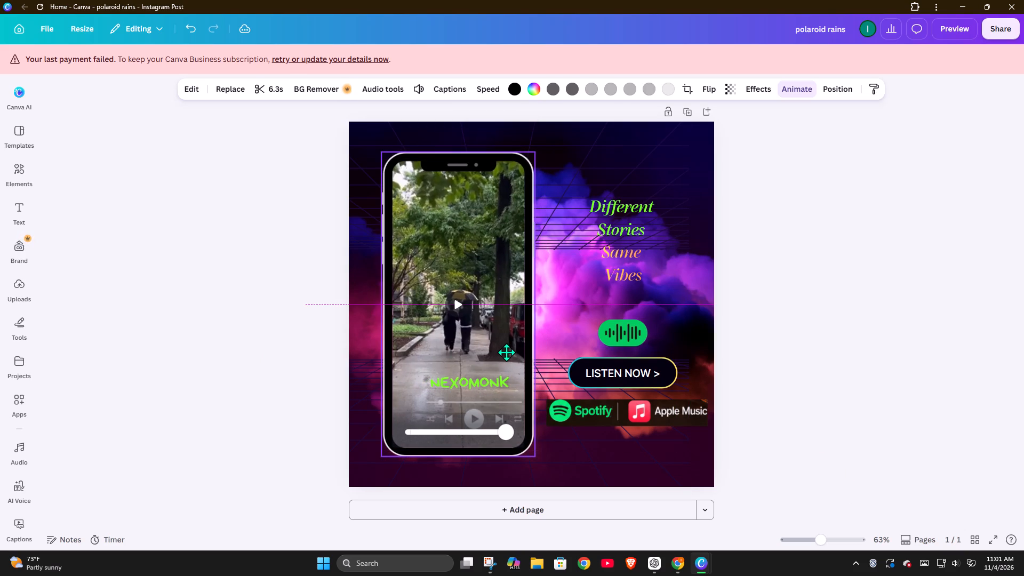
{"action": "left_click_drag", "start_coordinate": [506, 352], "coordinate": [510, 355]}
Shift the Spotify and Apple Music logos slightly left and adjust them to sit side by side below the LISTEN NOW button.
{"action": "left_click", "coordinate": [625, 409]}
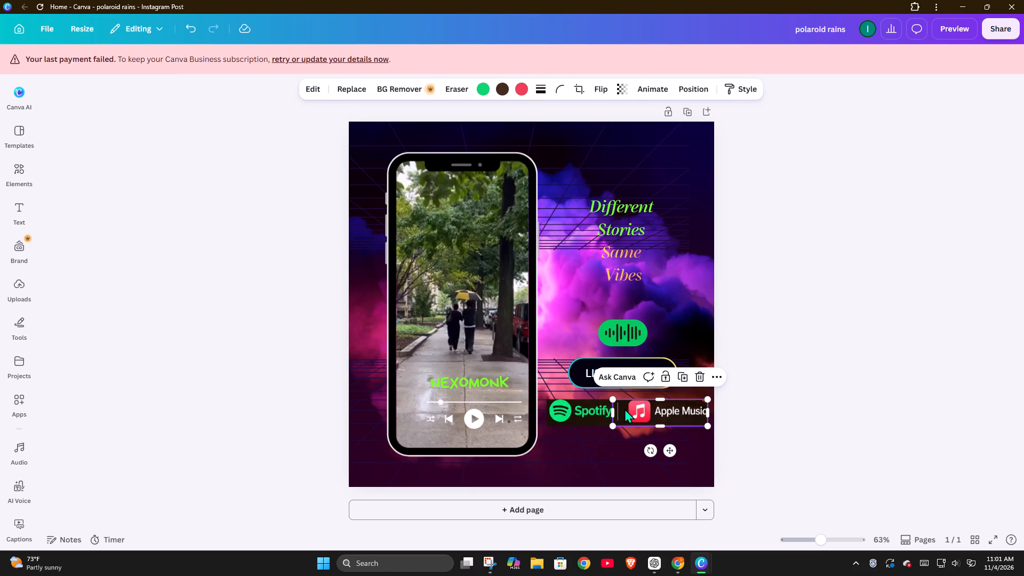
{"action": "left_click_drag", "start_coordinate": [599, 412], "coordinate": [595, 412]}
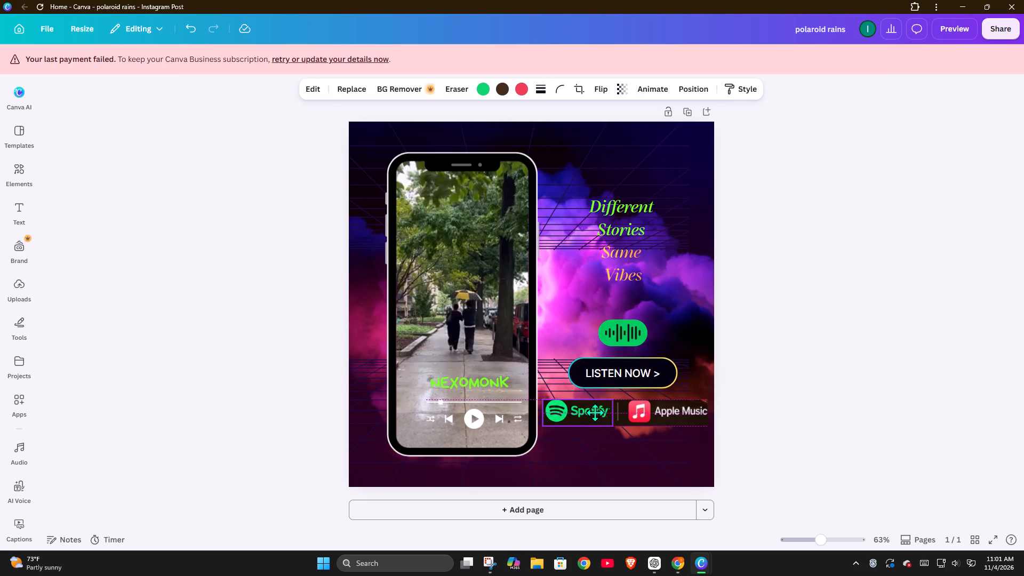
{"action": "left_click_drag", "start_coordinate": [595, 412], "coordinate": [593, 412]}
{"action": "left_click_drag", "start_coordinate": [639, 414], "coordinate": [638, 414]}
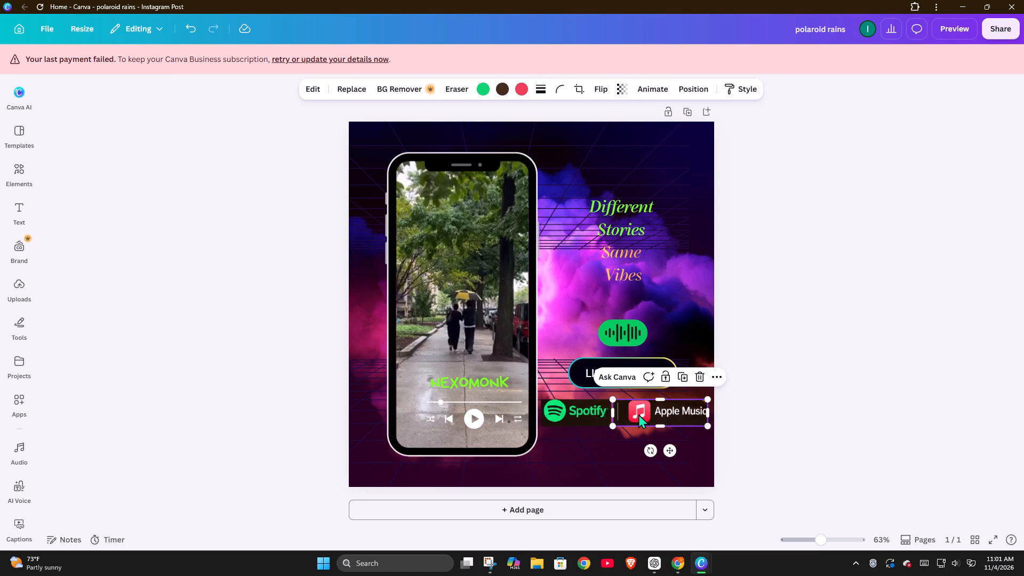
{"action": "left_click_drag", "start_coordinate": [638, 414], "coordinate": [632, 415]}
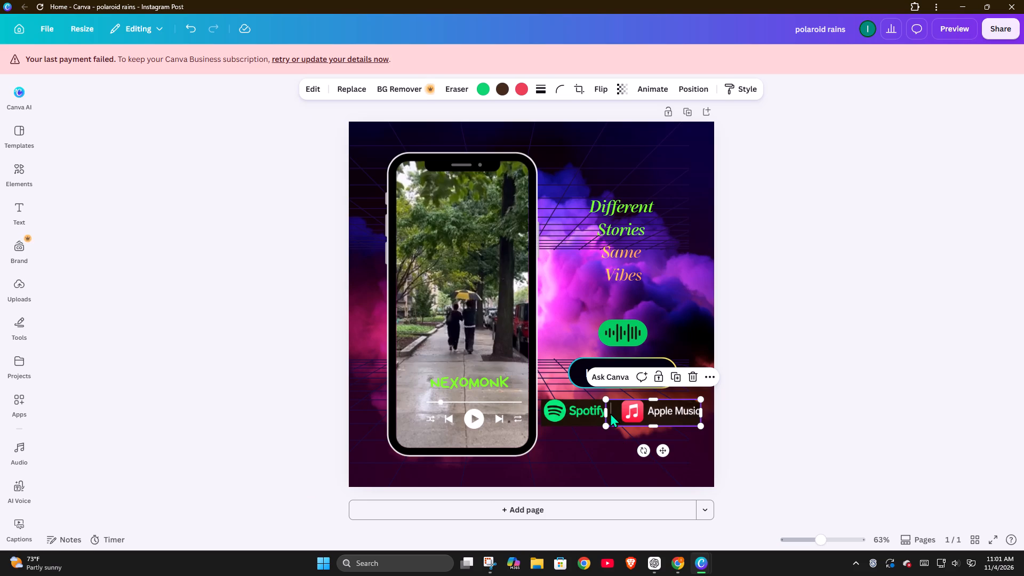
{"action": "left_click", "coordinate": [606, 411]}
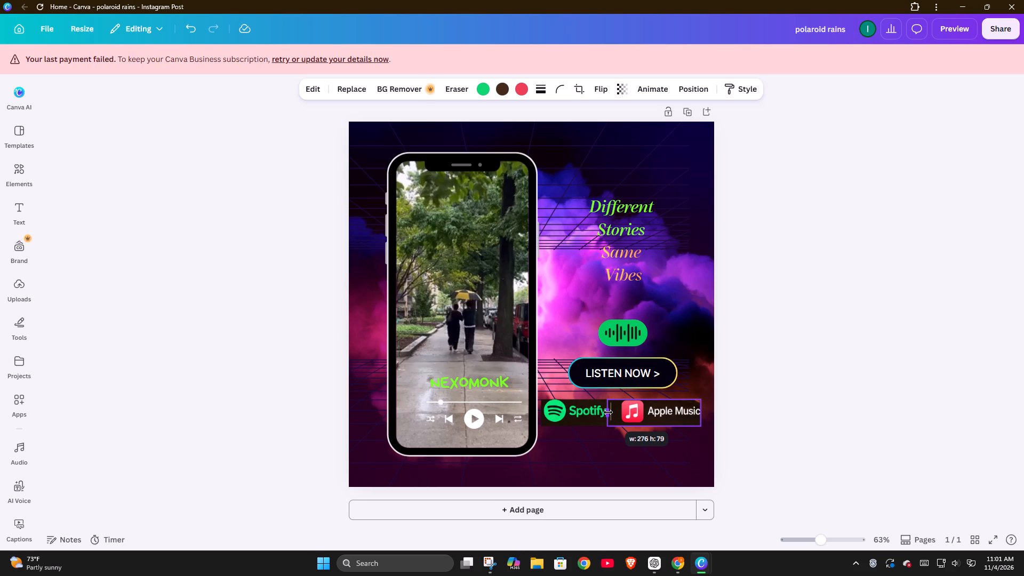
{"action": "left_click", "coordinate": [607, 451]}
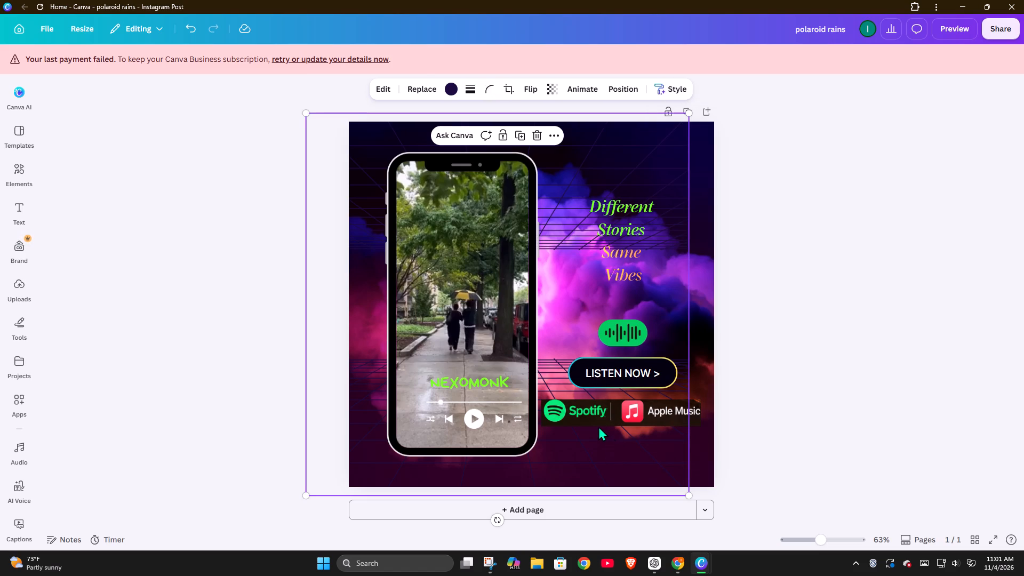
{"action": "left_click", "coordinate": [578, 420]}
{"action": "left_click", "coordinate": [581, 407]}
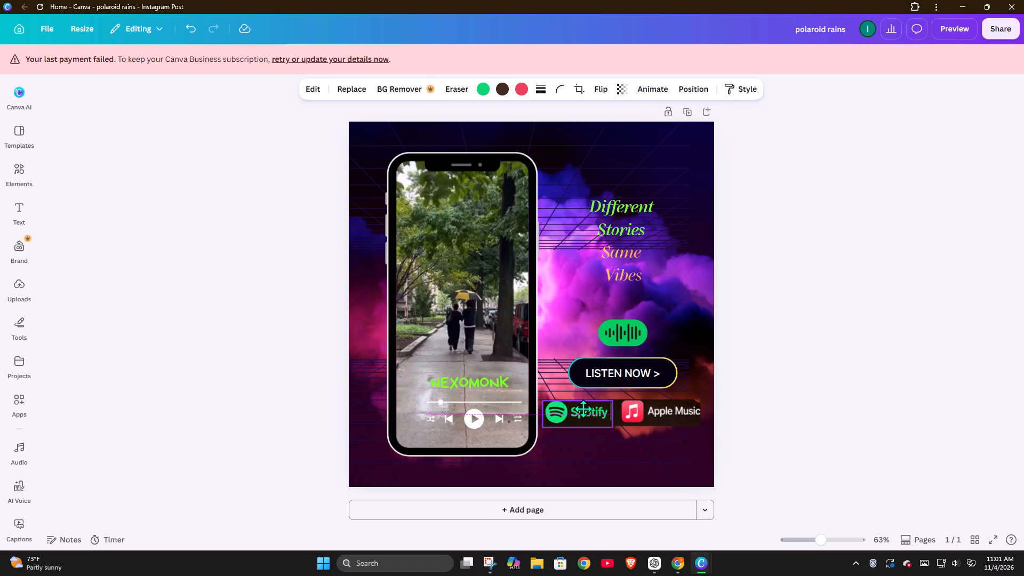
{"action": "left_click", "coordinate": [664, 411]}
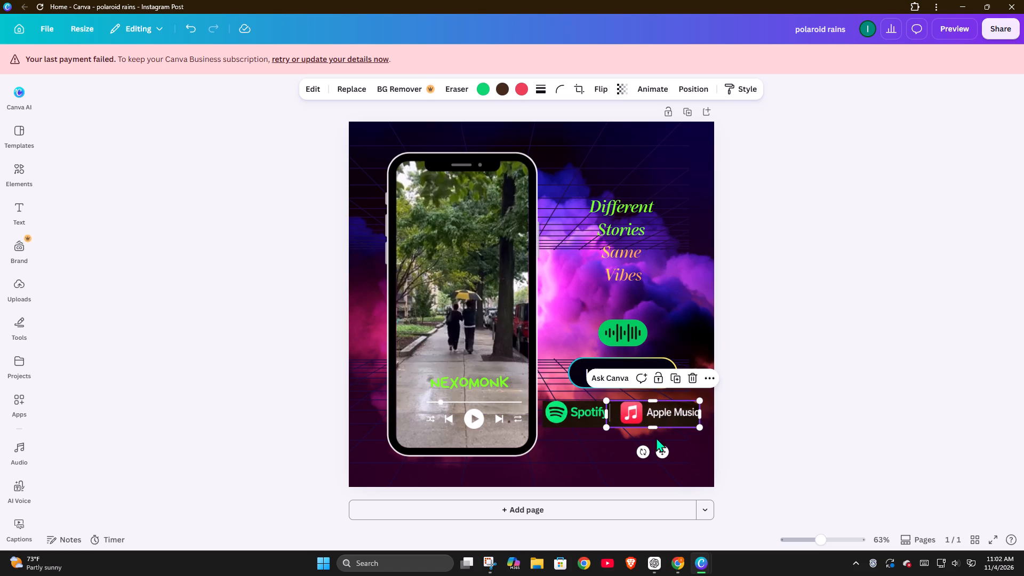
{"action": "left_click", "coordinate": [614, 461]}
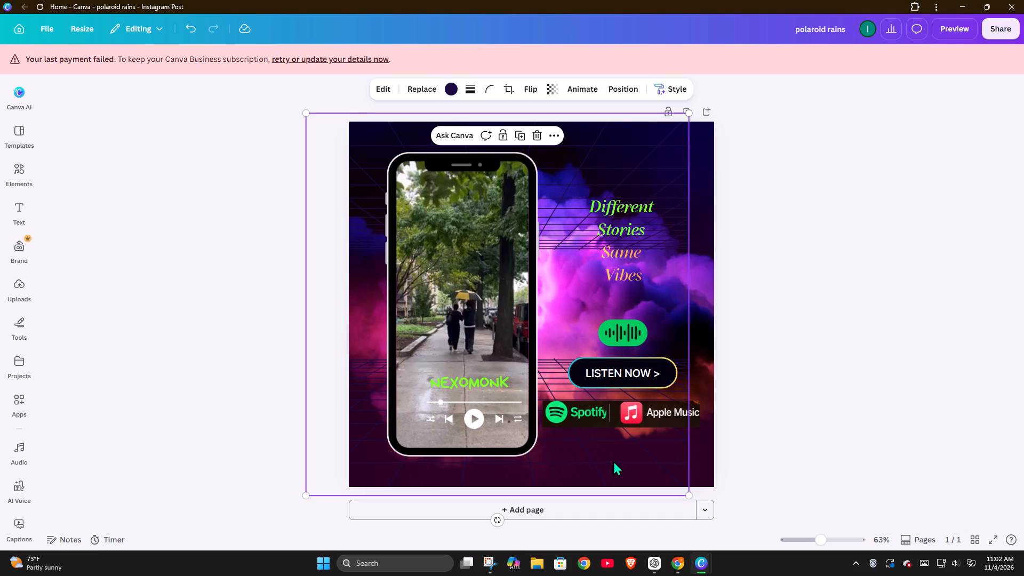
Move the tagline, green sound-wave icon and LISTEN NOW button slightly left and down.
{"action": "left_click_drag", "start_coordinate": [639, 377], "coordinate": [628, 380]}
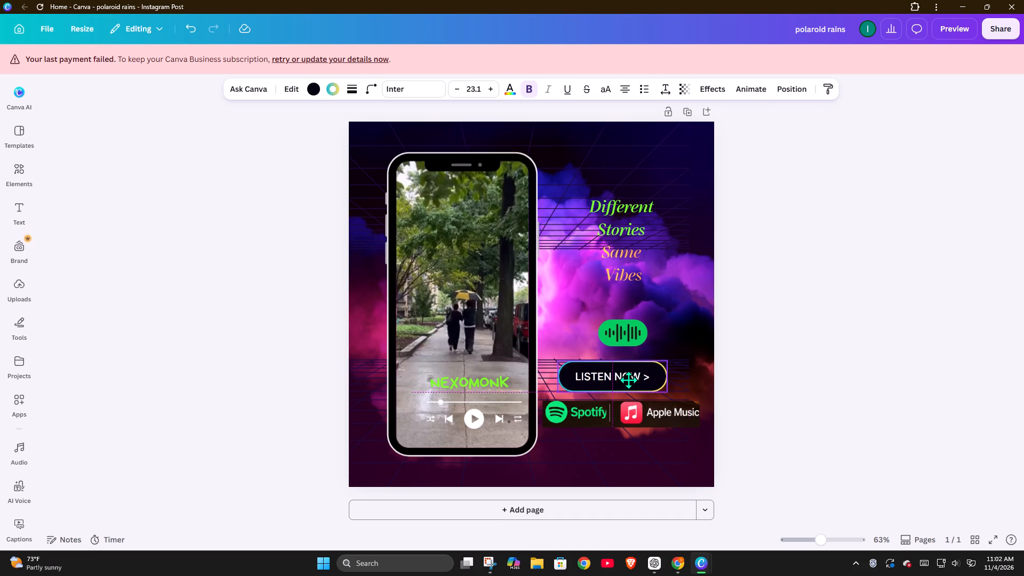
Nudge the LISTEN NOW button, and shift the green sound-wave icon and the tagline slightly left and down, centred on each other above it.
{"action": "left_click_drag", "start_coordinate": [628, 380], "coordinate": [628, 381]}
{"action": "left_click", "coordinate": [670, 300]}
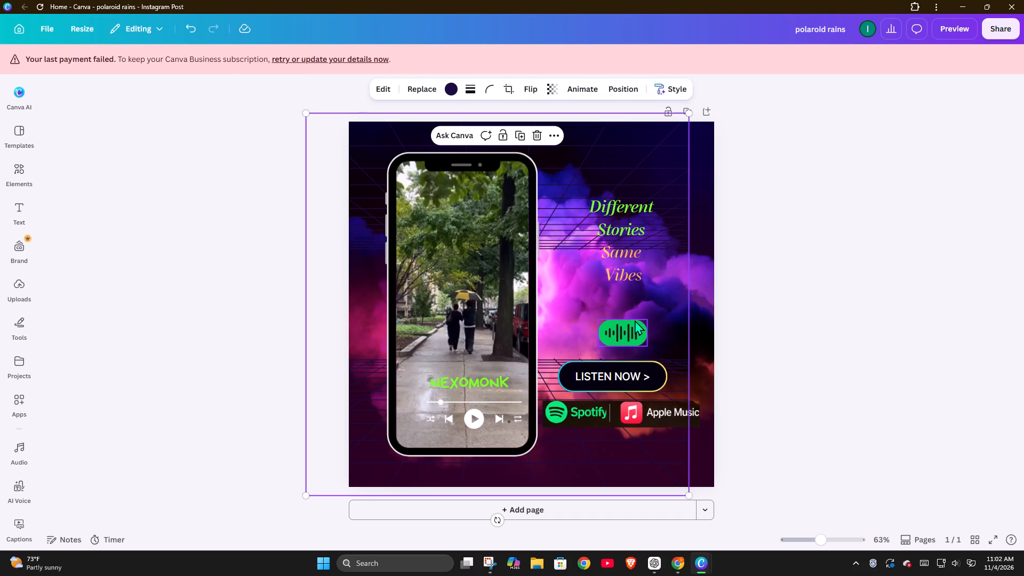
{"action": "left_click_drag", "start_coordinate": [628, 328], "coordinate": [613, 333]}
{"action": "left_click_drag", "start_coordinate": [626, 236], "coordinate": [615, 239]}
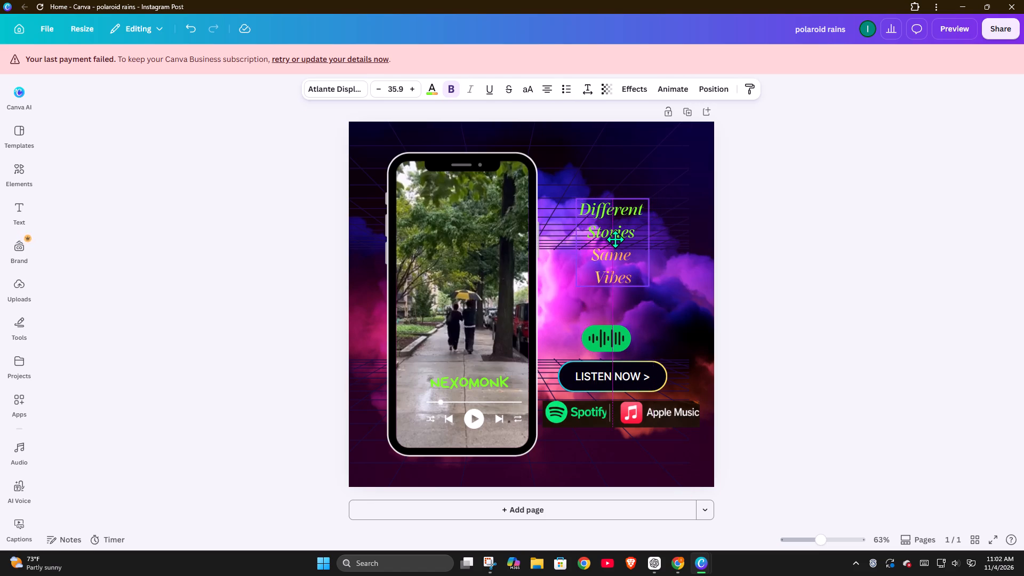
{"action": "left_click_drag", "start_coordinate": [615, 239], "coordinate": [611, 241]}
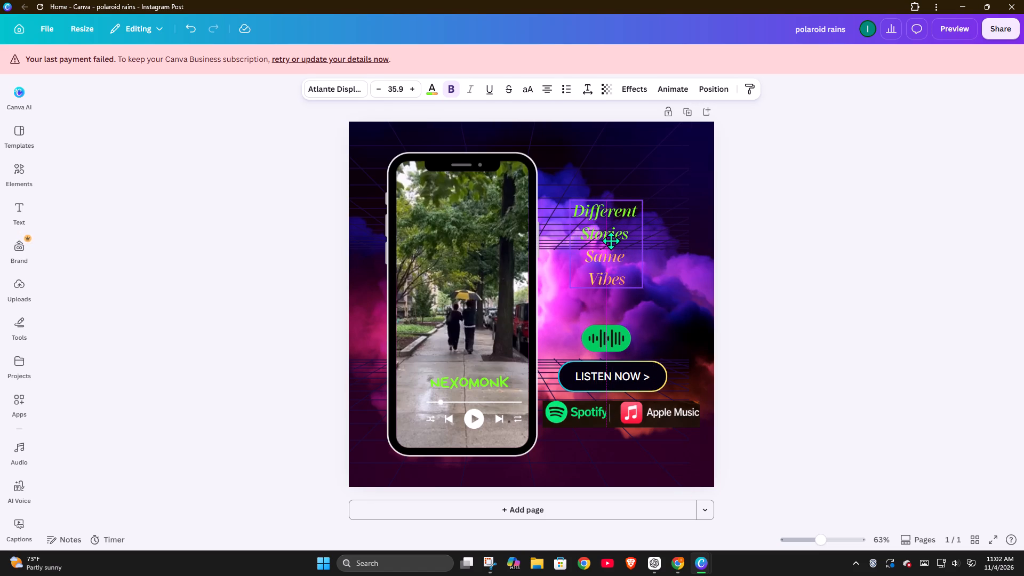
{"action": "left_click_drag", "start_coordinate": [611, 241], "coordinate": [613, 241]}
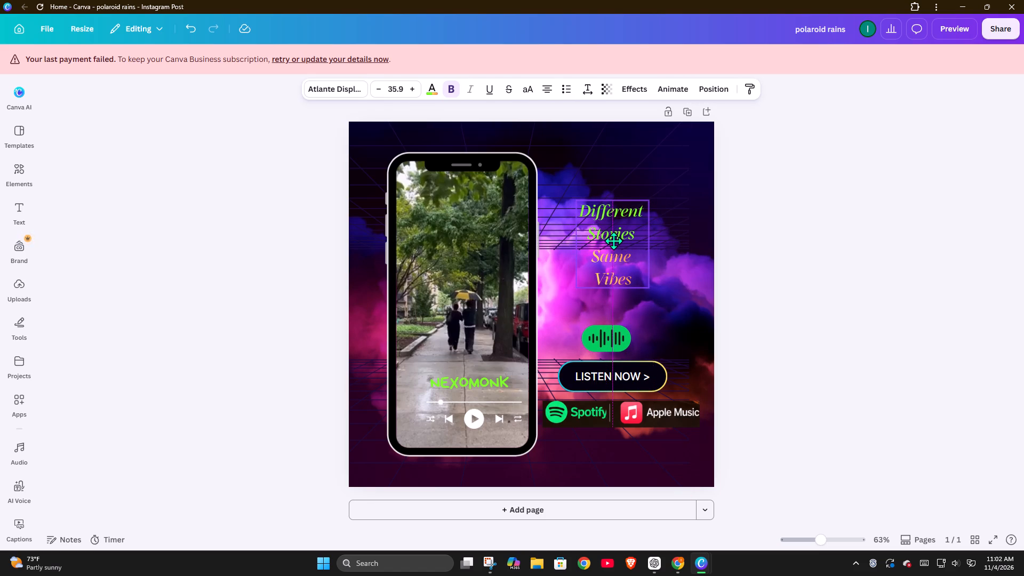
{"action": "left_click_drag", "start_coordinate": [613, 241], "coordinate": [611, 241]}
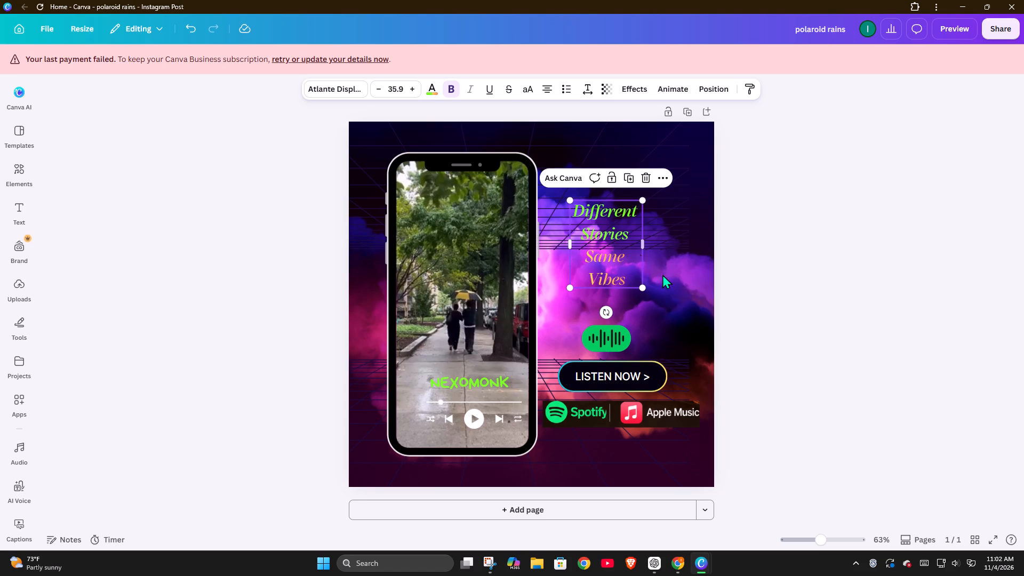
Move the grid-line overlay to the right so that it covers the full width of the post.
{"action": "left_click", "coordinate": [674, 288]}
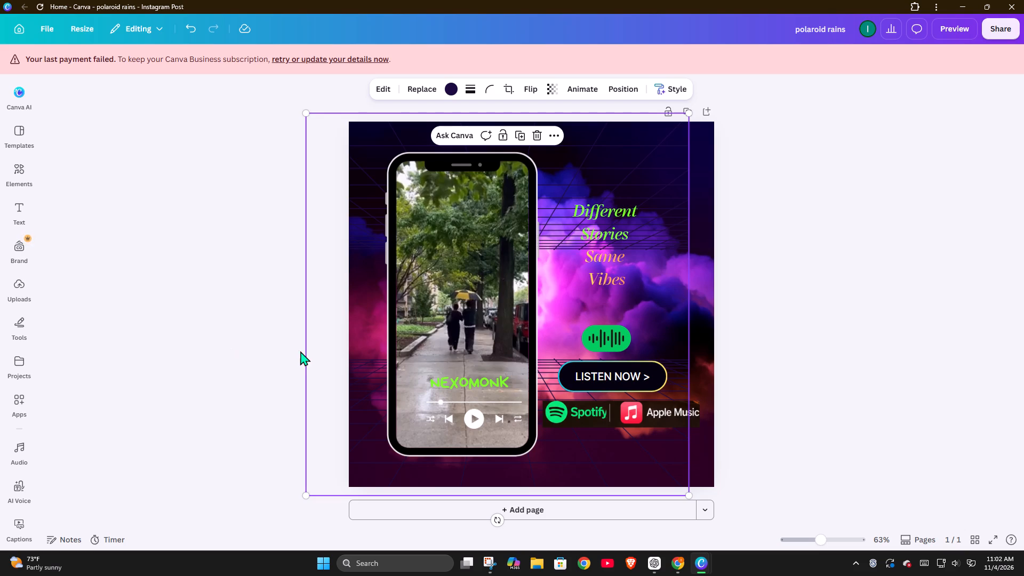
{"action": "left_click_drag", "start_coordinate": [307, 354], "coordinate": [335, 354]}
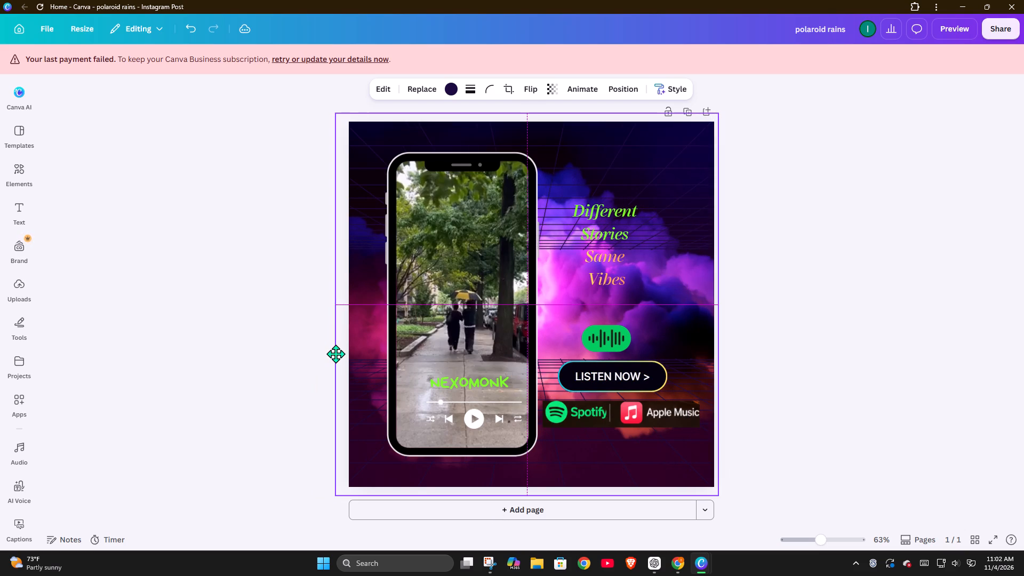
Reposition and resize the perspective grid overlay so its corners match the edges of the post.
{"action": "left_click_drag", "start_coordinate": [335, 354], "coordinate": [341, 354]}
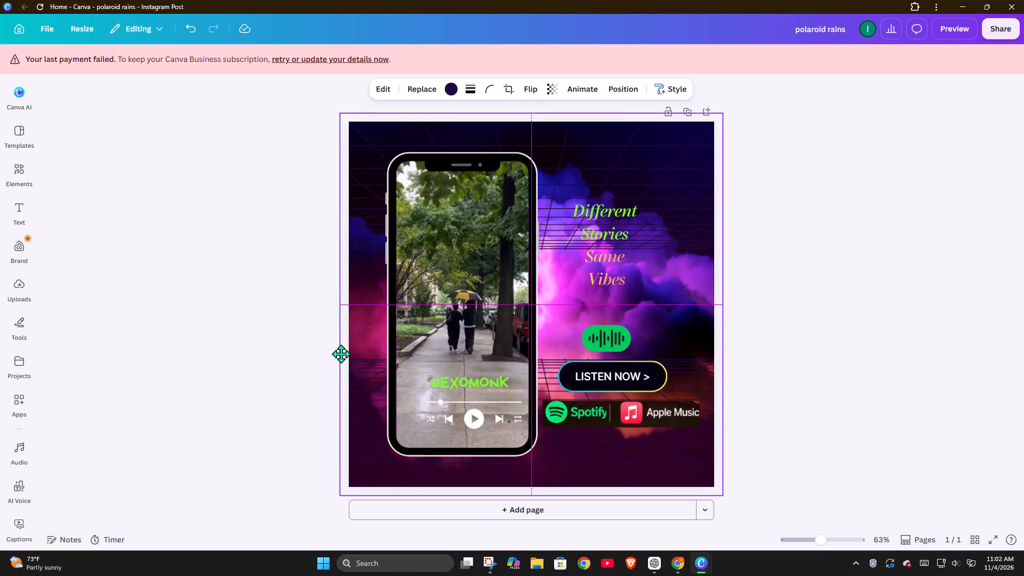
{"action": "left_click_drag", "start_coordinate": [341, 354], "coordinate": [345, 354]}
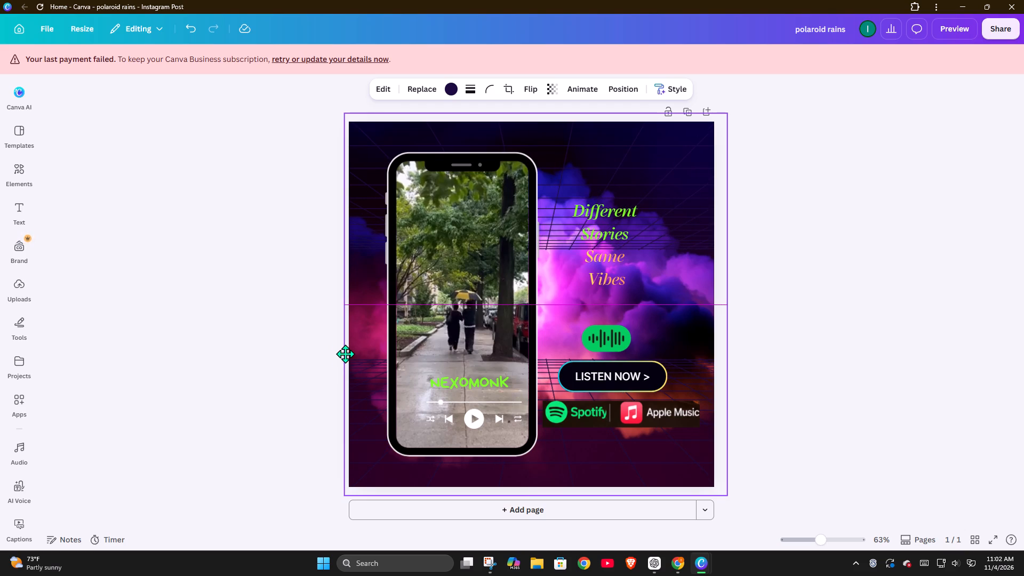
{"action": "left_click_drag", "start_coordinate": [345, 354], "coordinate": [340, 354]}
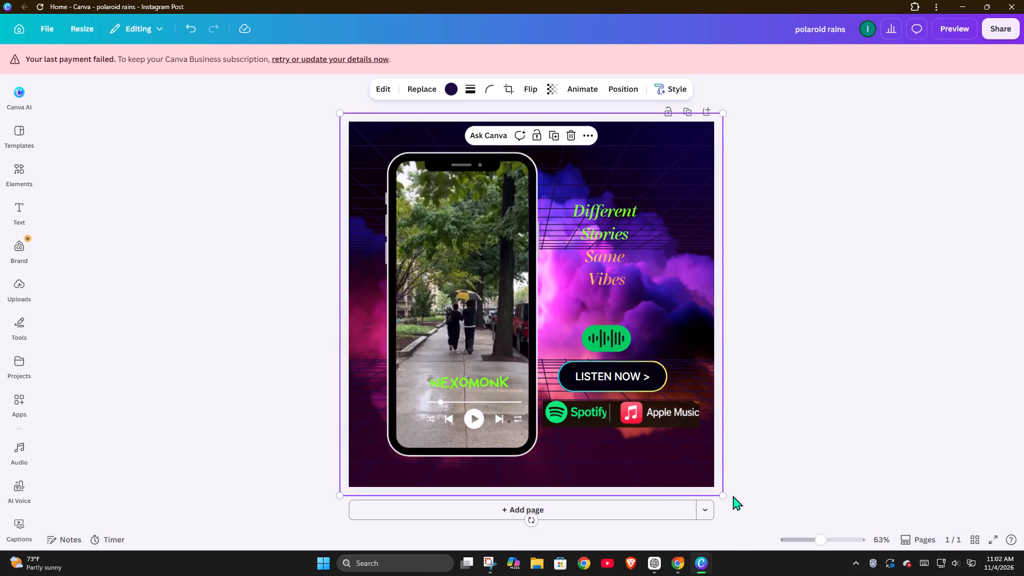
{"action": "left_click_drag", "start_coordinate": [724, 494], "coordinate": [714, 487]}
{"action": "left_click_drag", "start_coordinate": [342, 114], "coordinate": [351, 121]}
{"action": "left_click", "coordinate": [788, 210]}
{"action": "left_click", "coordinate": [585, 294]}
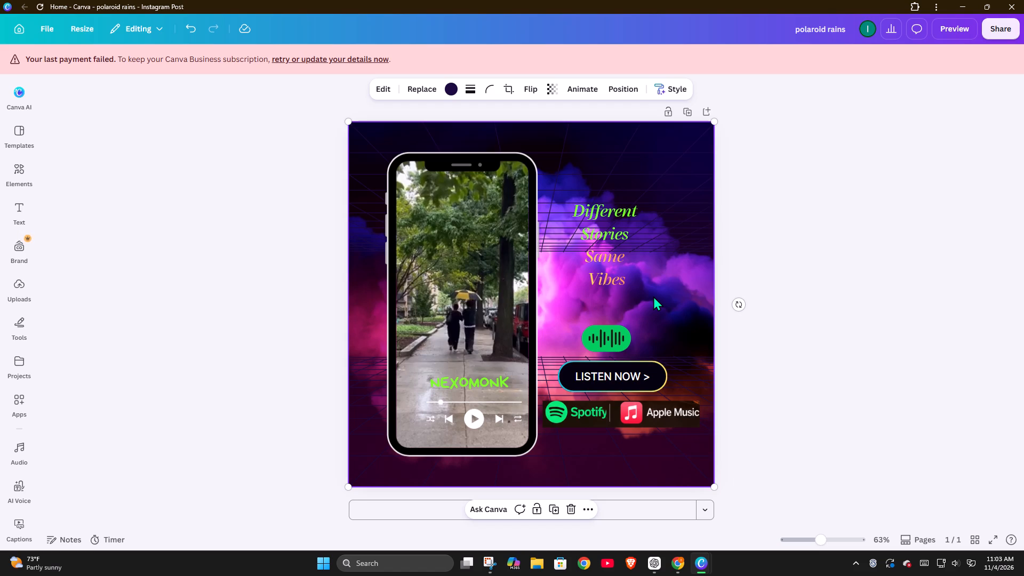
Shift the green sound-wave icon and the tagline slightly right to centre them above LISTEN NOW, and adjust the tagline.
{"action": "left_click", "coordinate": [613, 338]}
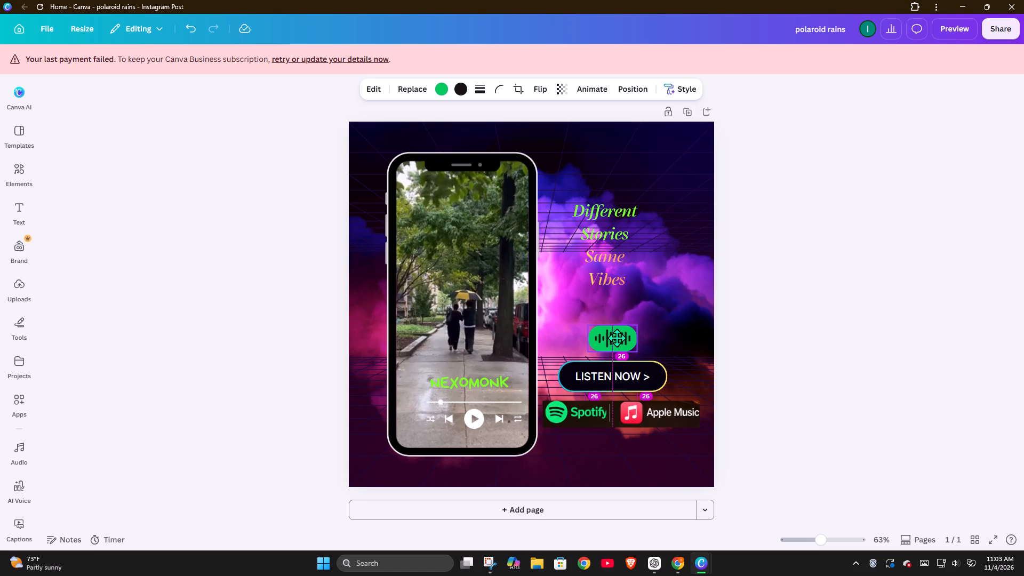
{"action": "left_click", "coordinate": [842, 324]}
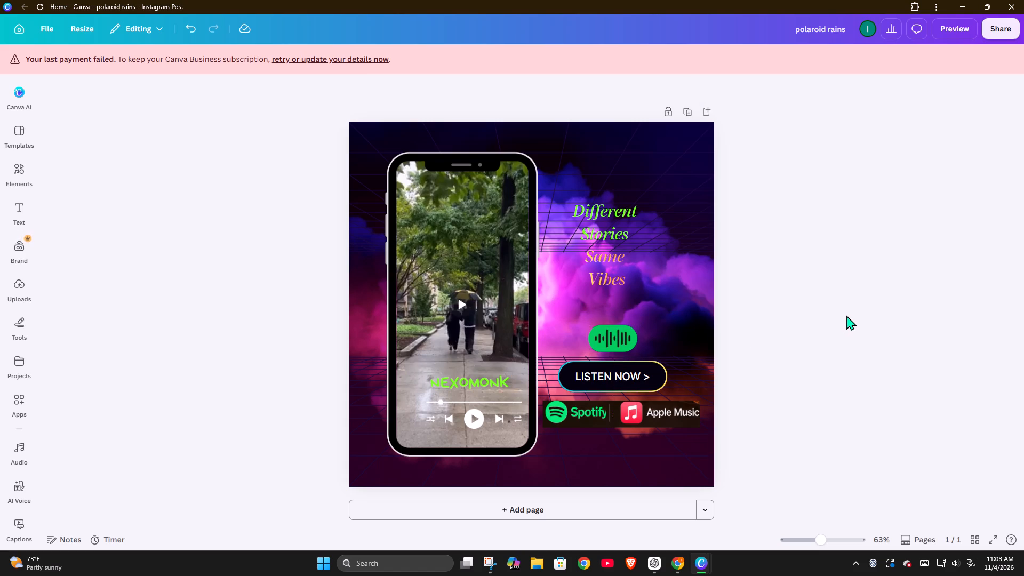
{"action": "left_click_drag", "start_coordinate": [591, 225], "coordinate": [597, 225]}
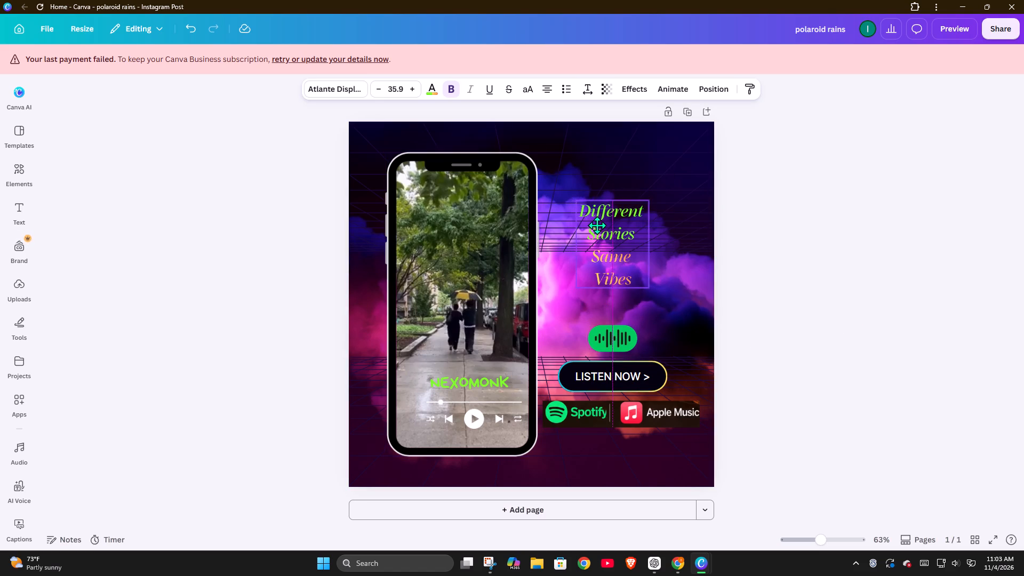
{"action": "left_click_drag", "start_coordinate": [597, 225], "coordinate": [604, 225]}
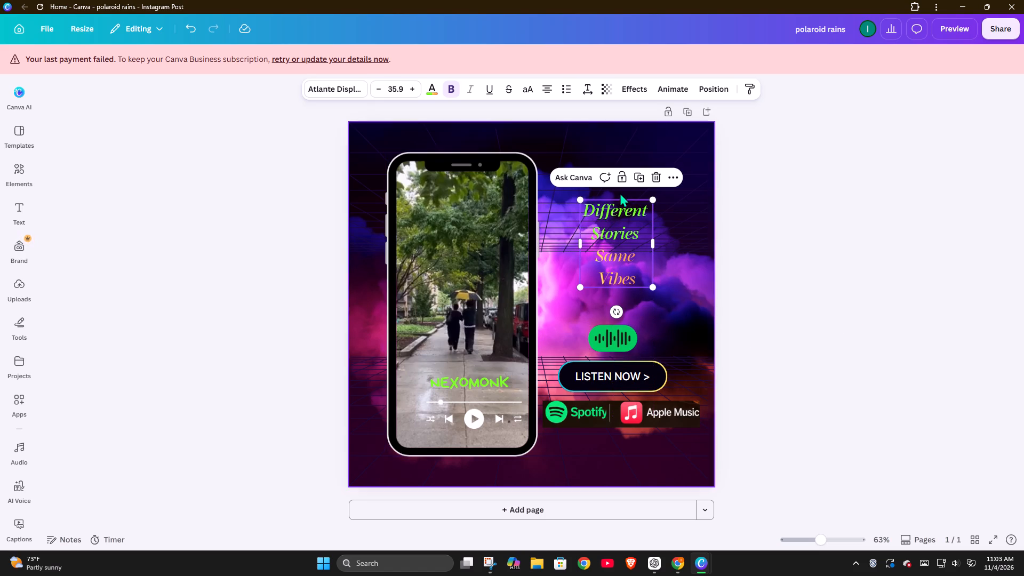
{"action": "left_click_drag", "start_coordinate": [649, 200], "coordinate": [663, 161]}
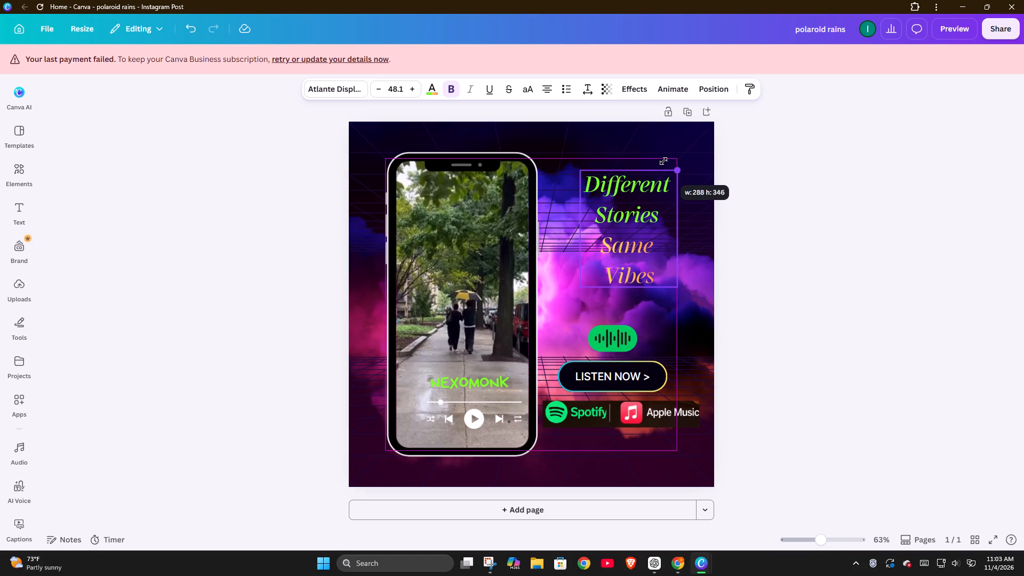
Resize the tagline to about 288 by 346 and move it up and slightly left, roughly centred above the green sound-wave icon.
{"action": "left_click_drag", "start_coordinate": [663, 161], "coordinate": [663, 161]}
{"action": "left_click_drag", "start_coordinate": [614, 264], "coordinate": [602, 252]}
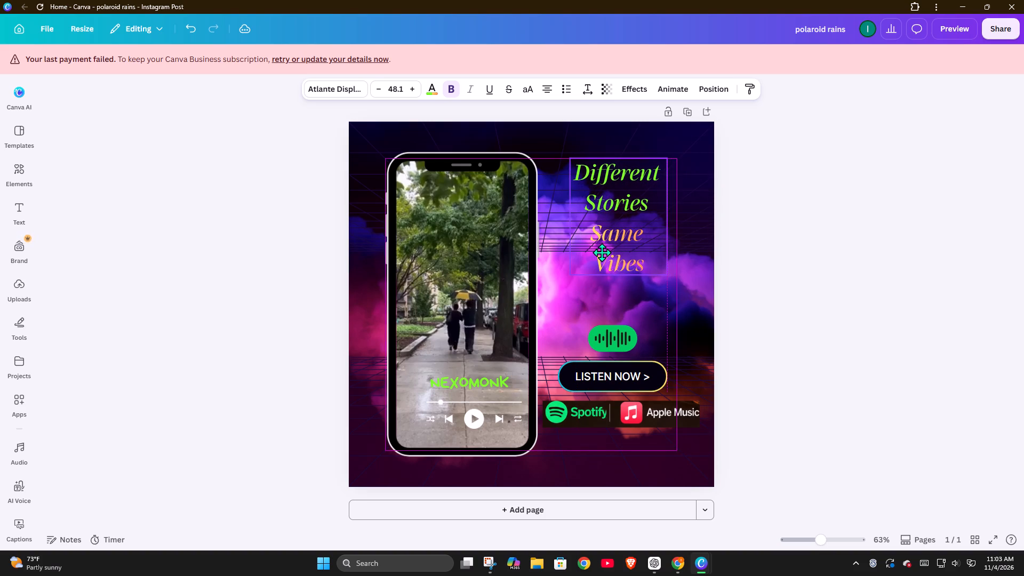
{"action": "left_click_drag", "start_coordinate": [602, 252], "coordinate": [607, 254]}
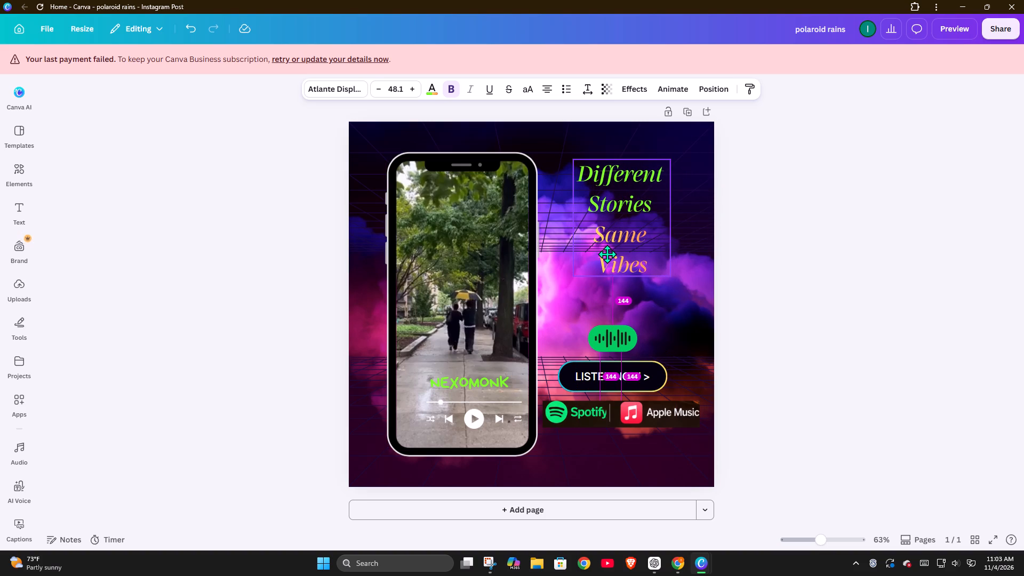
{"action": "left_click_drag", "start_coordinate": [607, 254], "coordinate": [605, 254]}
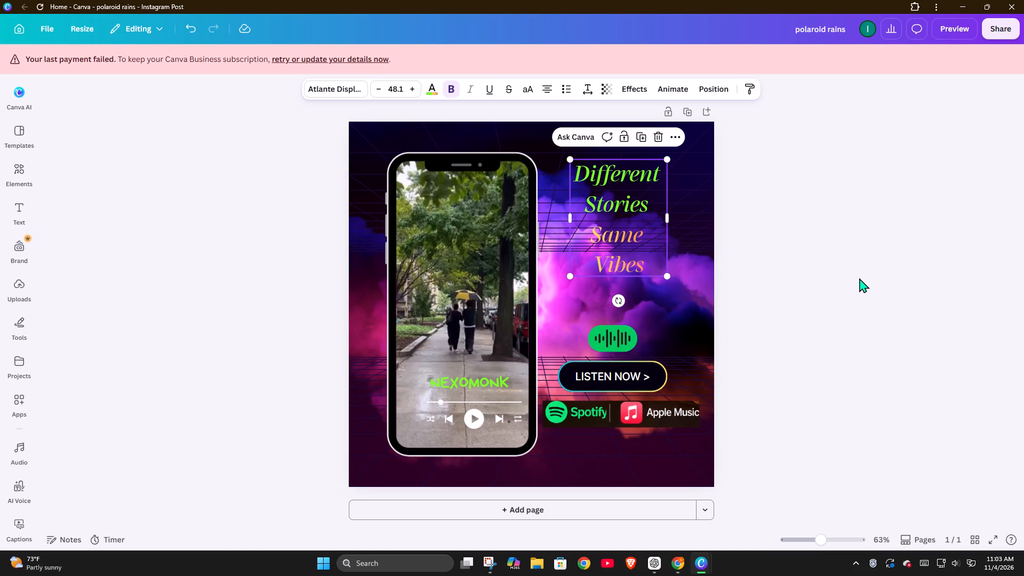
{"action": "left_click", "coordinate": [864, 278]}
{"action": "left_click", "coordinate": [923, 315]}
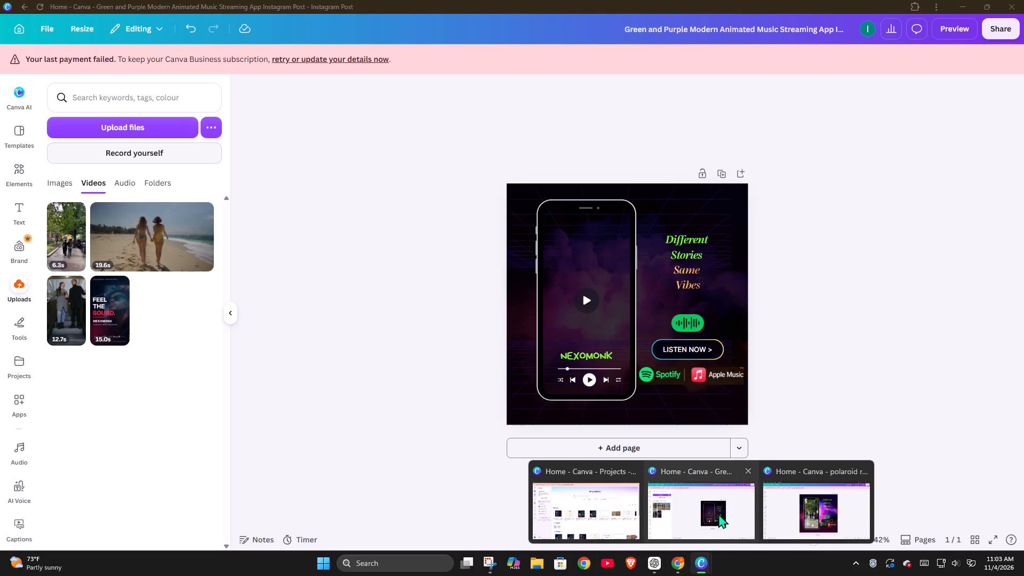
Switch to the open Green and Purple Modern Animated Music Streaming App Instagram Post design.
{"action": "left_click", "coordinate": [719, 513]}
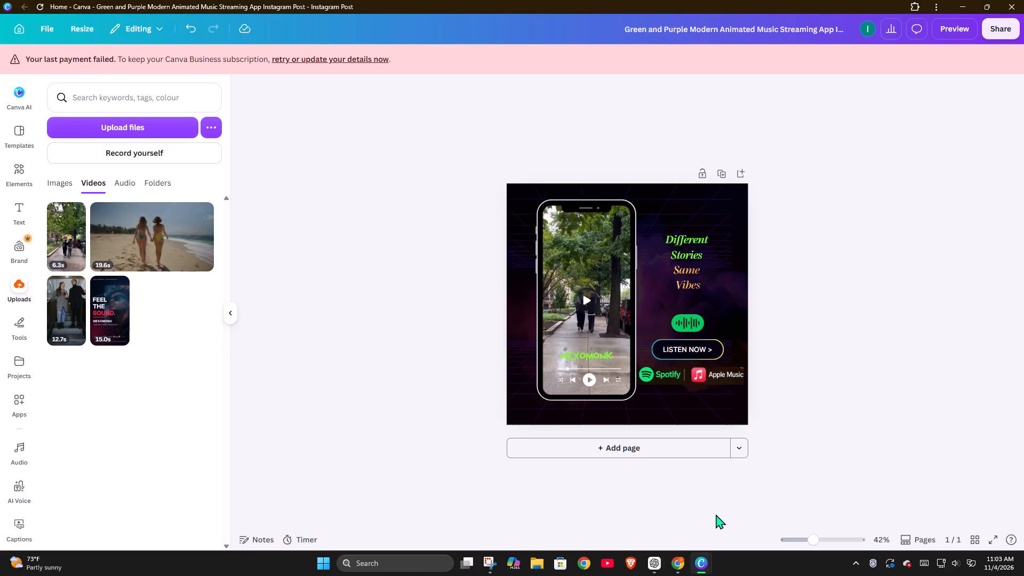
{"action": "left_click", "coordinate": [703, 558]}
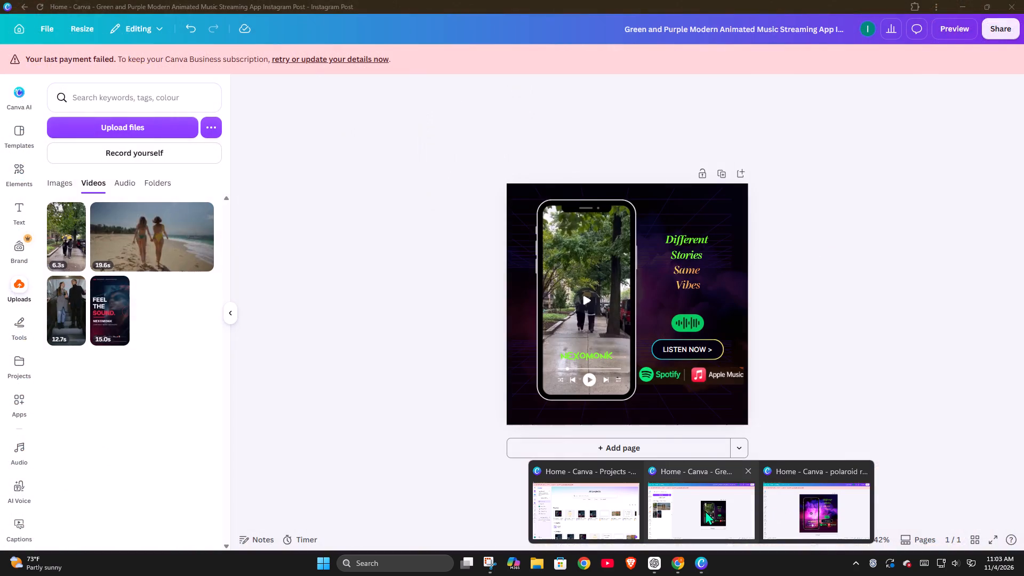
{"action": "left_click", "coordinate": [705, 510]}
Switch to the Truelancer workstream in Chrome to check the client's list of ad concepts.
{"action": "left_click", "coordinate": [681, 557]}
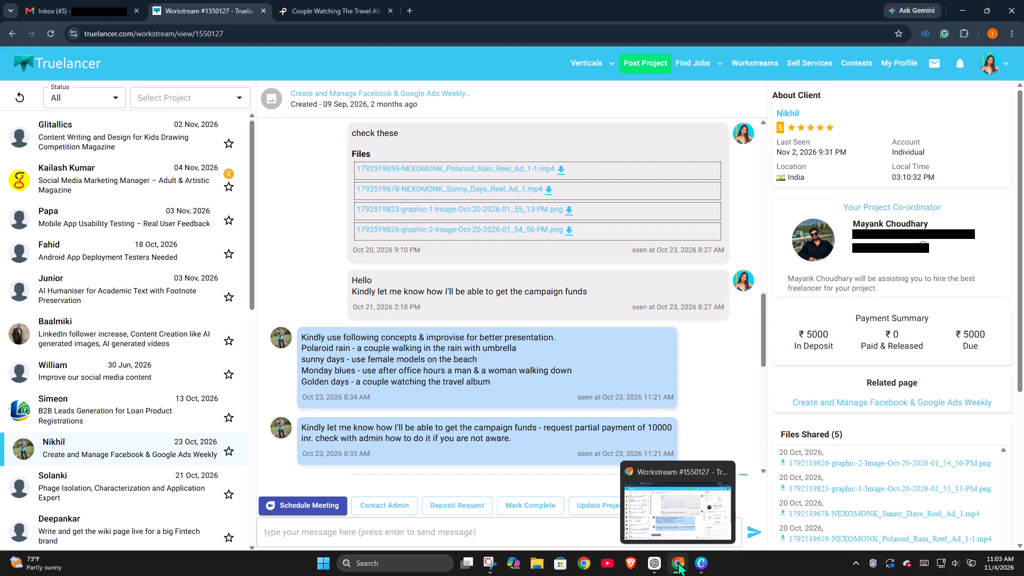
Switch to the Truelancer workstream in the browser and check the client's concept notes for the NEXOMONK ads.
{"action": "left_click", "coordinate": [678, 562]}
{"action": "left_click", "coordinate": [678, 562]}
{"action": "left_click", "coordinate": [678, 562]}
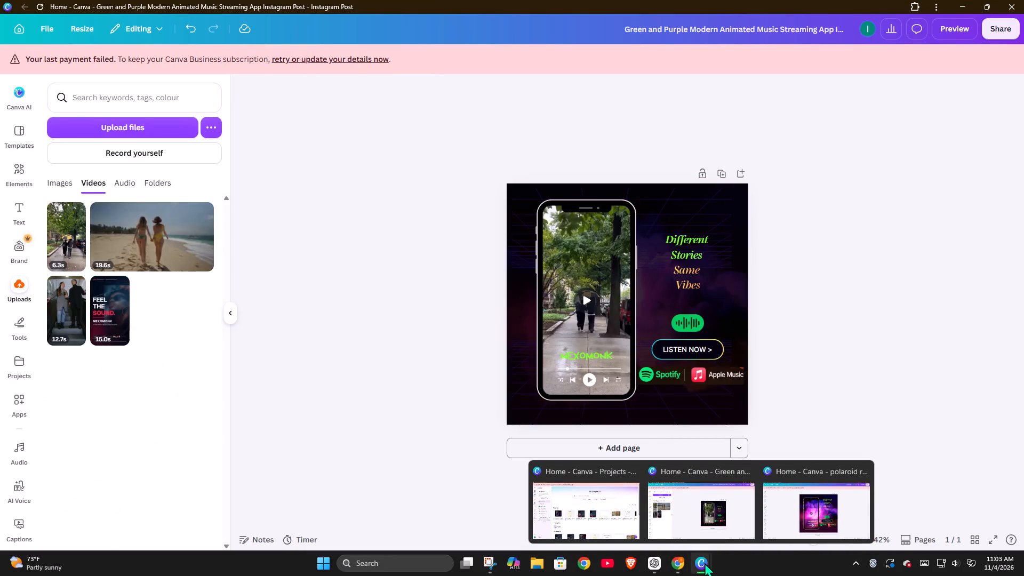
In the Green and Purple Instagram post, replace the phone frame's rain-walk video with the 19.6s beach video.
{"action": "left_click", "coordinate": [388, 354]}
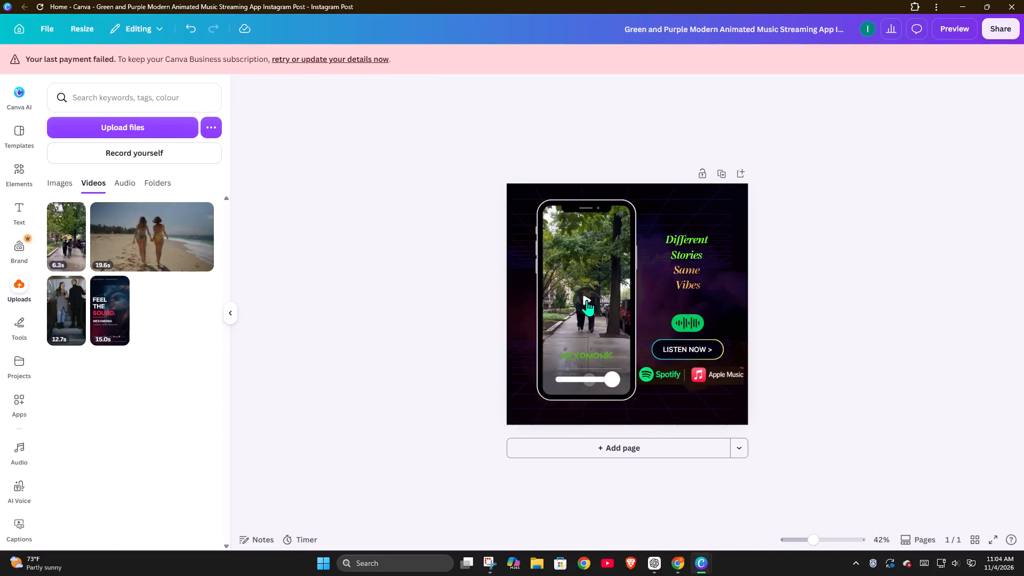
{"action": "right_click", "coordinate": [590, 268]}
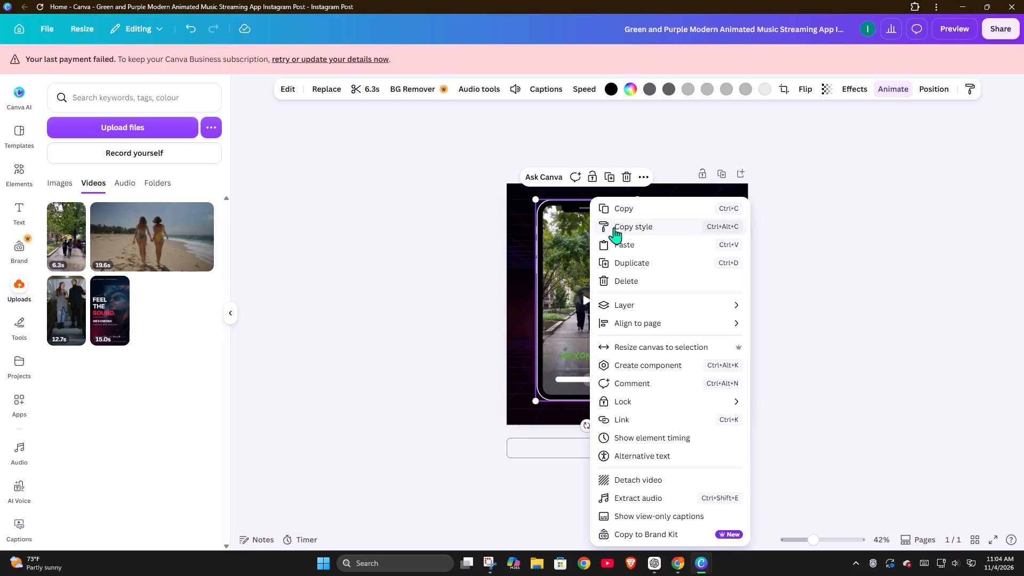
Replace the phone frame's 6.3s rain-walk video with the 19.6s beach video, checking the client's concept notes on Truelancer in between.
{"action": "left_click", "coordinate": [572, 232]}
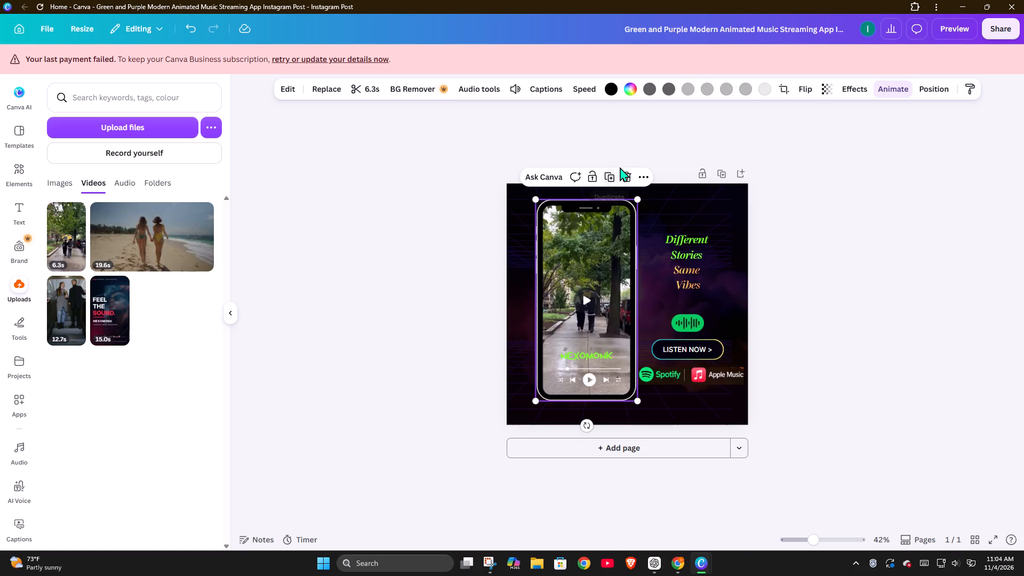
{"action": "left_click", "coordinate": [625, 173]}
{"action": "left_click", "coordinate": [629, 202]}
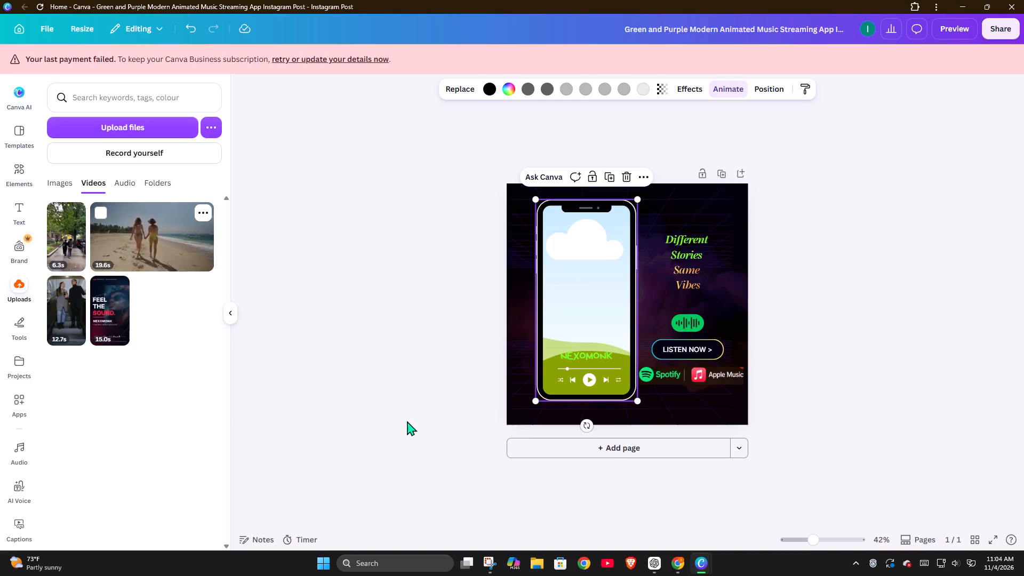
{"action": "left_click", "coordinate": [678, 562]}
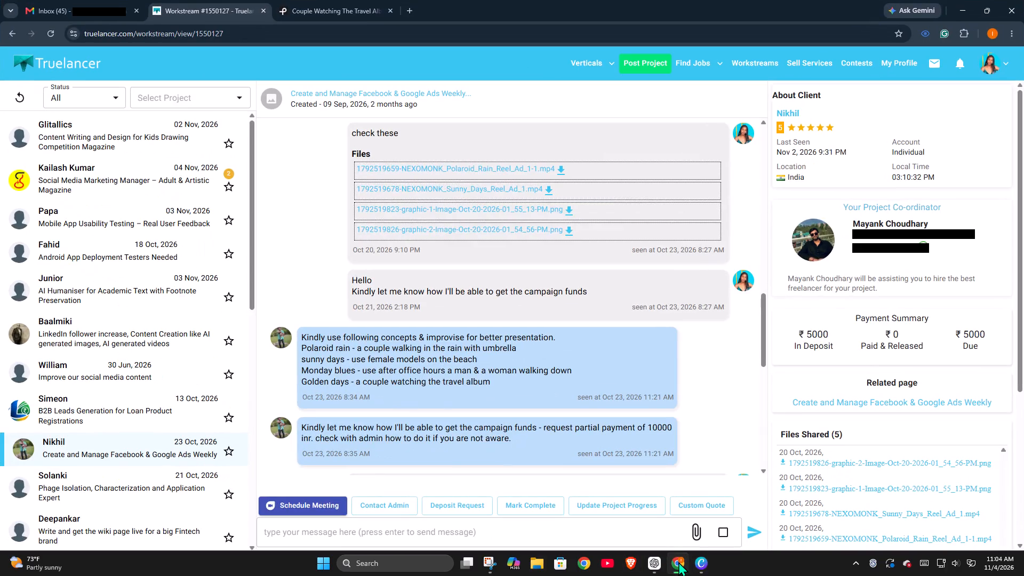
{"action": "left_click", "coordinate": [678, 562]}
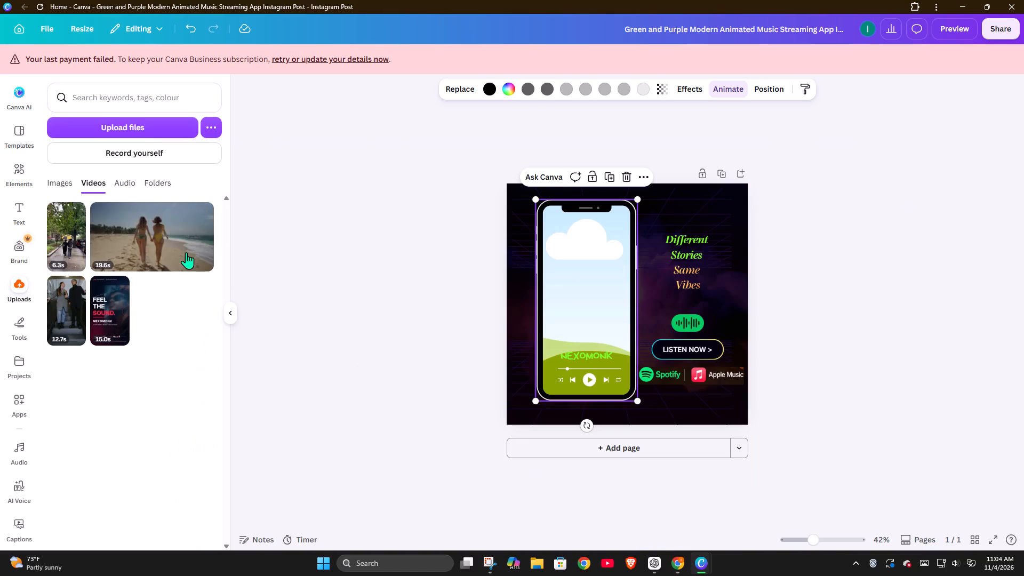
{"action": "left_click", "coordinate": [163, 245]}
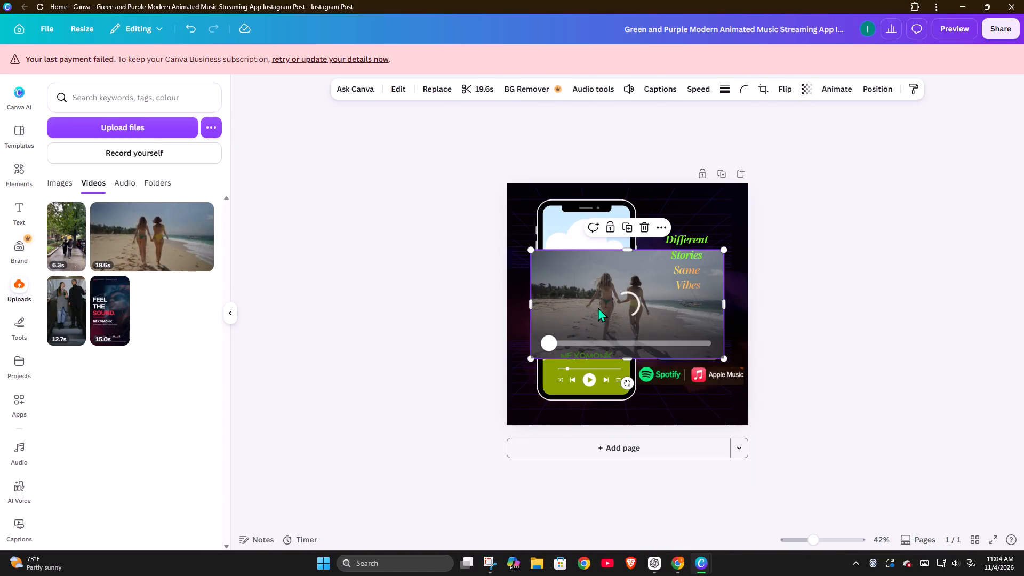
{"action": "left_click_drag", "start_coordinate": [599, 308], "coordinate": [577, 307]}
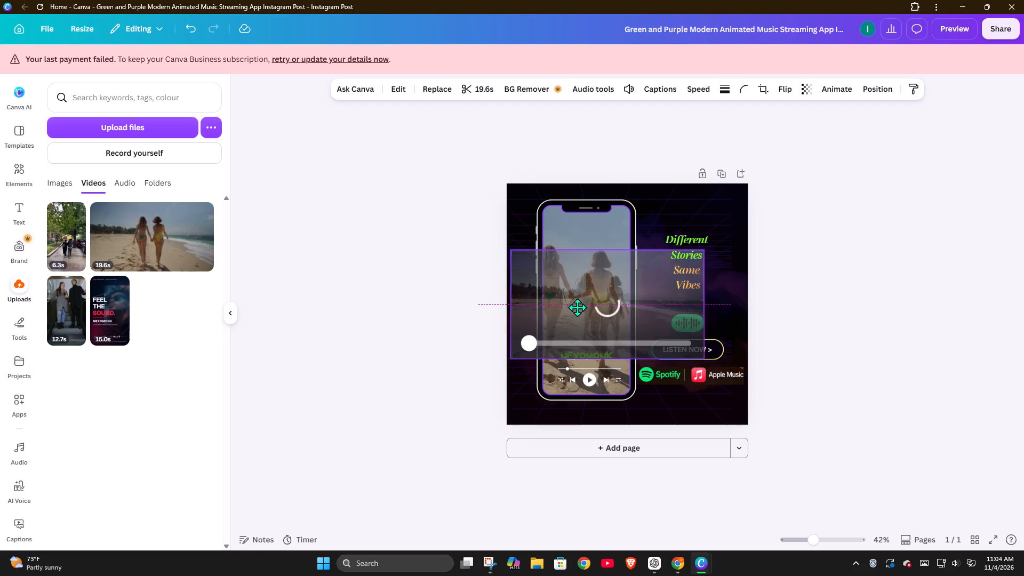
{"action": "left_click_drag", "start_coordinate": [577, 307], "coordinate": [567, 307]}
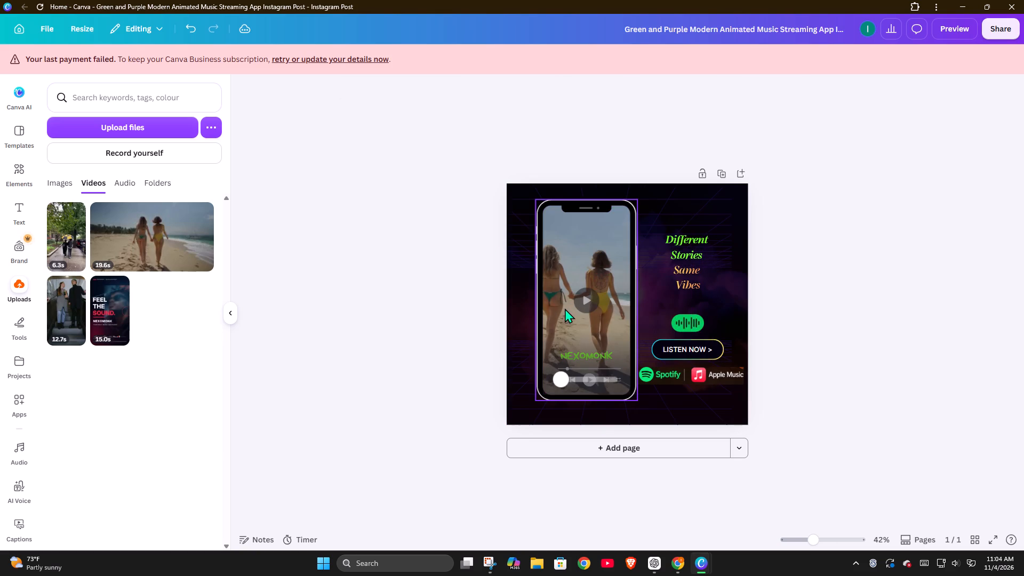
Nudge the phone frame slightly down and open its beach video for repositioning inside the frame.
{"action": "left_click", "coordinate": [580, 329]}
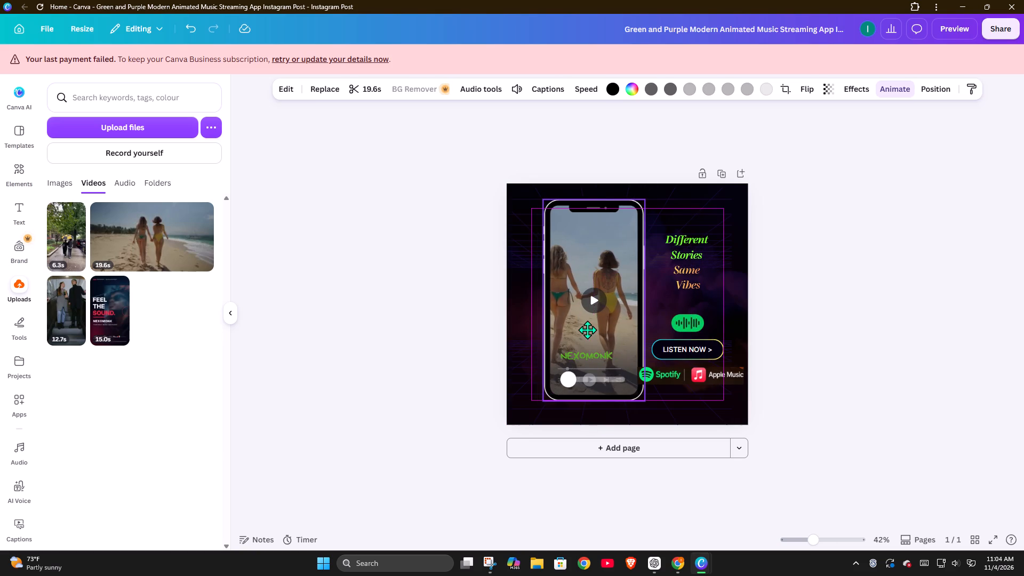
{"action": "left_click", "coordinate": [579, 331]}
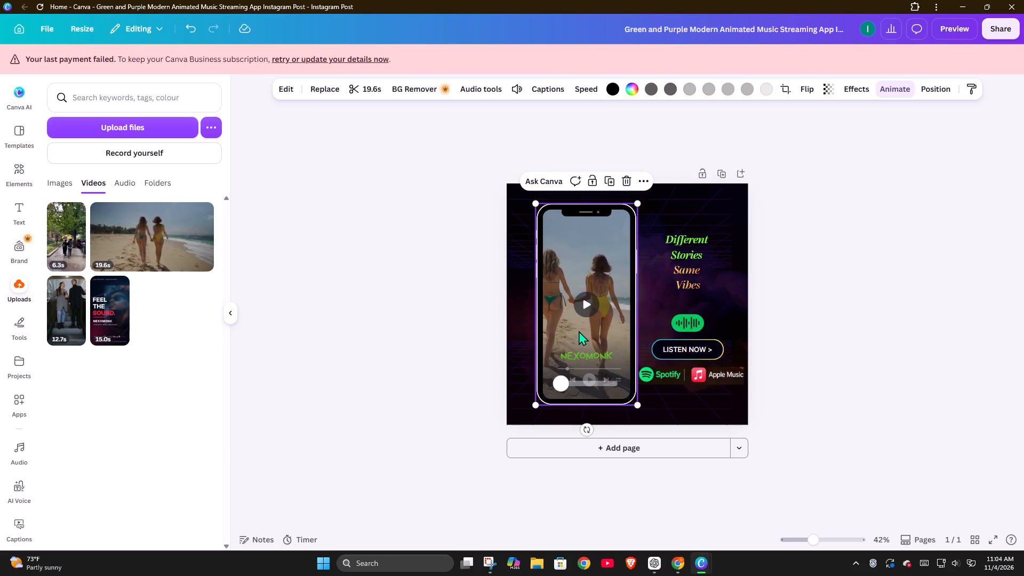
{"action": "left_click", "coordinate": [579, 331]}
{"action": "left_click", "coordinate": [570, 263]}
{"action": "left_click", "coordinate": [570, 259]}
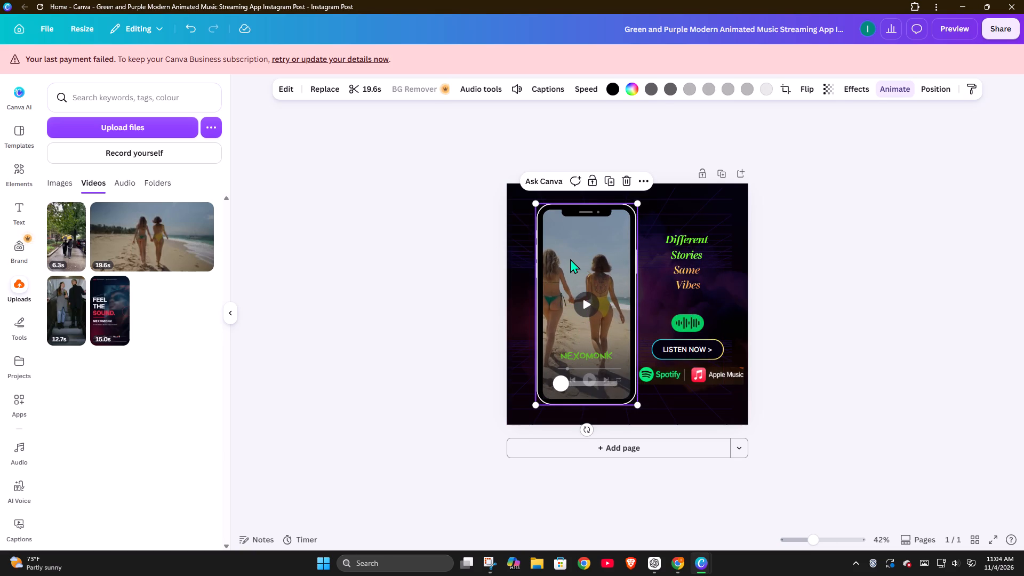
{"action": "double_click", "coordinate": [570, 259]}
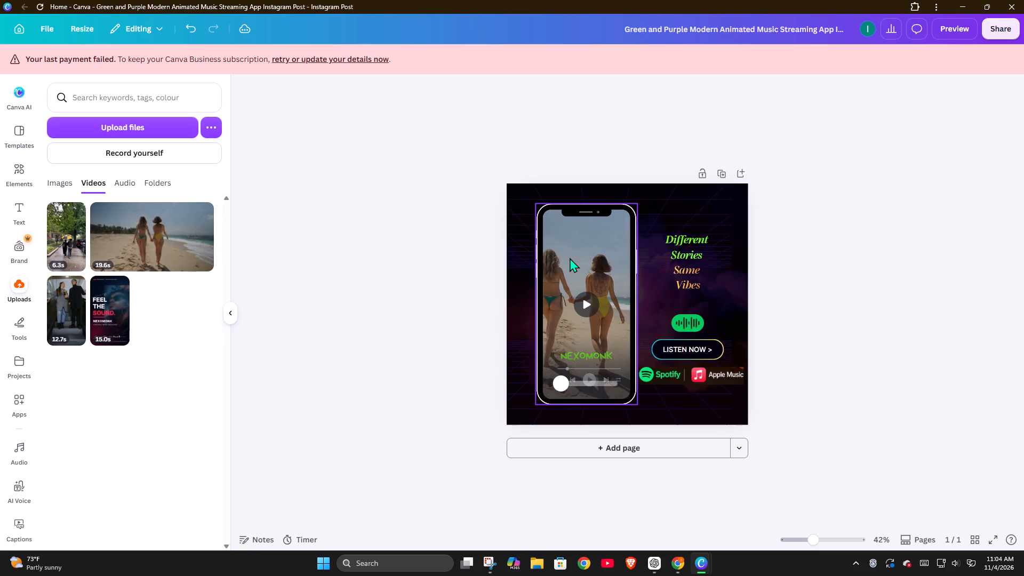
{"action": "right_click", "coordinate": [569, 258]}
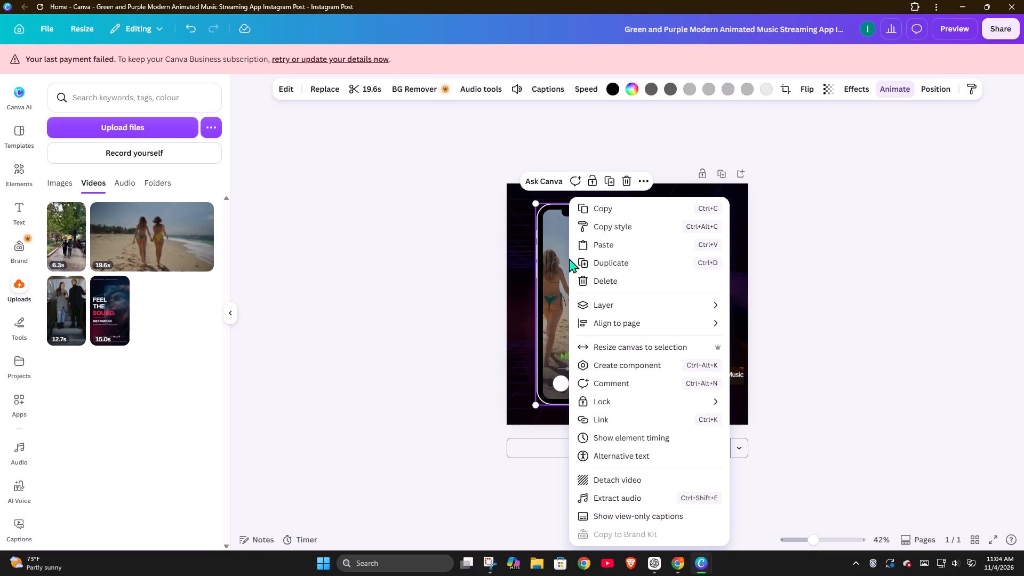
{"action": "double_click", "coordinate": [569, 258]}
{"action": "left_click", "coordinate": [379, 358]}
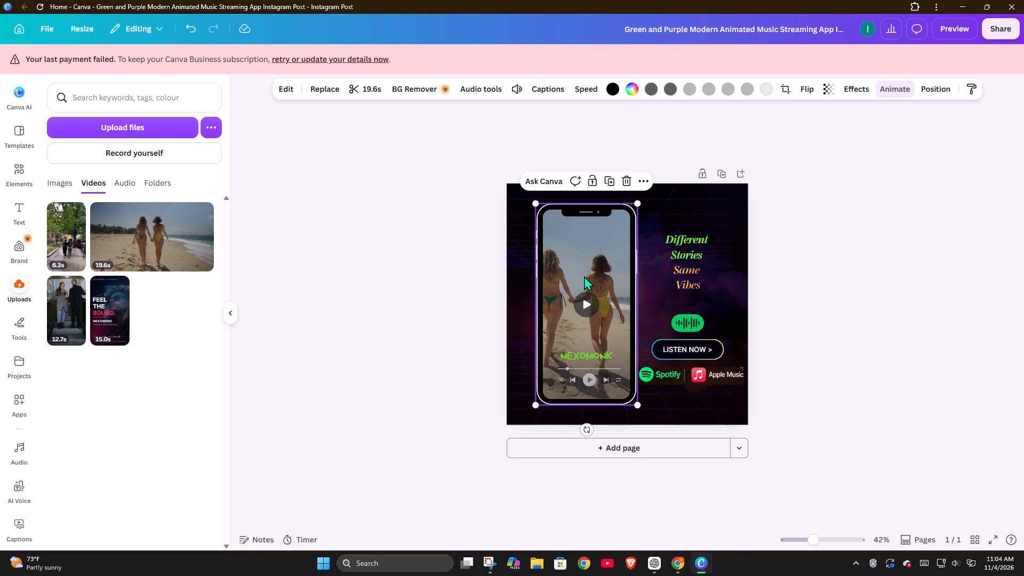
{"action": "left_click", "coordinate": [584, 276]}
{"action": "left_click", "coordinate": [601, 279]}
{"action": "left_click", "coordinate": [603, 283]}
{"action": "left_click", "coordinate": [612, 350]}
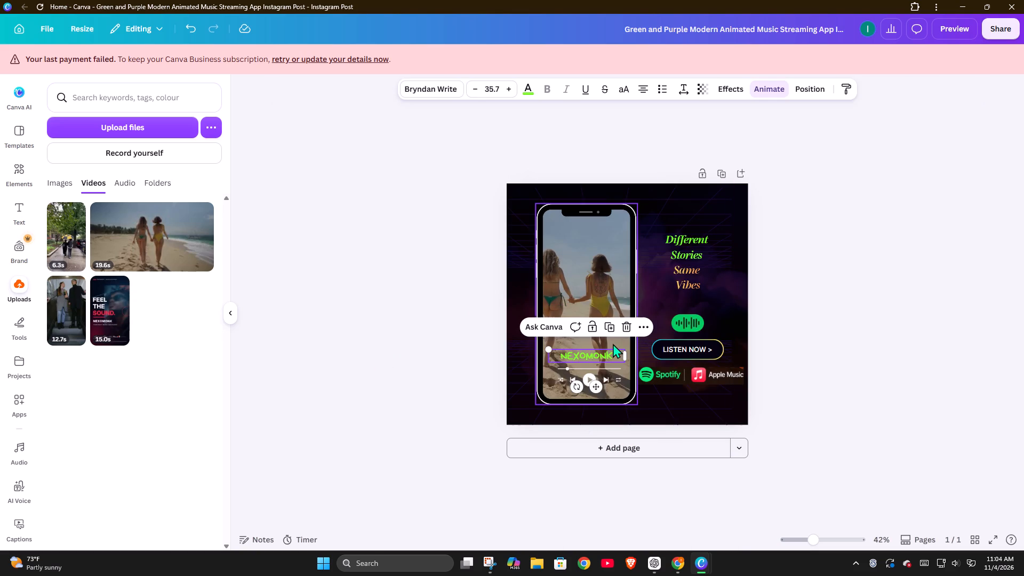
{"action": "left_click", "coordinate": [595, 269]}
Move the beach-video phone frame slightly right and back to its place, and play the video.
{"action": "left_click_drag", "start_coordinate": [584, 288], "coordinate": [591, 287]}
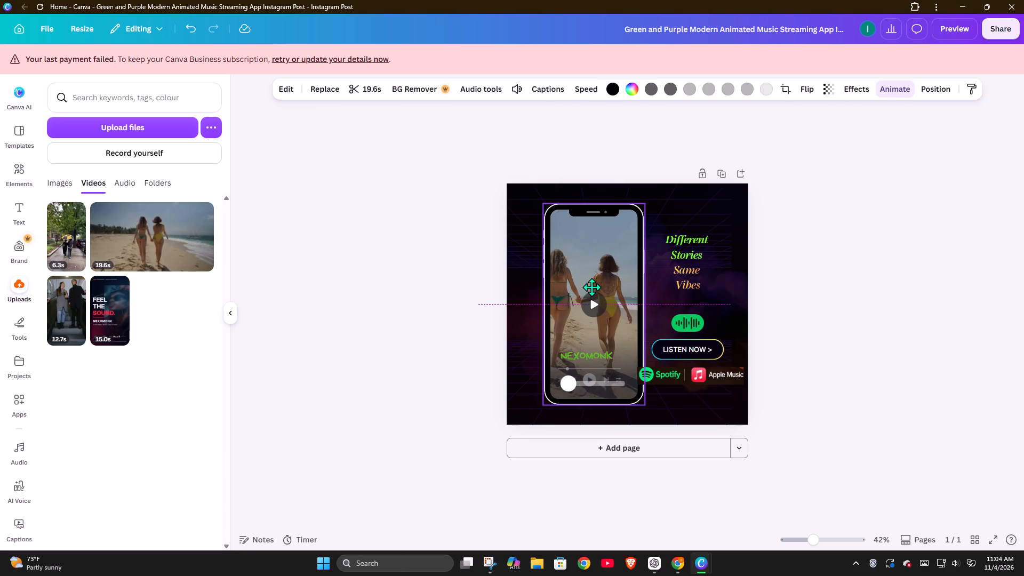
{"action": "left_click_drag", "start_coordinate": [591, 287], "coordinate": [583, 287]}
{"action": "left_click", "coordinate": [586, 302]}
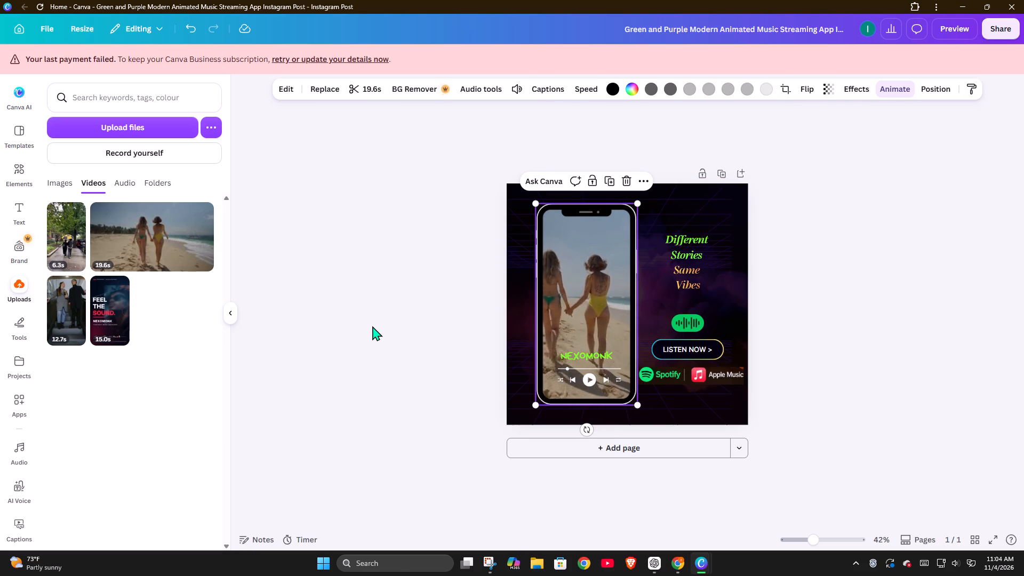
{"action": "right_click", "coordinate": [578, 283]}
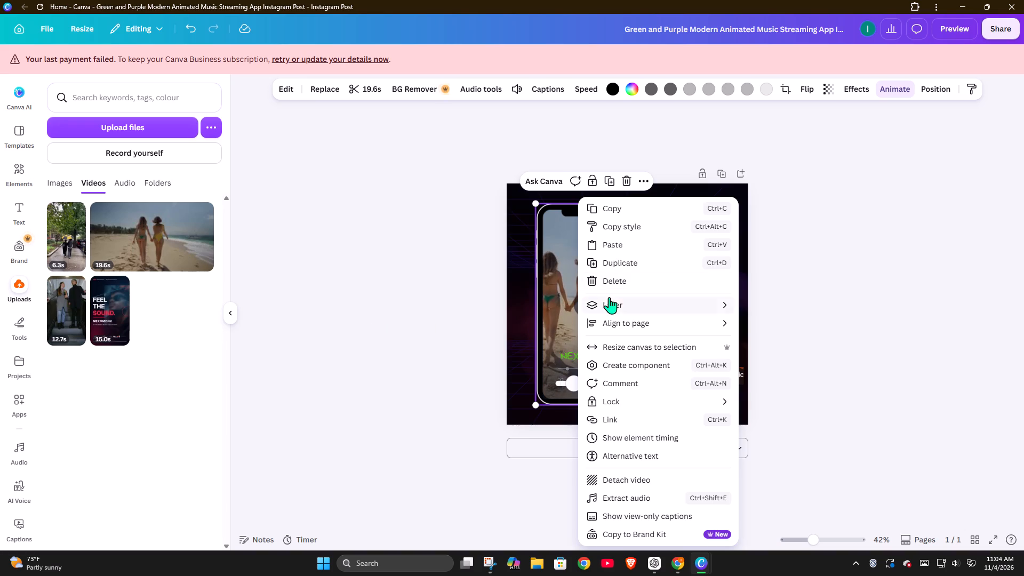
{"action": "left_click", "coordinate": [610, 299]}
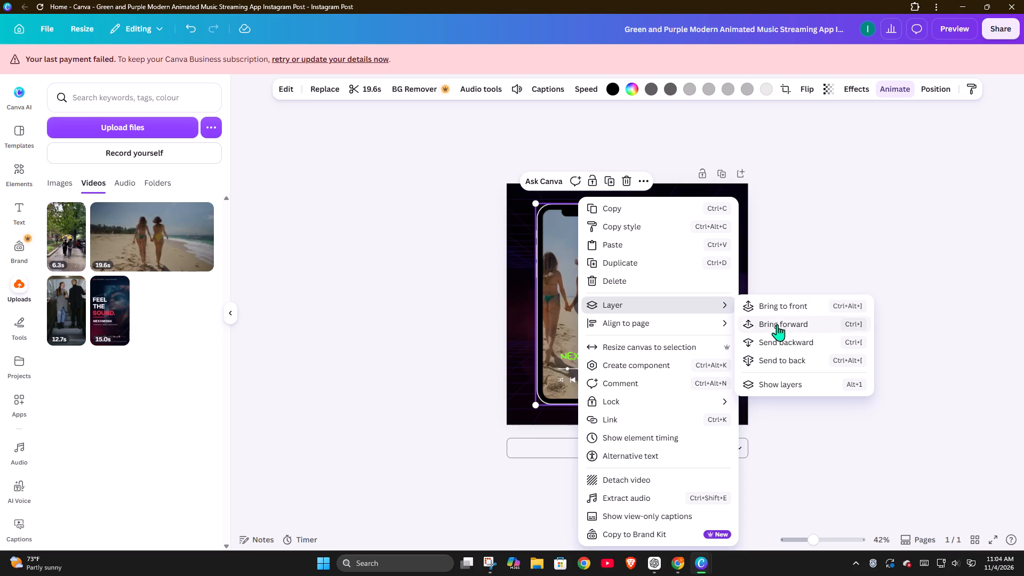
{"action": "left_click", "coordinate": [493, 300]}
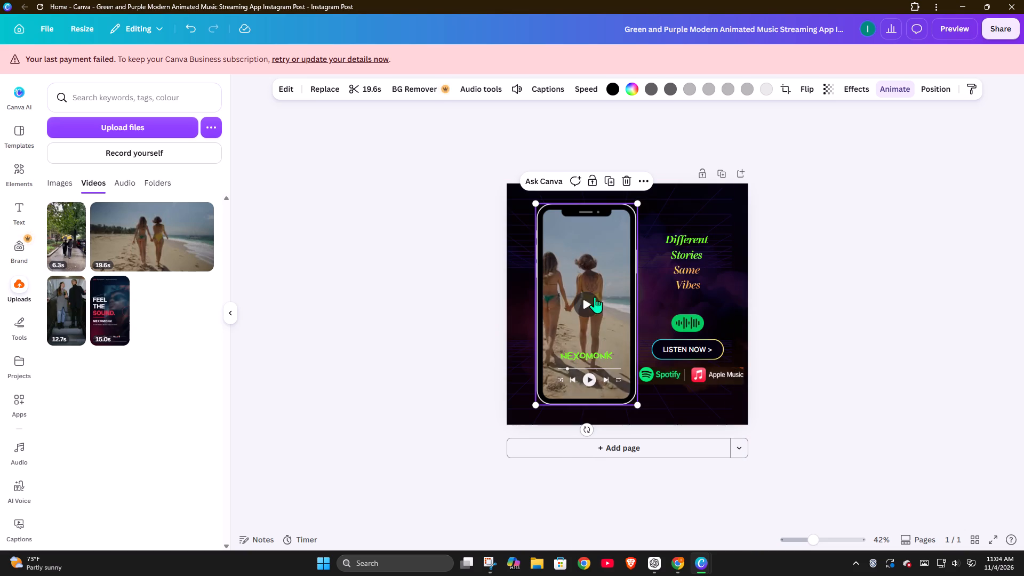
Change the beach-video phone frame's layer order, sending it to the back, moving it forward and bringing it to the front.
{"action": "right_click", "coordinate": [599, 271]}
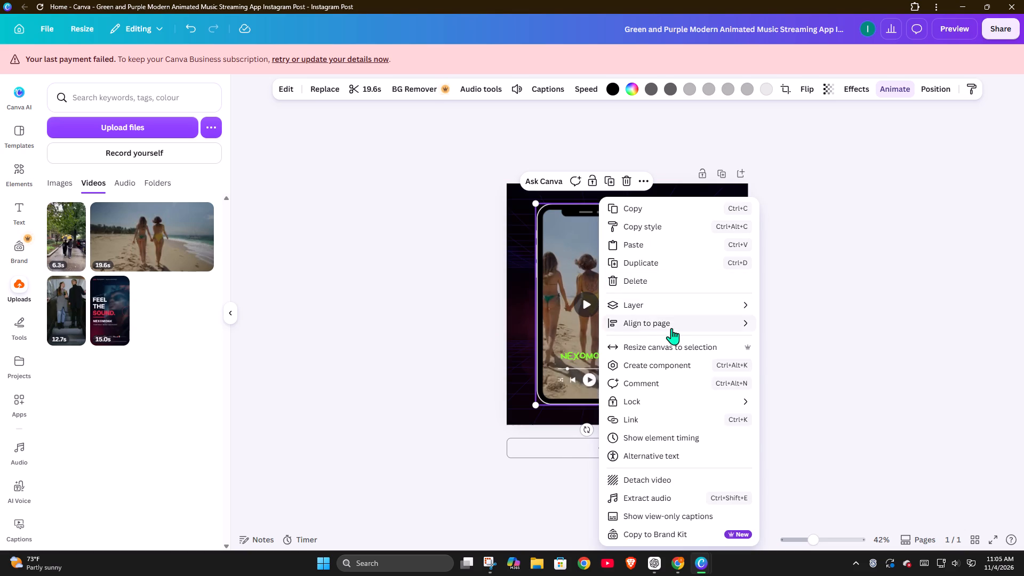
{"action": "left_click", "coordinate": [674, 303]}
{"action": "left_click", "coordinate": [793, 360]}
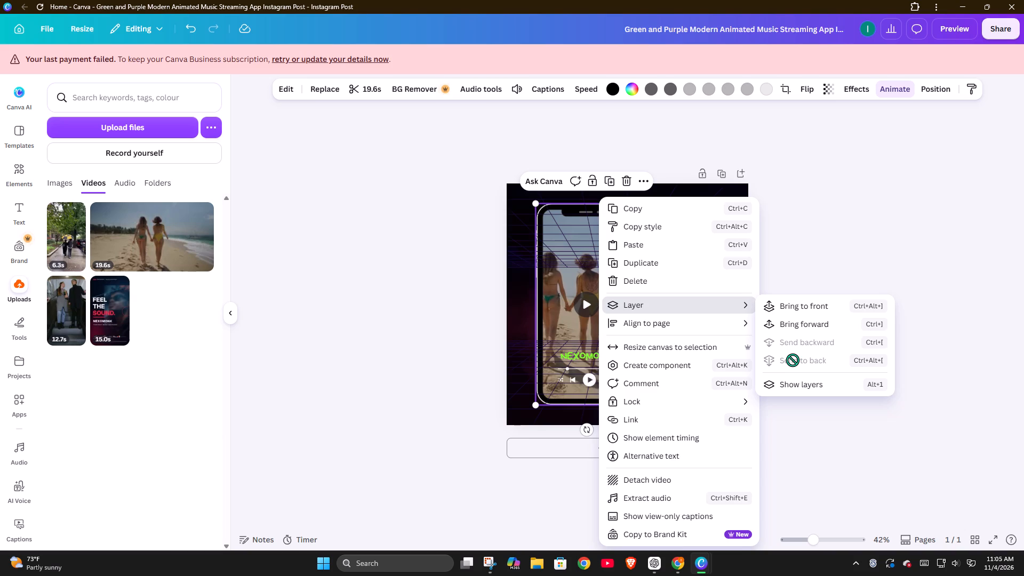
{"action": "left_click", "coordinate": [806, 326]}
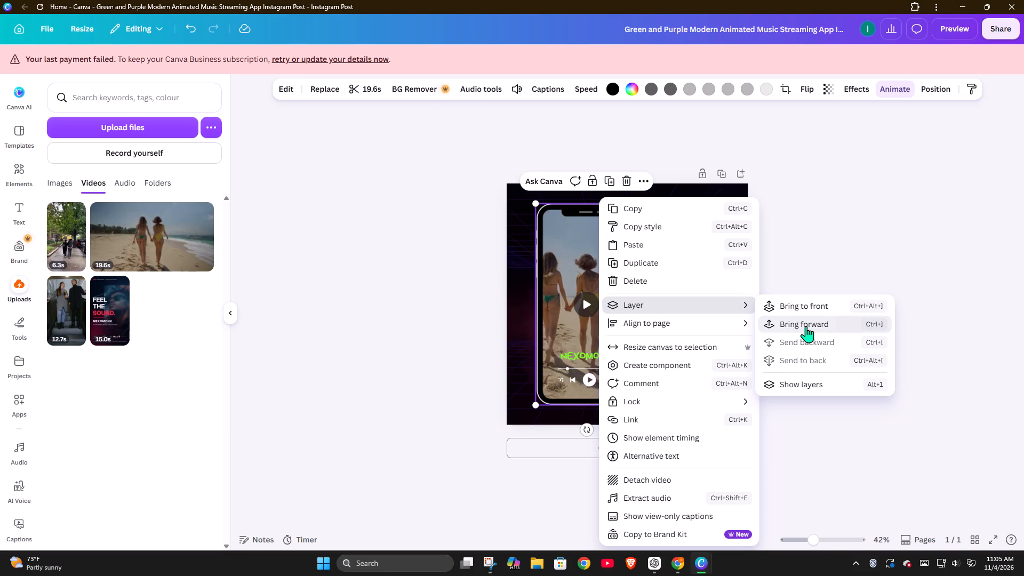
{"action": "left_click", "coordinate": [809, 309]}
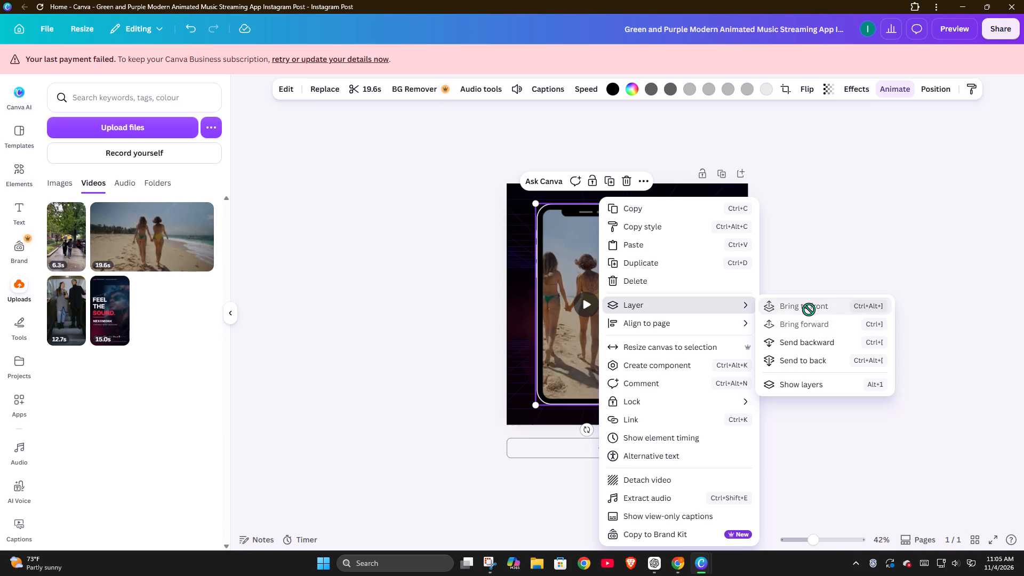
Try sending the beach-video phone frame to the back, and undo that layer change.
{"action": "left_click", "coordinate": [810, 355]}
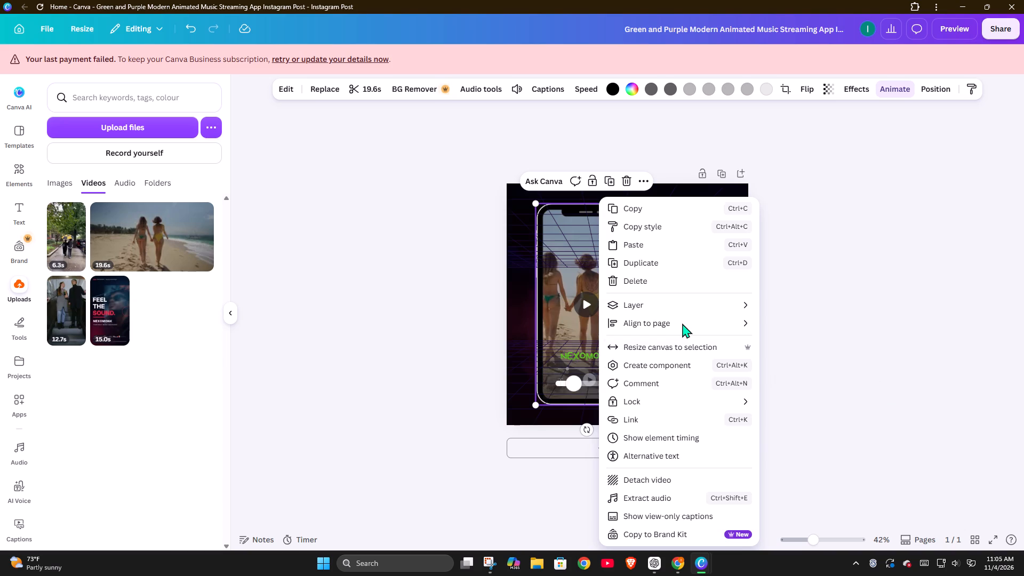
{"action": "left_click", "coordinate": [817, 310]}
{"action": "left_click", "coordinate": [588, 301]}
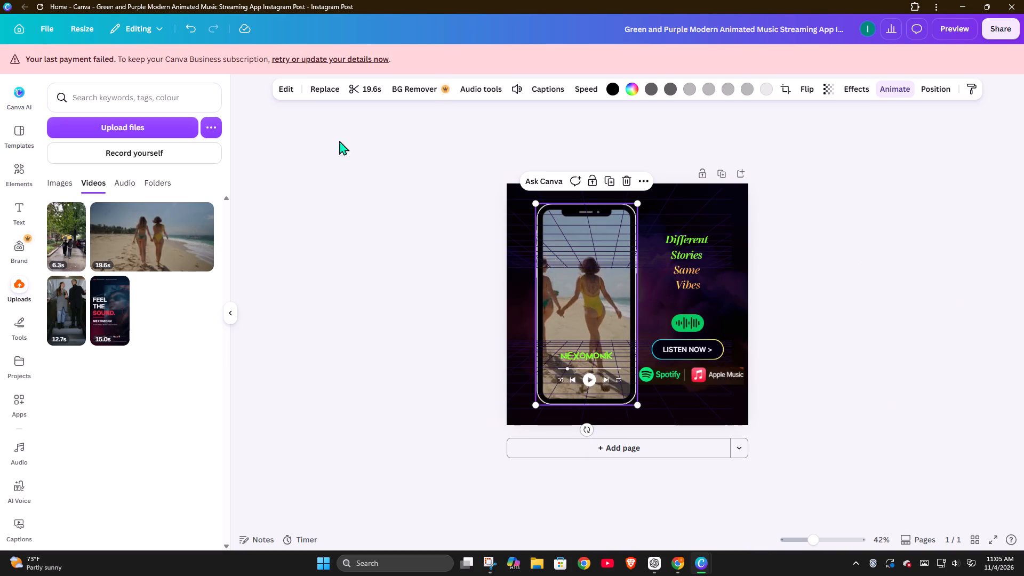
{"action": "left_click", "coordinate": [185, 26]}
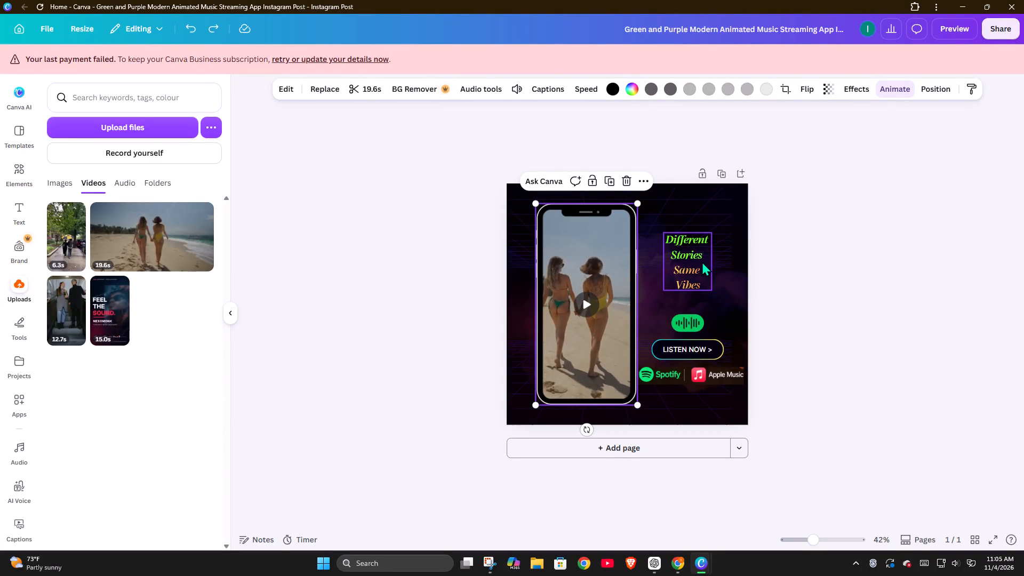
Clear all the "Different Stories Same Vibes" text from the tagline box.
{"action": "left_click", "coordinate": [702, 280]}
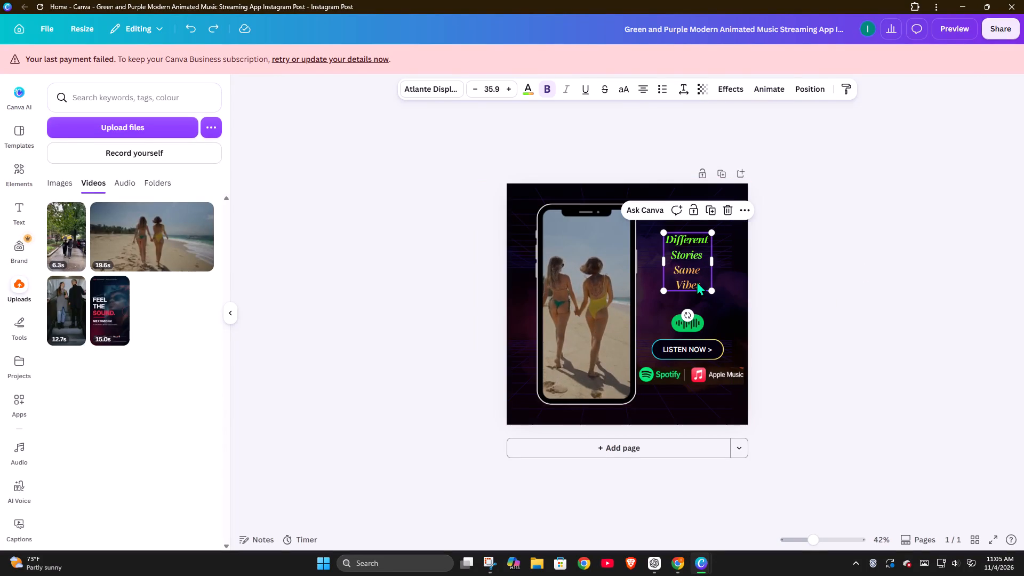
{"action": "left_click", "coordinate": [698, 277]}
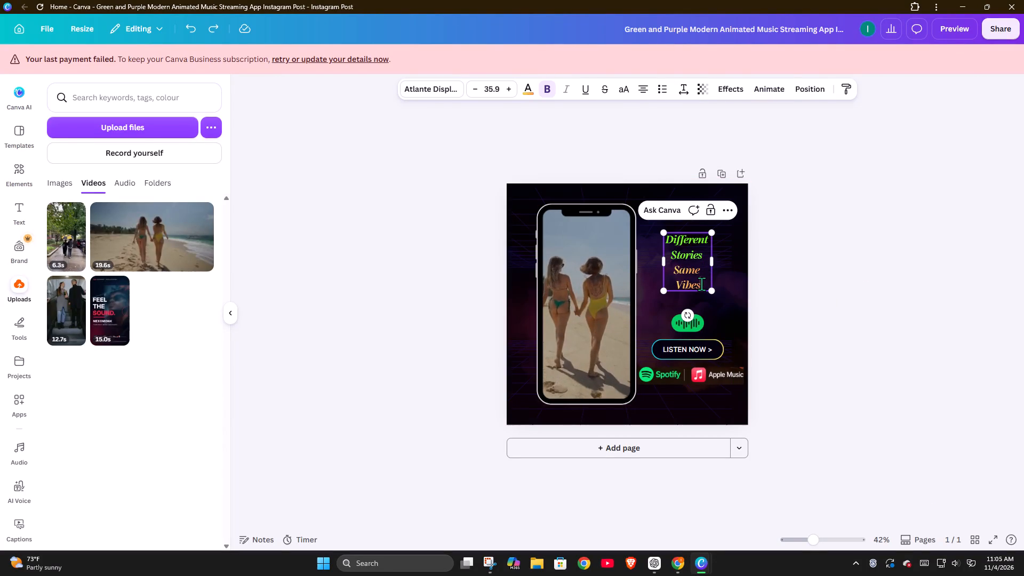
{"action": "left_click_drag", "start_coordinate": [702, 284], "coordinate": [668, 236]}
{"action": "key", "text": "BackSpace"}
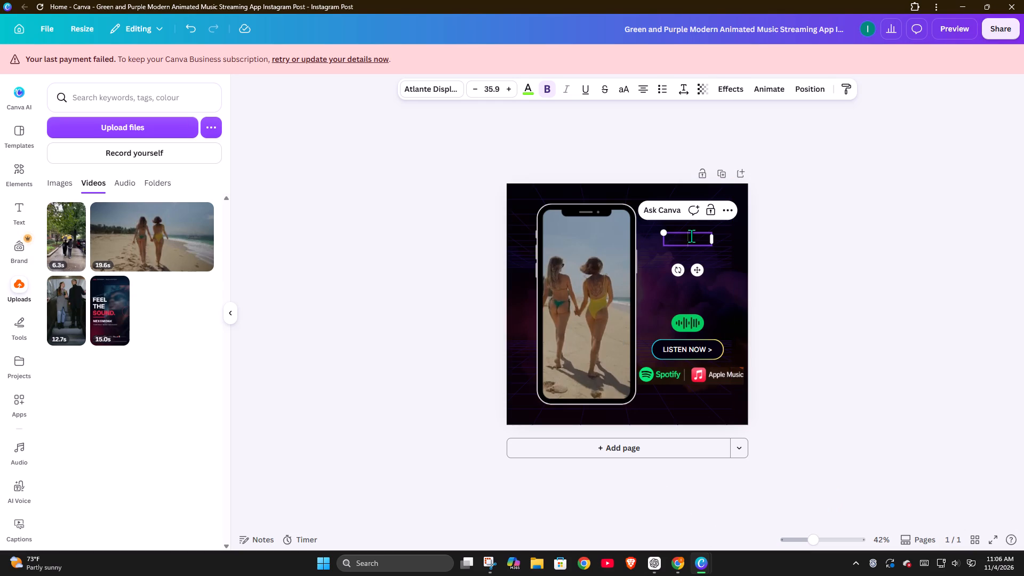
Enter the new tagline "FEEL THE ENERGY" in the empty tagline box, with "FEEL" on its own line.
{"action": "type", "text": "FEE"}
{"action": "key", "text": "l"}
{"action": "key", "text": "Return"}
{"action": "type", "text": "THE"}
{"action": "key", "text": "space"}
{"action": "type", "text": "ENERGY"}
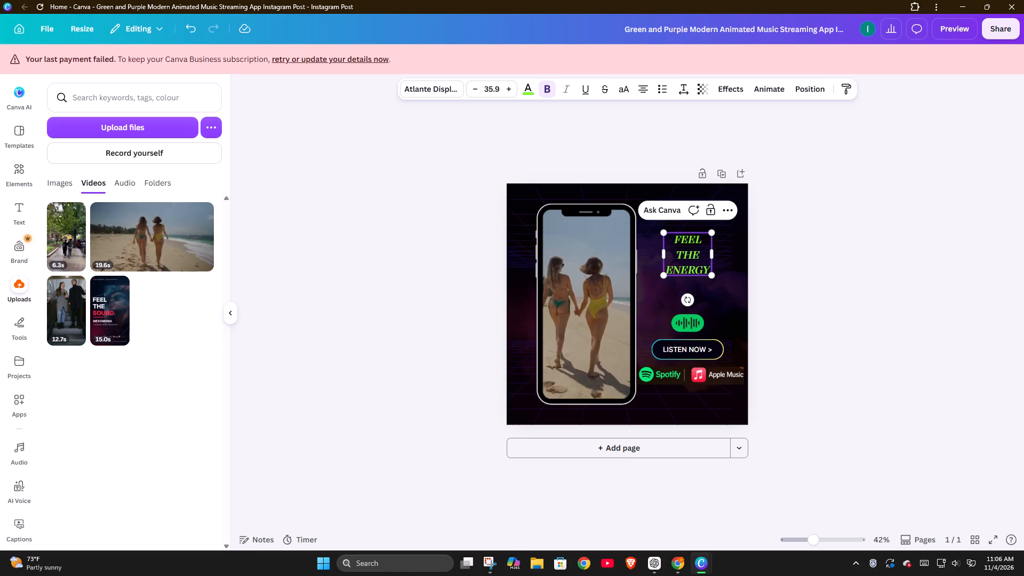
{"action": "left_click", "coordinate": [941, 266]}
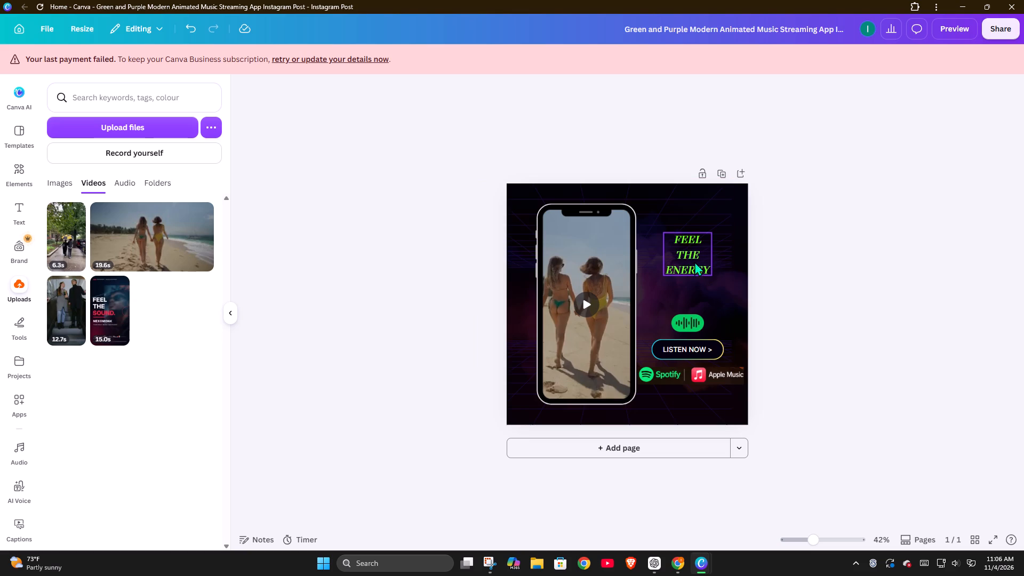
Insert line breaks after "THE" in the tagline so that "ENERGY" sits on a separate line below a blank one.
{"action": "left_click", "coordinate": [699, 252]}
{"action": "double_click", "coordinate": [697, 252]}
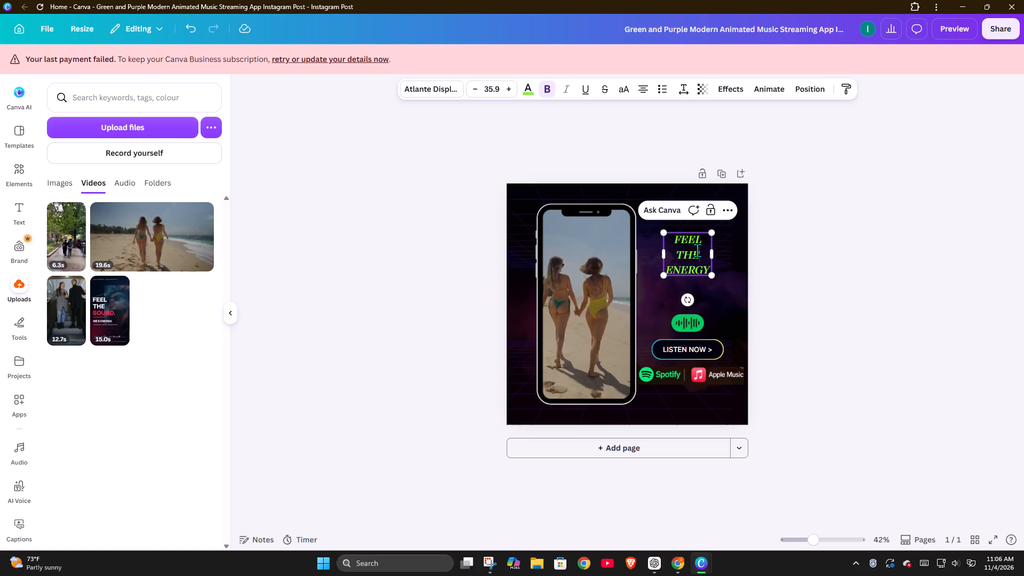
{"action": "left_click", "coordinate": [702, 255]}
{"action": "left_click", "coordinate": [701, 253]}
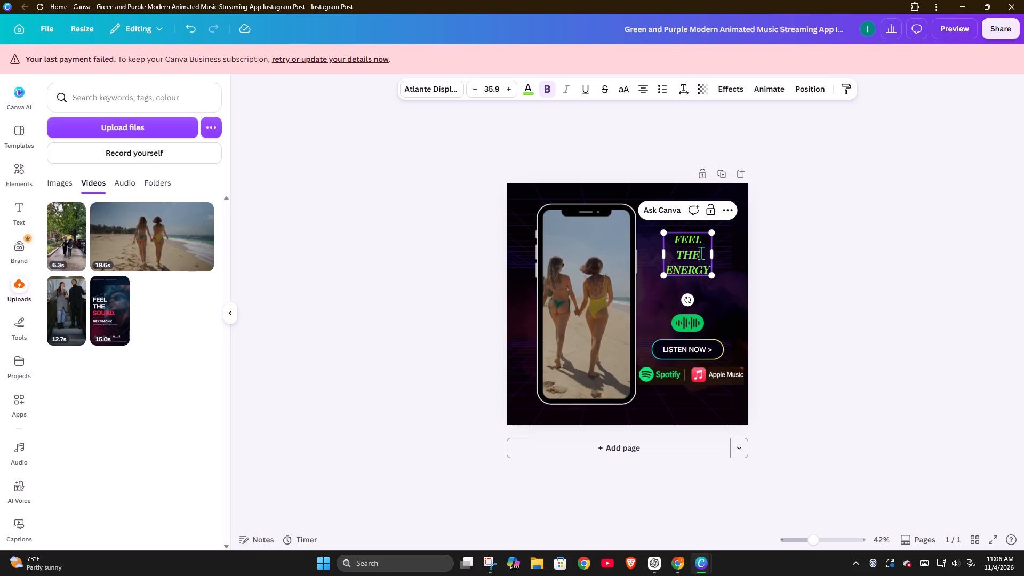
{"action": "key", "text": "Return"}
{"action": "left_click", "coordinate": [701, 257]}
{"action": "key", "text": "Return"}
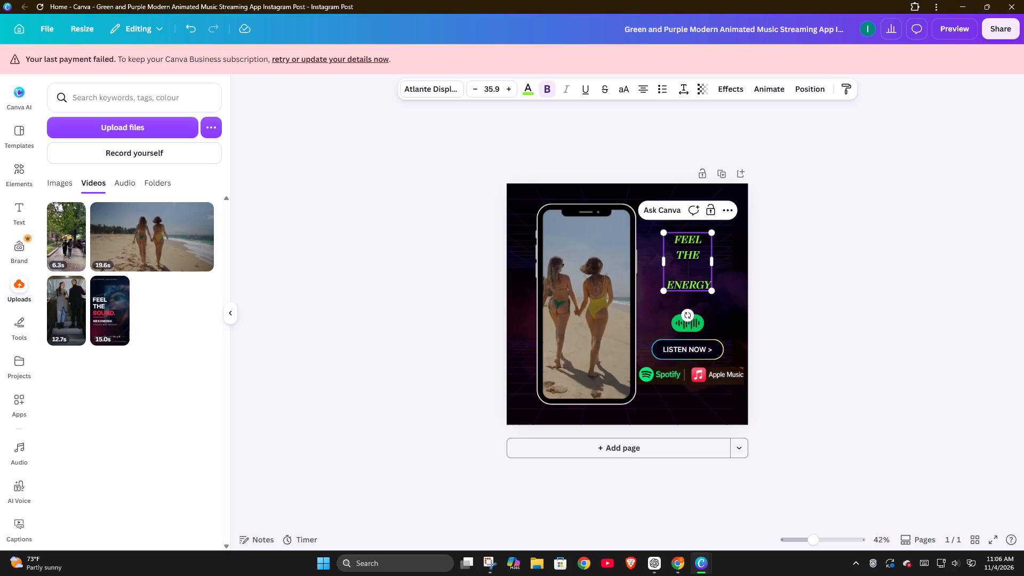
{"action": "left_click", "coordinate": [691, 269]}
{"action": "left_click", "coordinate": [755, 258]}
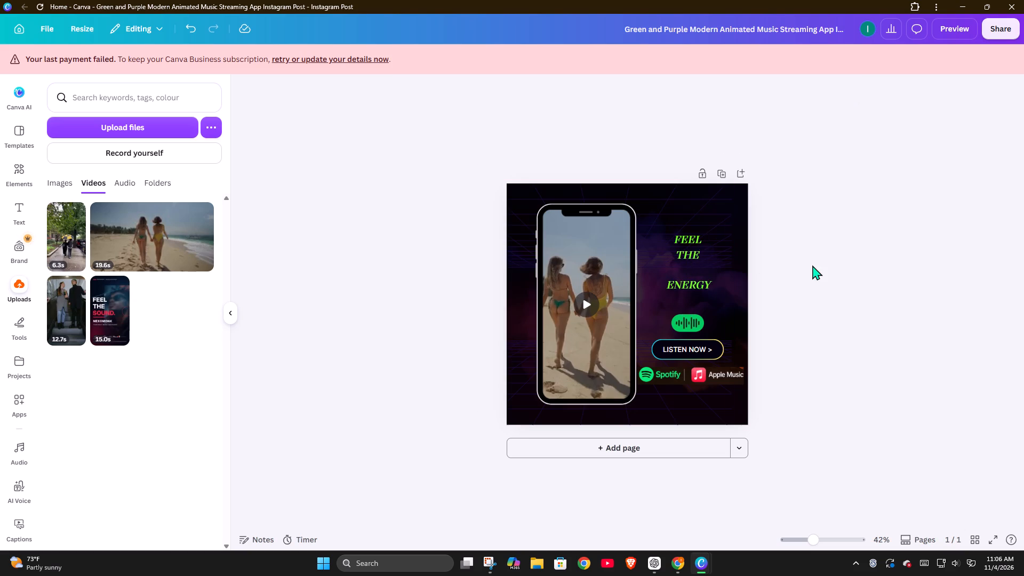
Recolour only the word "ENERGY" in the tagline, trying orange first and settling on red #ff3131.
{"action": "left_click", "coordinate": [673, 281]}
{"action": "left_click", "coordinate": [670, 281]}
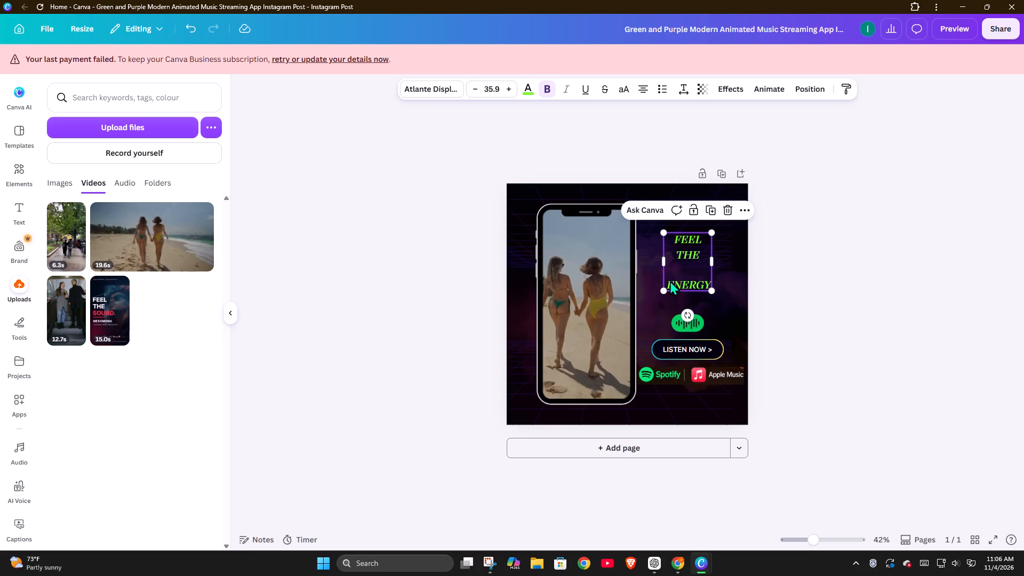
{"action": "left_click_drag", "start_coordinate": [668, 283], "coordinate": [686, 286]}
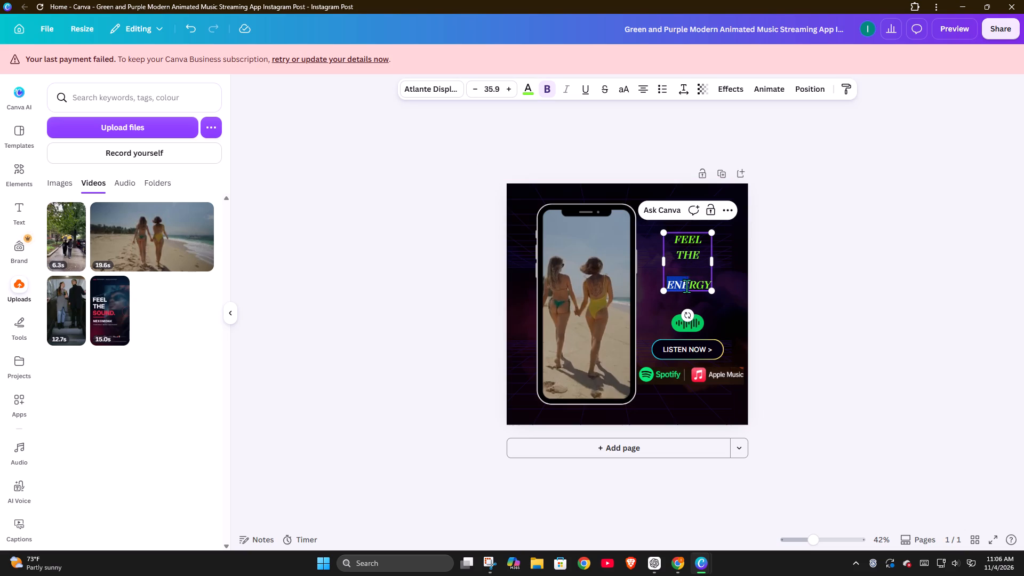
{"action": "left_click_drag", "start_coordinate": [686, 286], "coordinate": [713, 282]}
{"action": "left_click", "coordinate": [694, 276]}
{"action": "left_click_drag", "start_coordinate": [667, 283], "coordinate": [710, 287]}
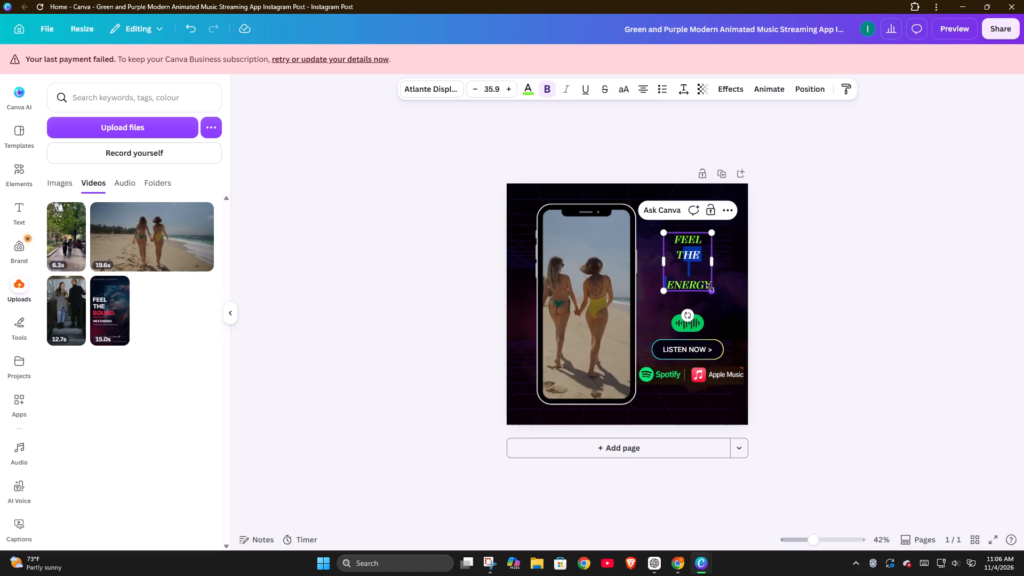
{"action": "left_click_drag", "start_coordinate": [710, 287], "coordinate": [715, 298]}
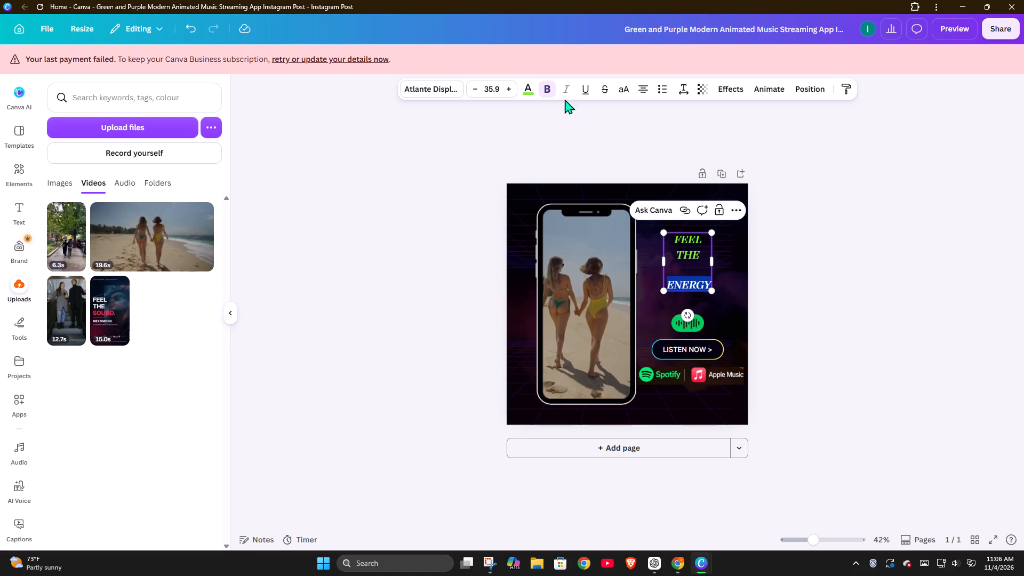
{"action": "left_click", "coordinate": [529, 91]}
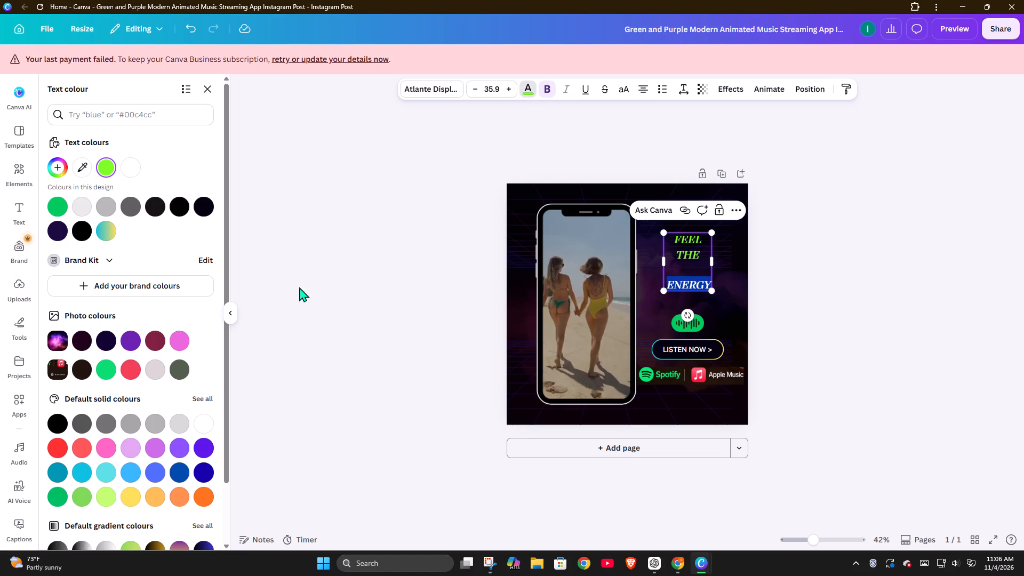
{"action": "left_click", "coordinate": [199, 493]}
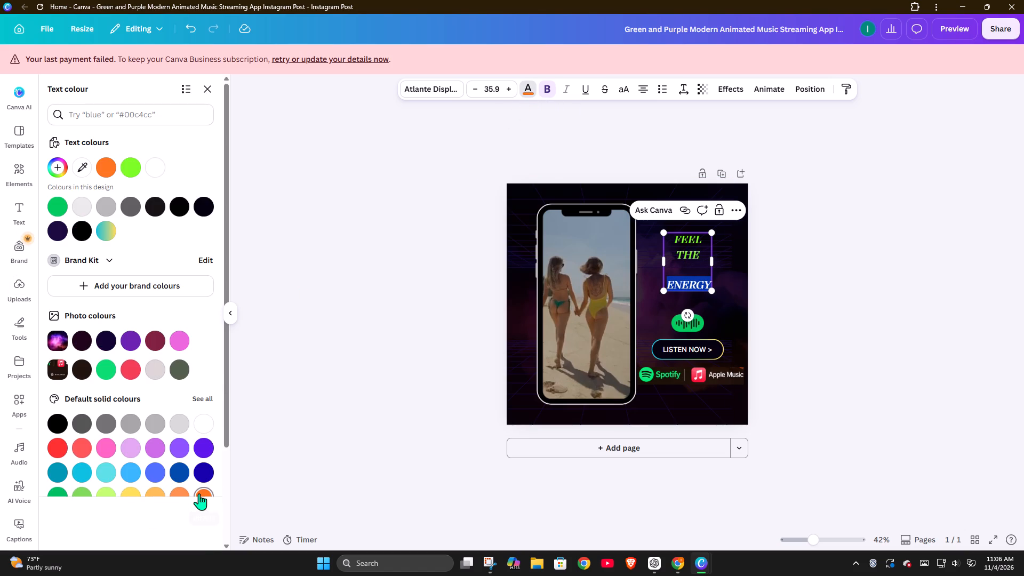
{"action": "left_click", "coordinate": [58, 450]}
{"action": "left_click", "coordinate": [854, 390]}
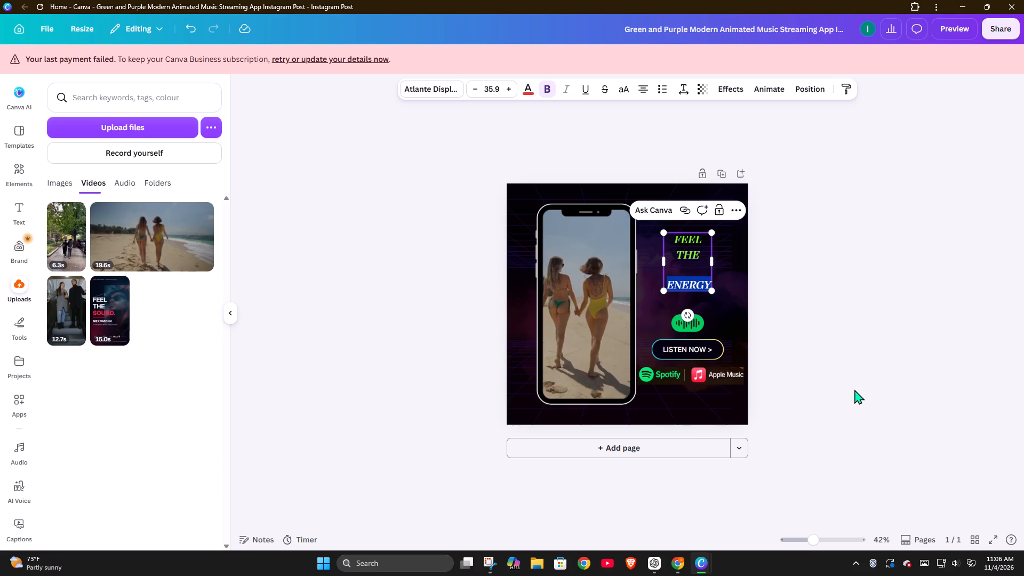
{"action": "left_click", "coordinate": [854, 389]}
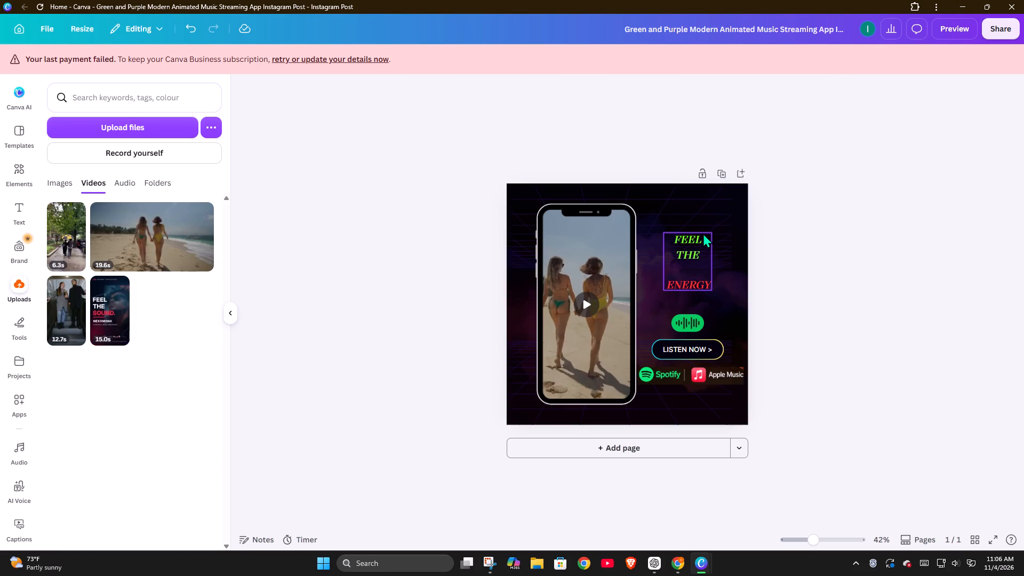
Remove the blank line between "THE" and "ENERGY" in the tagline.
{"action": "left_click", "coordinate": [692, 267]}
{"action": "left_click", "coordinate": [681, 269]}
{"action": "left_click", "coordinate": [687, 267]}
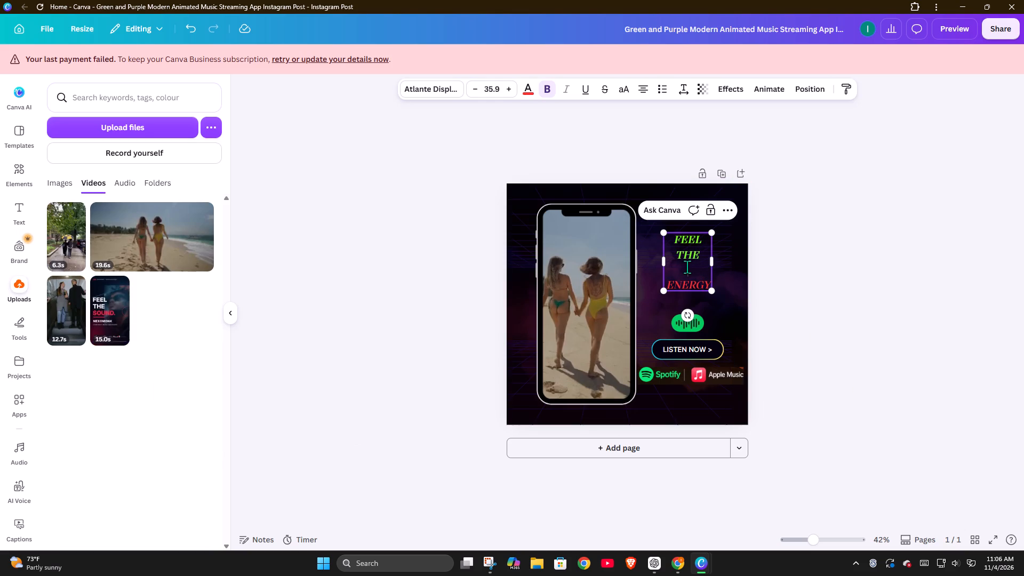
{"action": "key", "text": "BackSpace"}
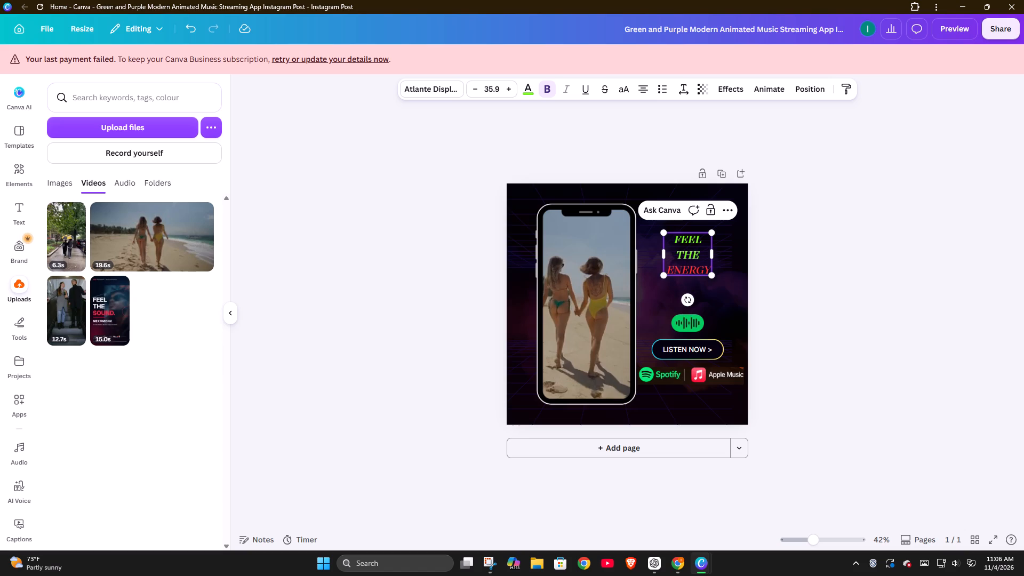
{"action": "left_click", "coordinate": [826, 311]}
Move the "FEEL THE ENERGY" tagline slightly down, keeping it centred above the green sound-wave badge.
{"action": "left_click_drag", "start_coordinate": [697, 254], "coordinate": [690, 256]}
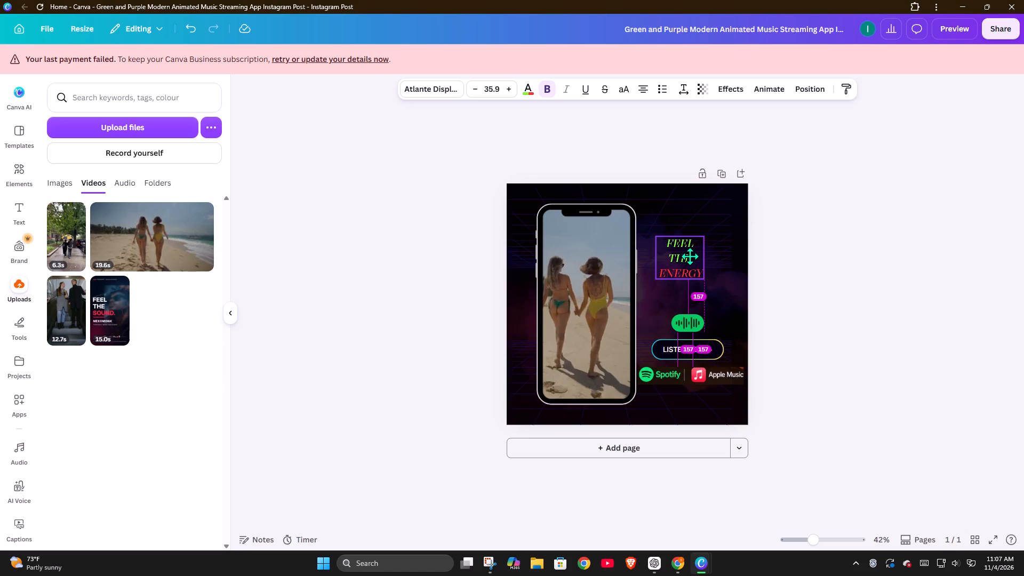
{"action": "left_click_drag", "start_coordinate": [690, 256], "coordinate": [697, 259]}
{"action": "left_click", "coordinate": [895, 276]}
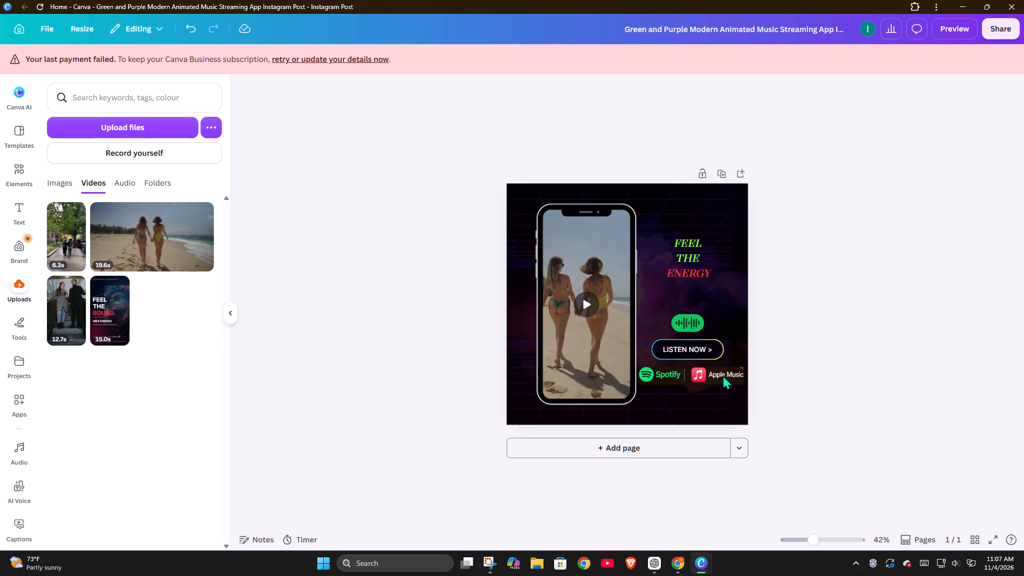
{"action": "left_click", "coordinate": [878, 373]}
Review the whole post at a larger size and play the beach video in the phone frame.
{"action": "left_click", "coordinate": [231, 311]}
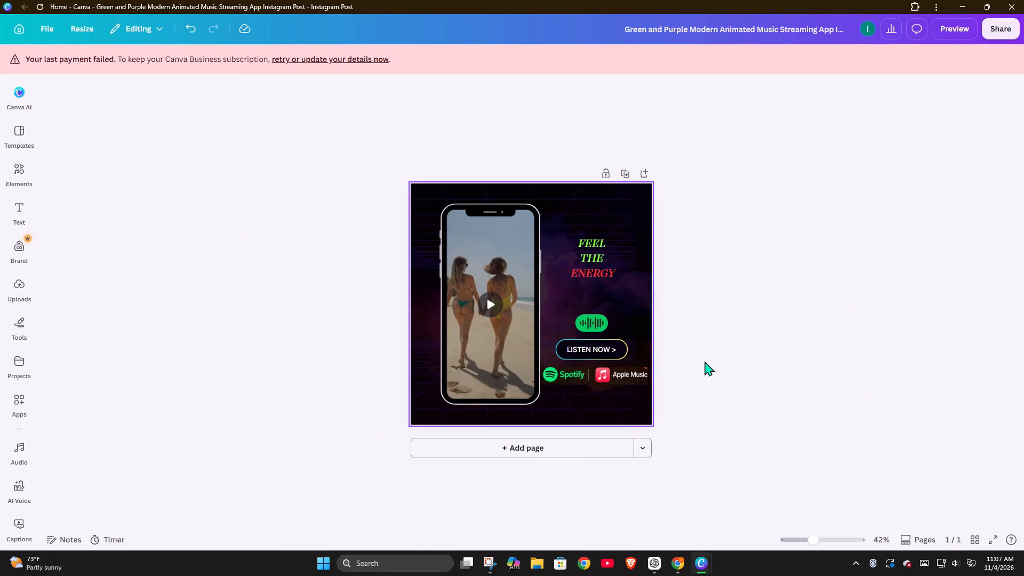
{"action": "left_click_drag", "start_coordinate": [823, 535], "coordinate": [829, 539]}
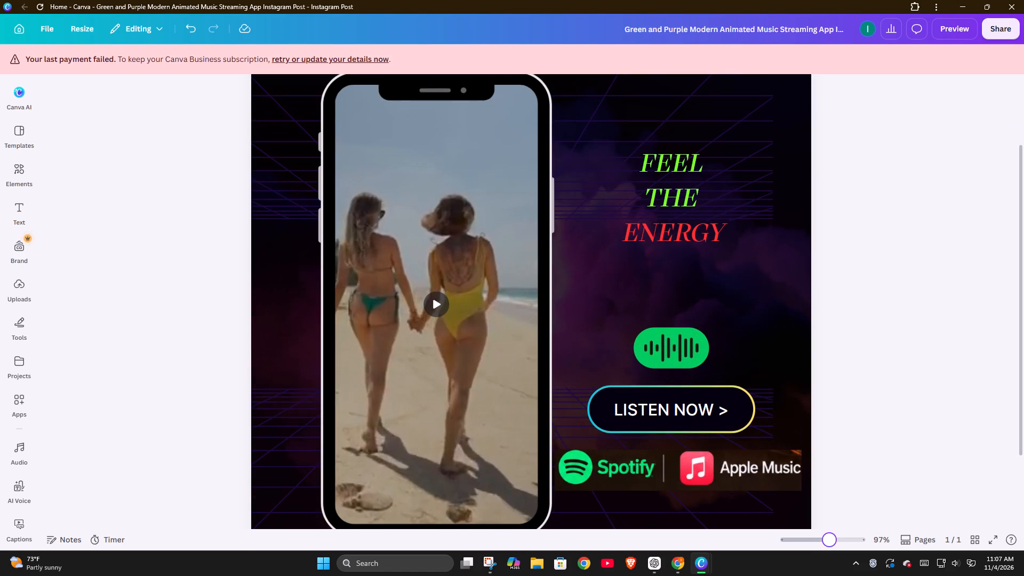
{"action": "left_click_drag", "start_coordinate": [829, 539], "coordinate": [825, 541]}
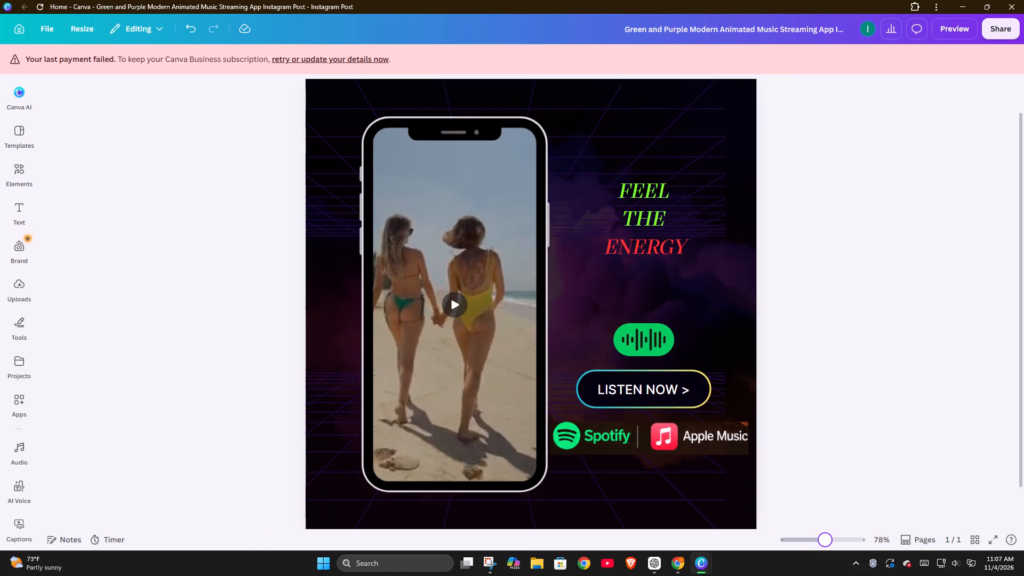
{"action": "left_click_drag", "start_coordinate": [825, 541], "coordinate": [823, 541]}
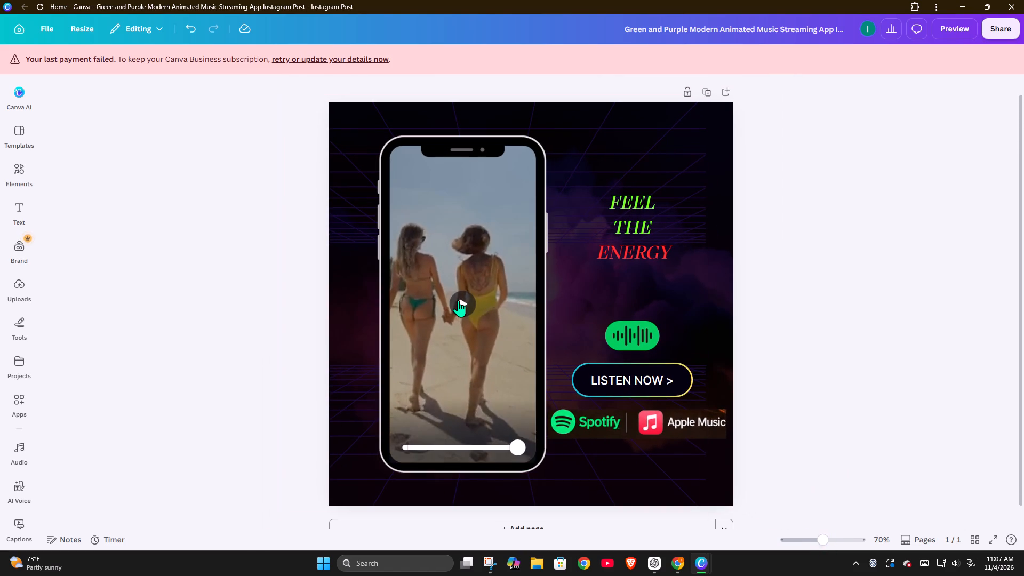
{"action": "left_click", "coordinate": [458, 300]}
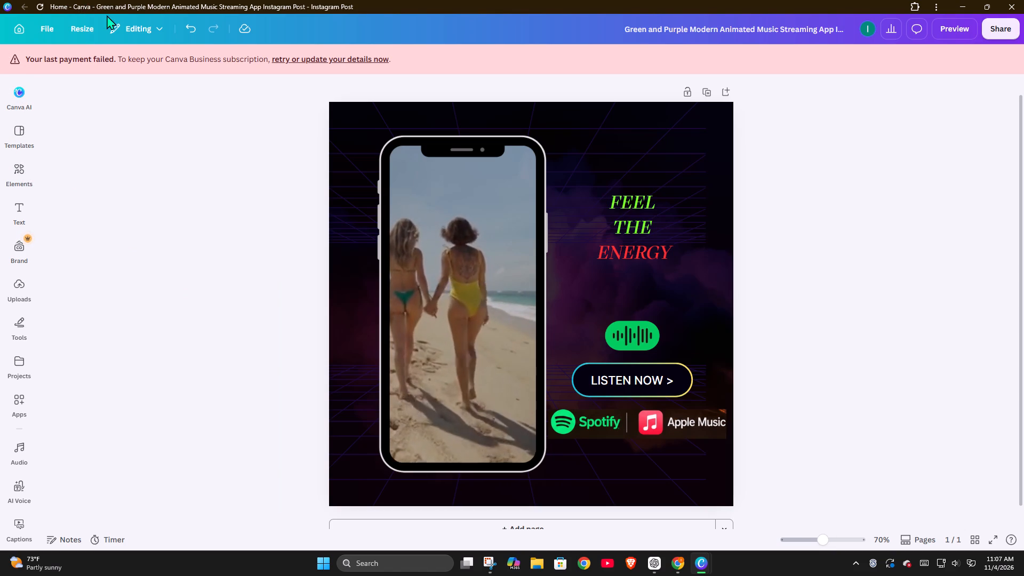
Rename the design as "SUNNY DAYS".
{"action": "left_click", "coordinate": [54, 26]}
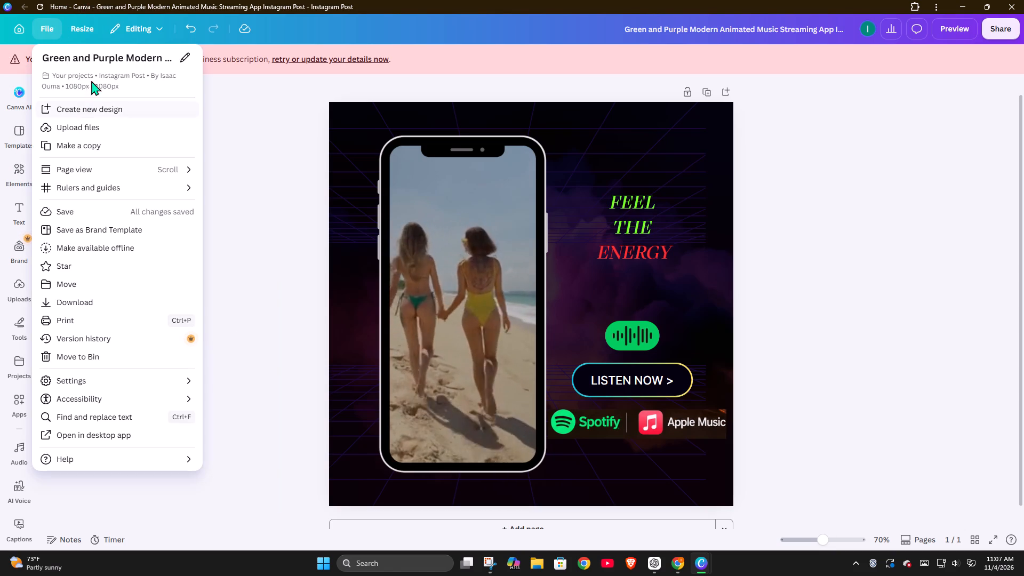
{"action": "left_click", "coordinate": [102, 56]}
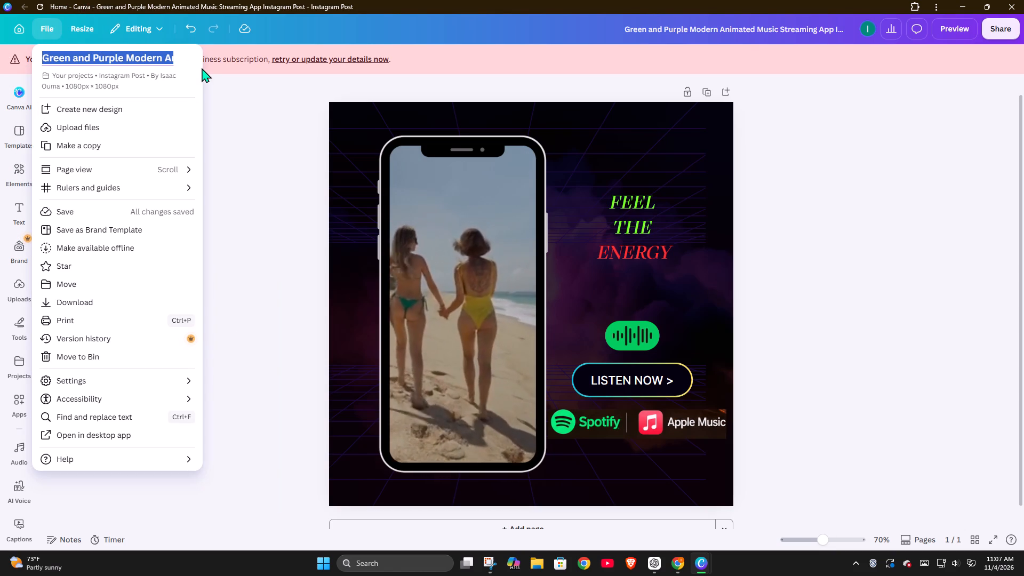
{"action": "key", "text": "BackSpace"}
{"action": "type", "text": "SUNN"}
{"action": "type", "text": "Y"}
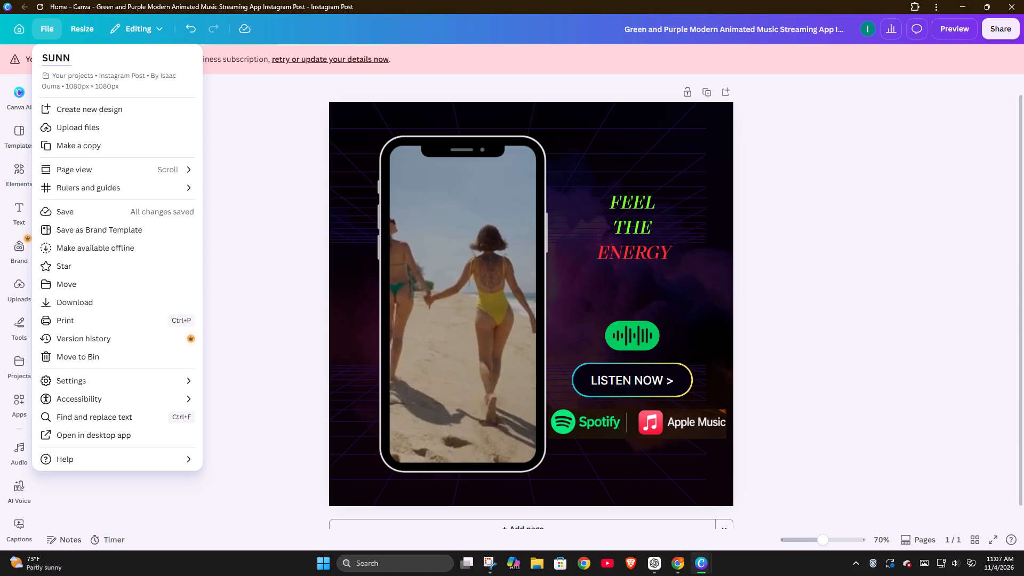
{"action": "key", "text": "space"}
{"action": "type", "text": "DAYS"}
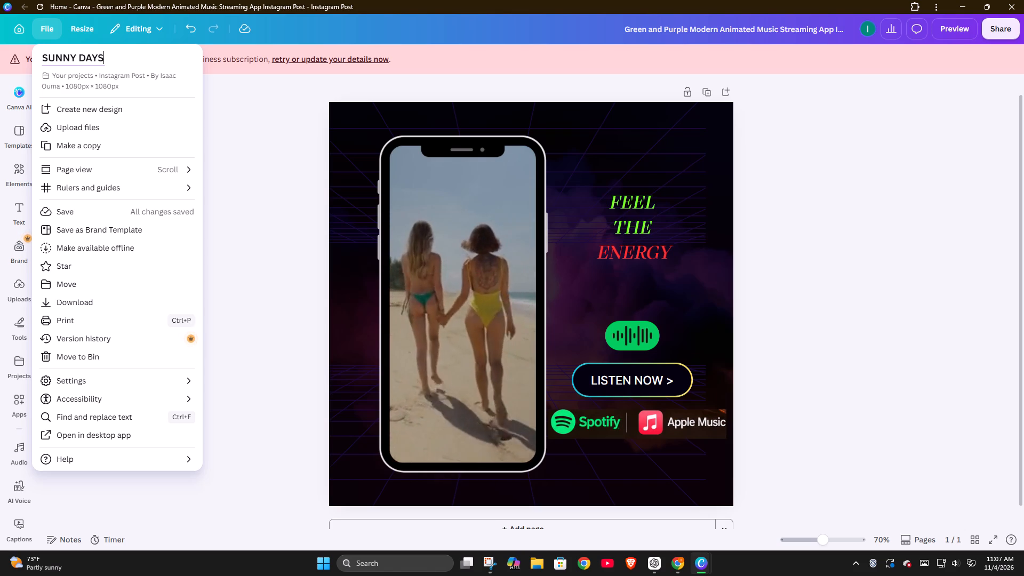
{"action": "key", "text": "Return"}
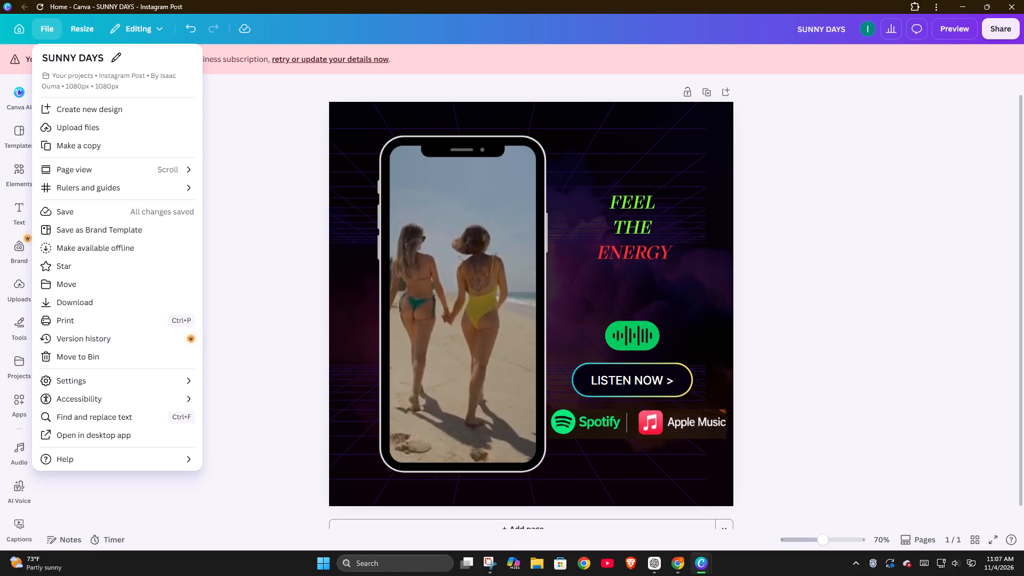
{"action": "left_click", "coordinate": [268, 153]}
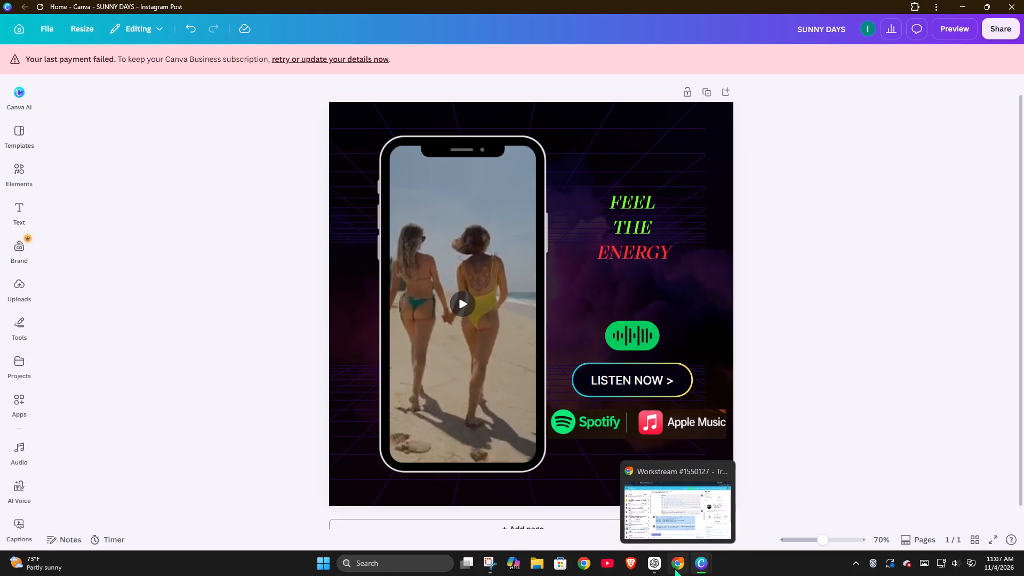
Play the beach video in the phone frame again to check the post.
{"action": "left_click", "coordinate": [855, 393]}
{"action": "left_click", "coordinate": [462, 303]}
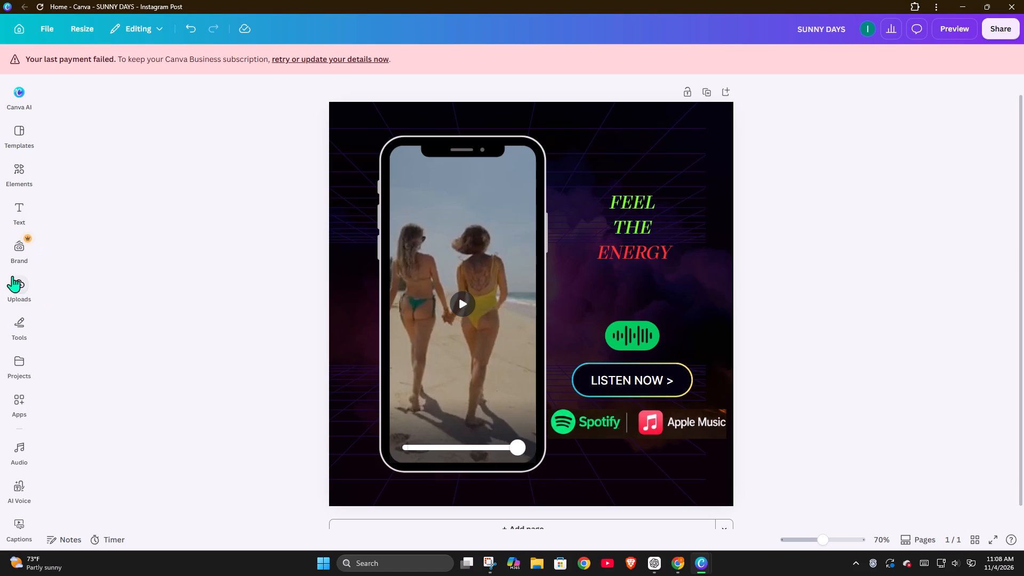
Bring up the Instagram Post templates alongside the sunny days design.
{"action": "left_click", "coordinate": [18, 140]}
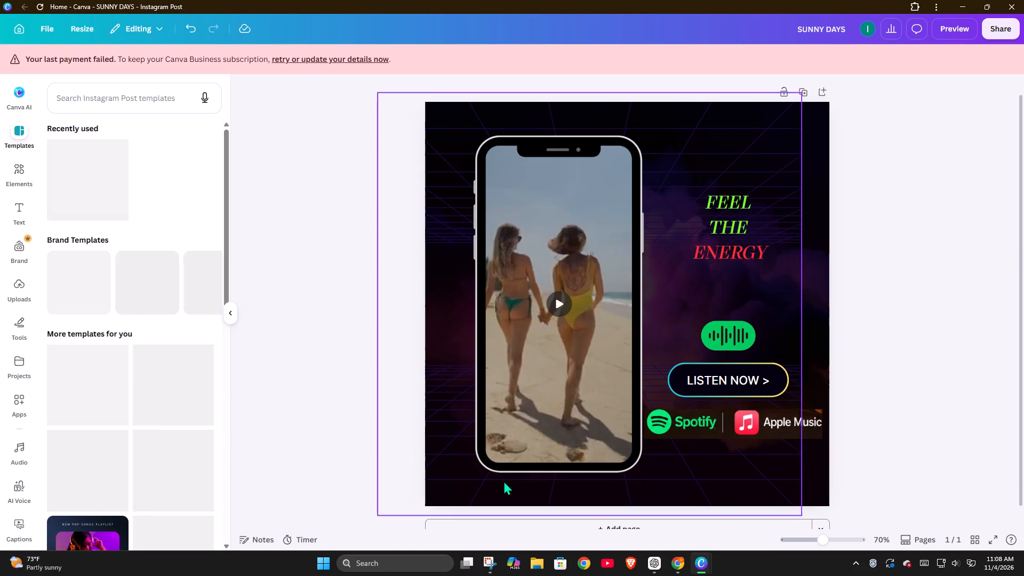
Switch to Chrome to check the client's concept list on Truelancer and the recent searches on the Pexels home page, and return to Canva.
{"action": "left_click", "coordinate": [682, 568]}
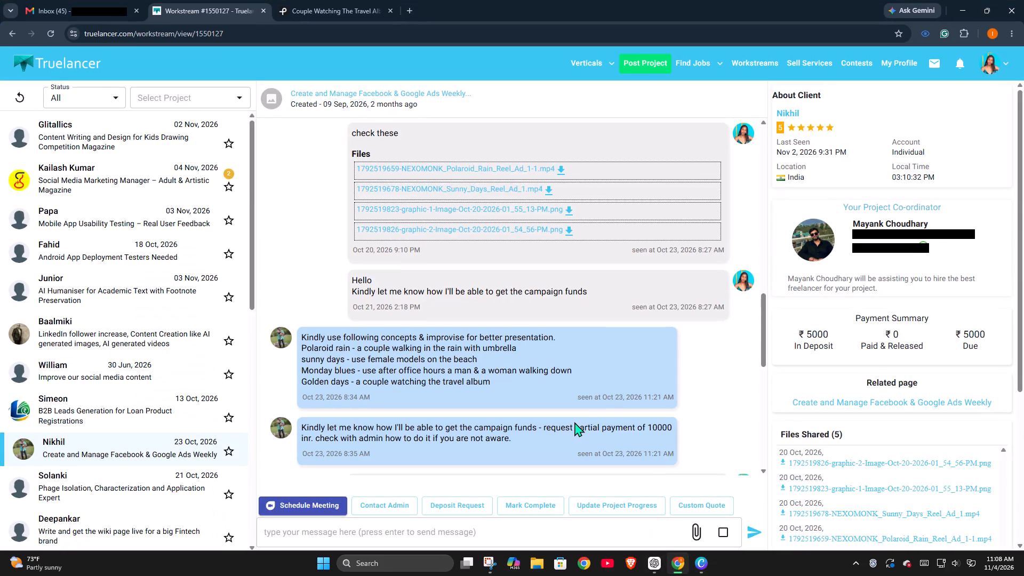
{"action": "left_click", "coordinate": [365, 1]}
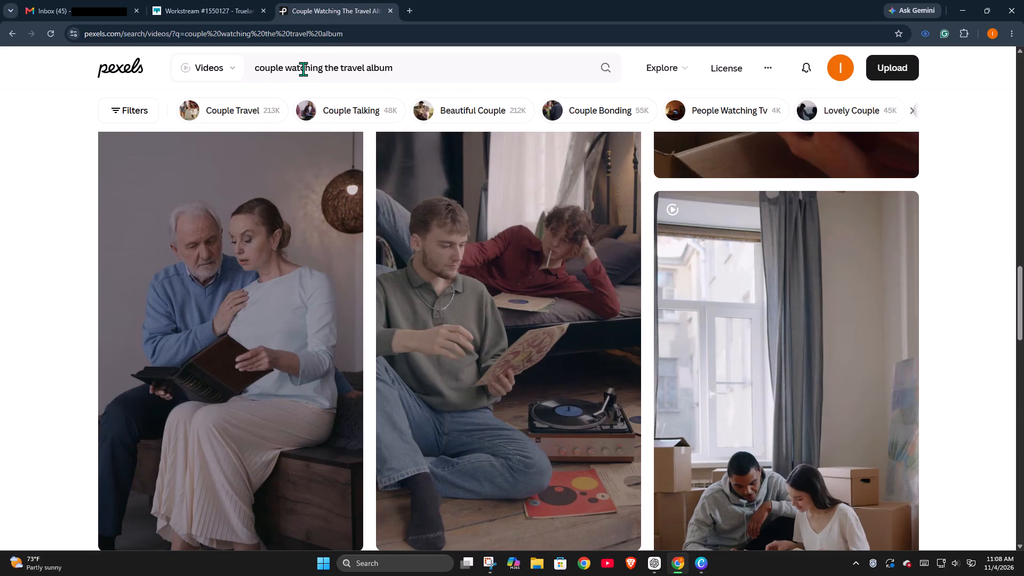
{"action": "scroll", "coordinate": [370, 241], "scroll_direction": "up", "scroll_amount": 5}
{"action": "left_click", "coordinate": [108, 65]}
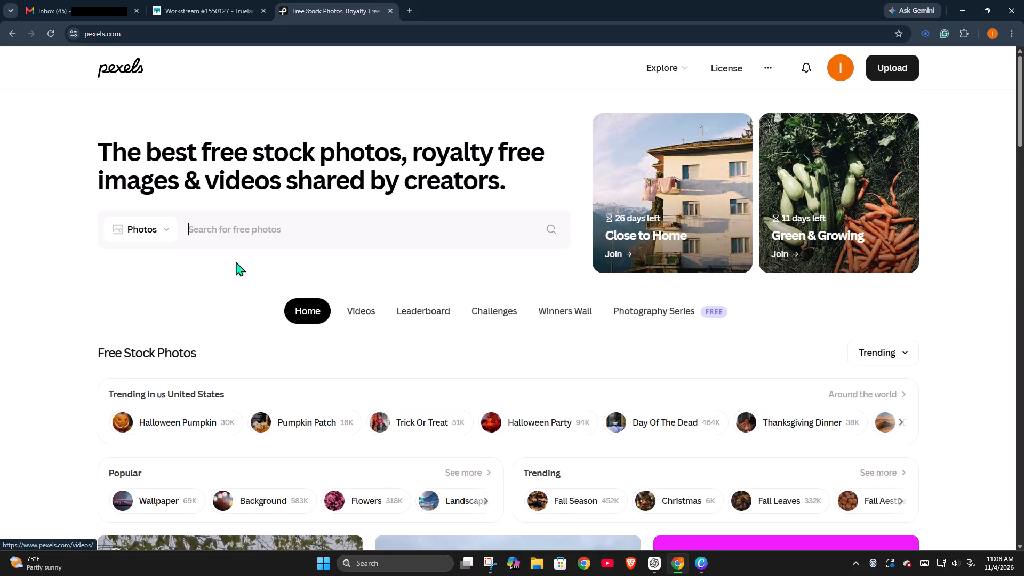
{"action": "left_click", "coordinate": [247, 227]}
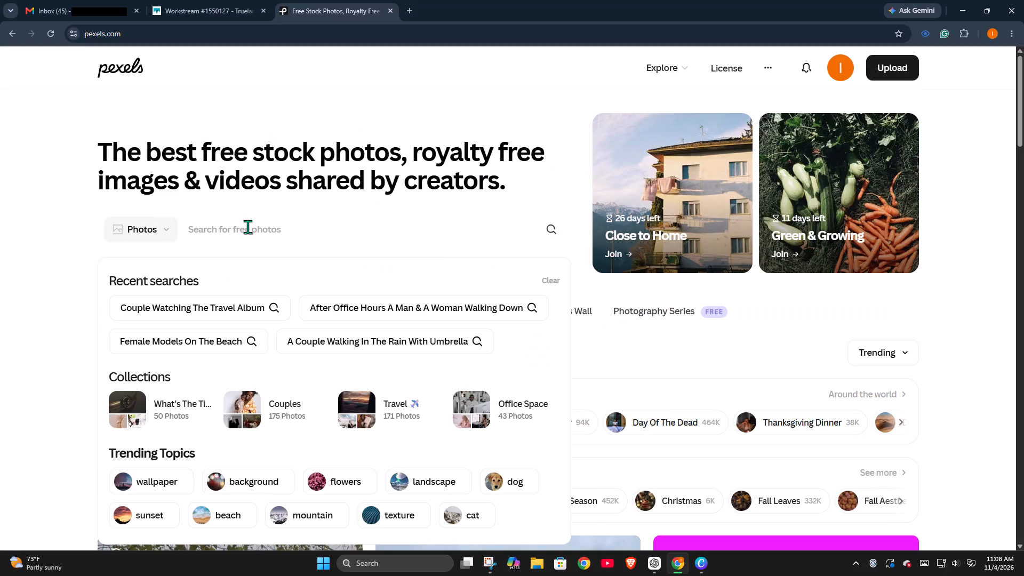
{"action": "left_click", "coordinate": [673, 568]}
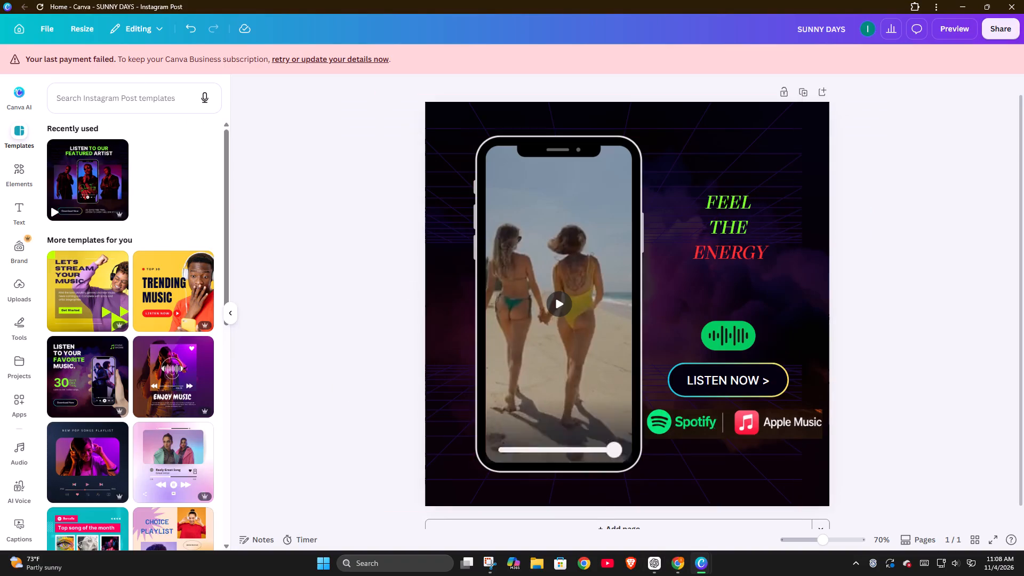
In the browser, copy the client's Monday blues concept "after office hours a man & a woman walking down" and search Pexels photos for it.
{"action": "left_click", "coordinate": [675, 562]}
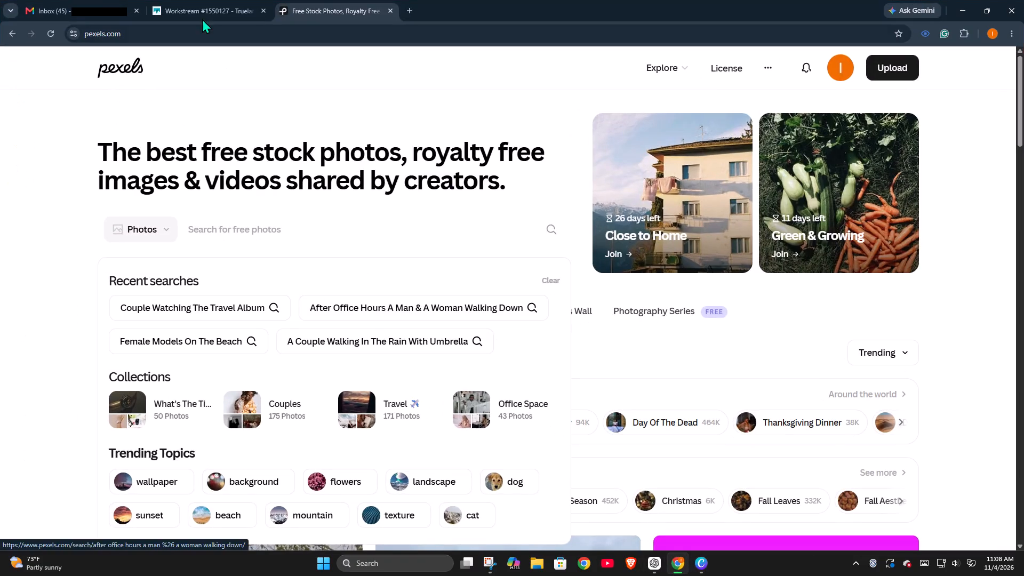
{"action": "left_click", "coordinate": [201, 6]}
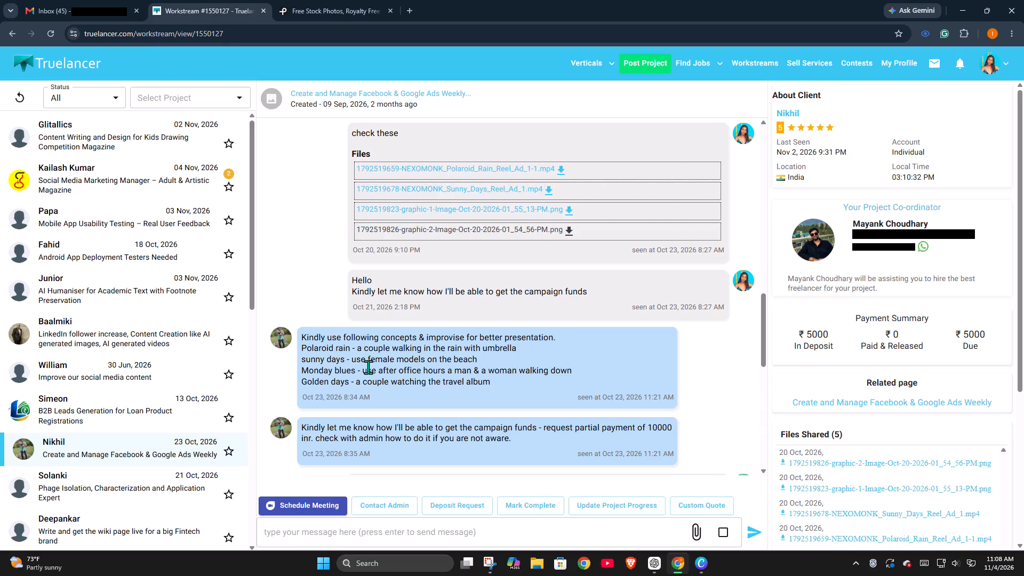
{"action": "left_click_drag", "start_coordinate": [380, 370], "coordinate": [583, 382]}
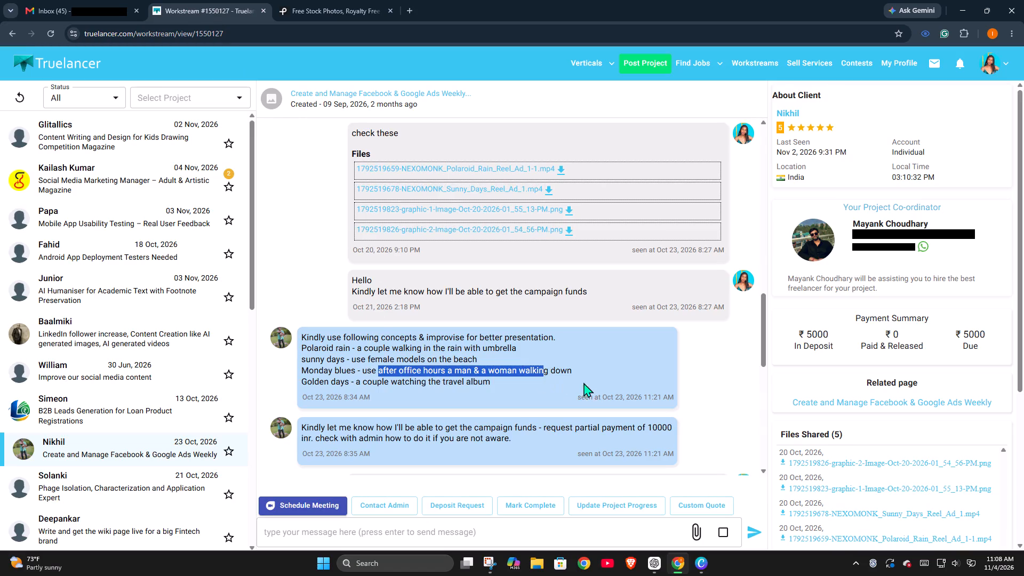
{"action": "left_click_drag", "start_coordinate": [583, 382], "coordinate": [601, 369]}
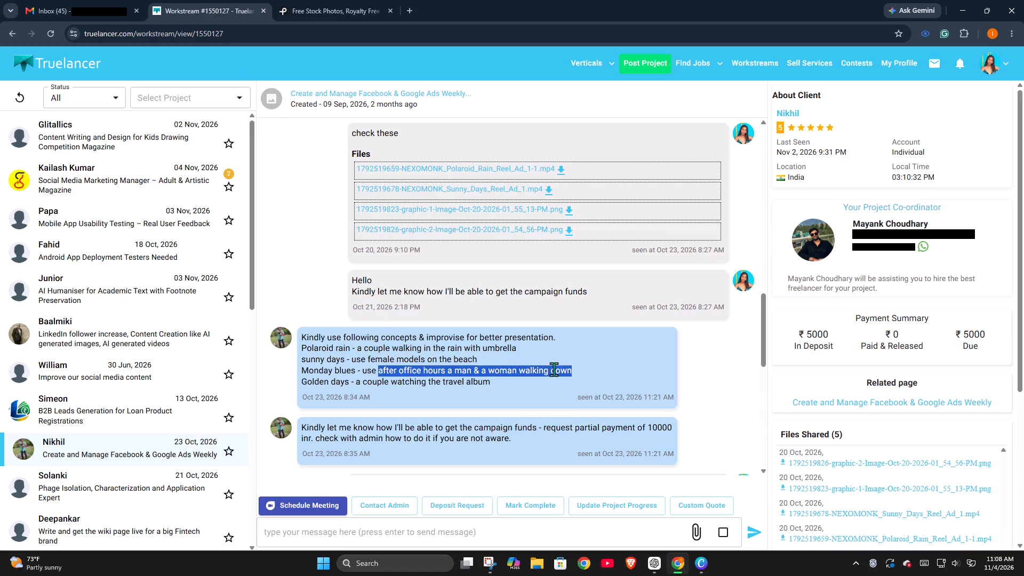
{"action": "right_click", "coordinate": [549, 369]}
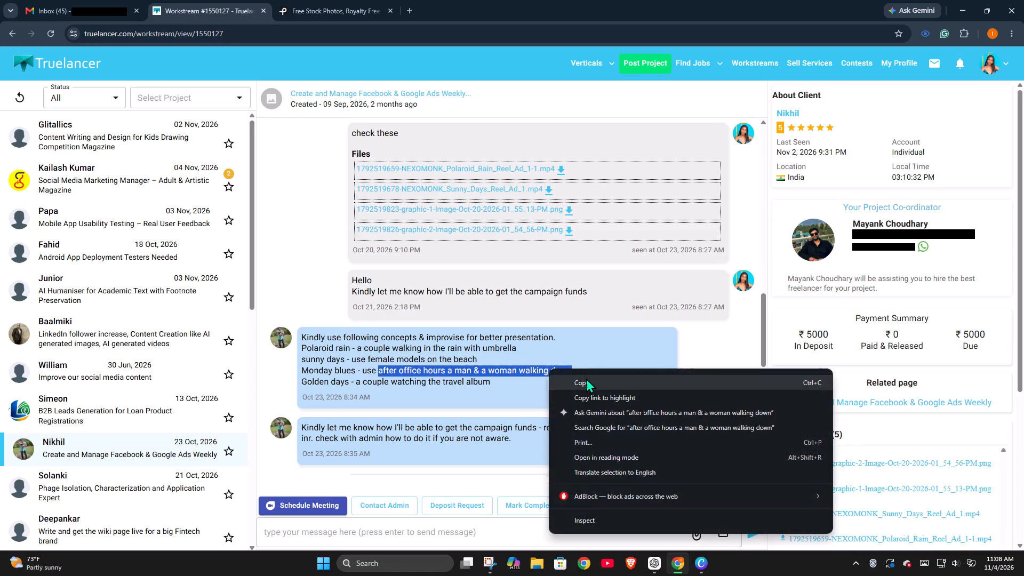
{"action": "left_click", "coordinate": [587, 378]}
{"action": "left_click", "coordinate": [325, 0]}
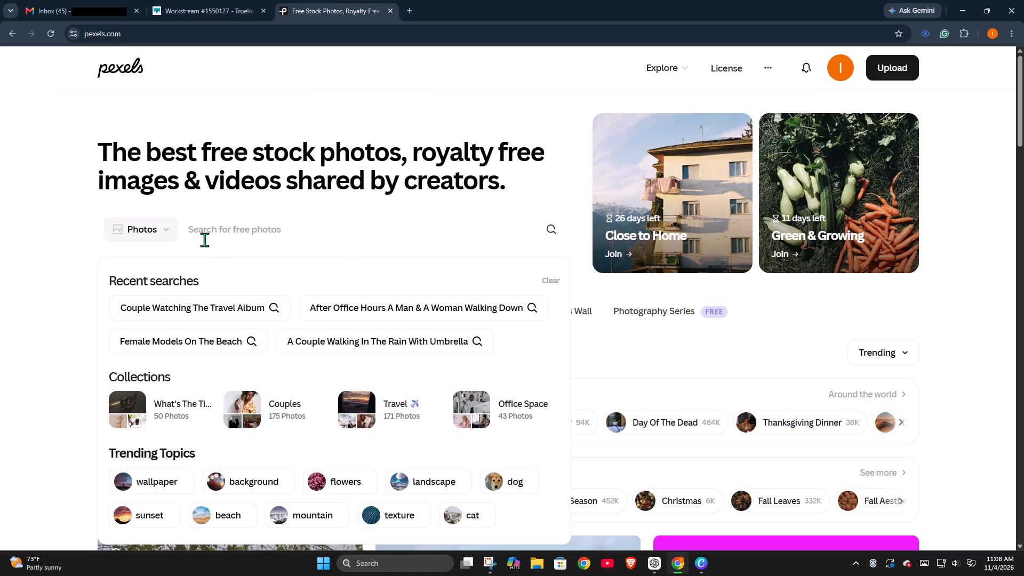
{"action": "right_click", "coordinate": [205, 222]}
{"action": "left_click", "coordinate": [248, 350]}
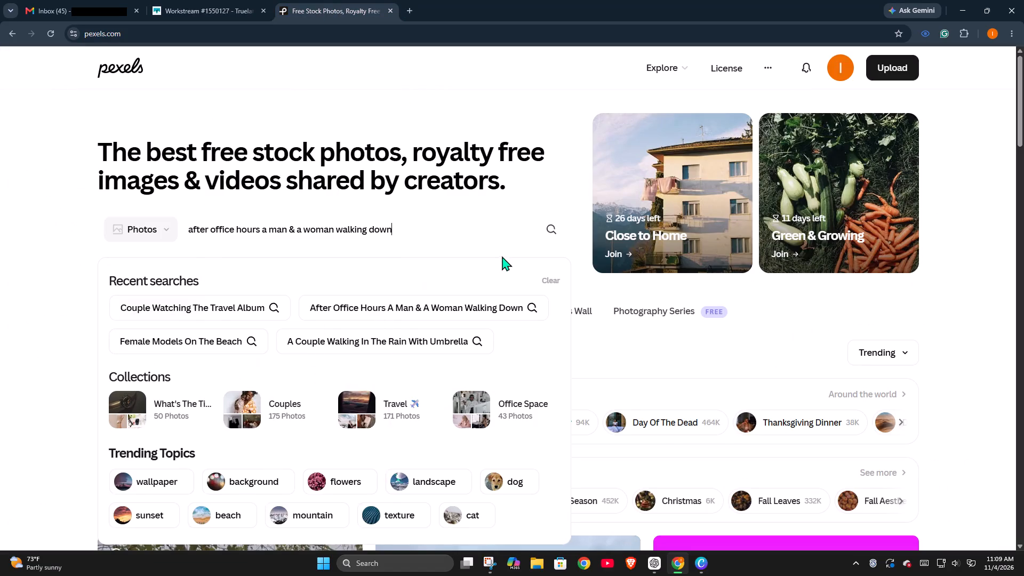
{"action": "left_click", "coordinate": [552, 233]}
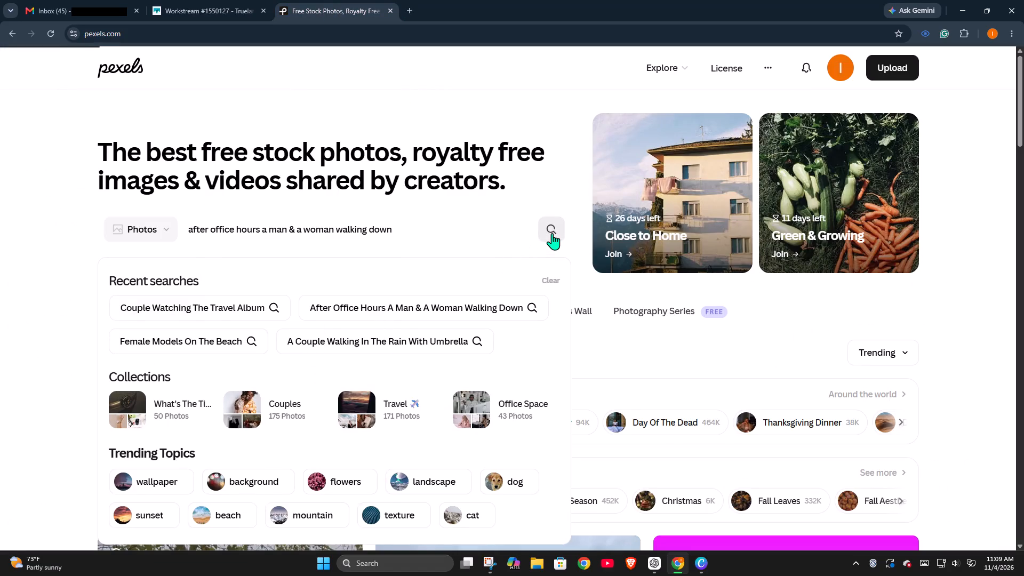
{"action": "left_click", "coordinate": [552, 233]}
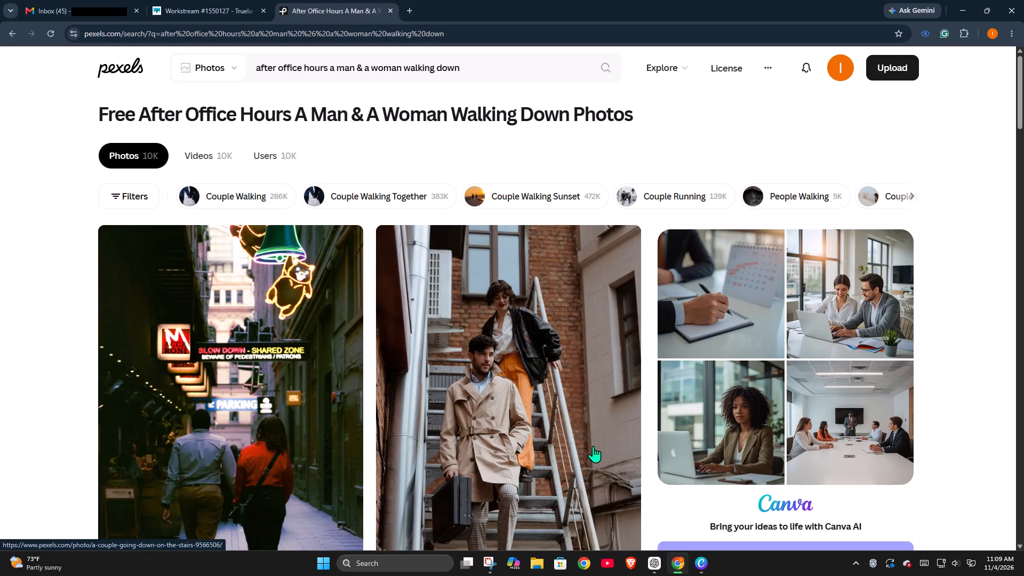
Browse the photo results and download the one of a man and a woman in red walking away down a neon-lit alley.
{"action": "scroll", "coordinate": [593, 446], "scroll_direction": "down", "scroll_amount": 3}
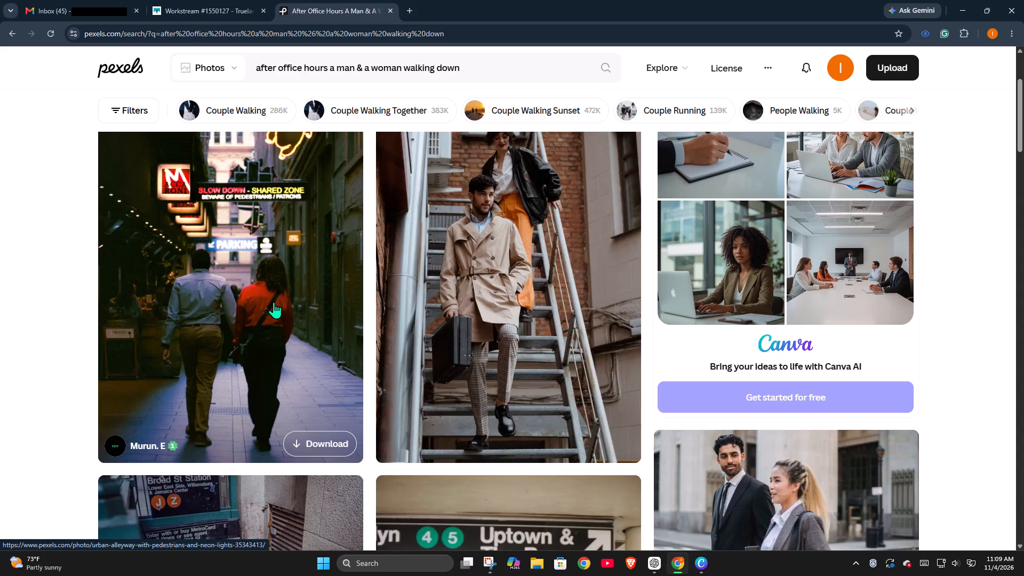
{"action": "scroll", "coordinate": [274, 302], "scroll_direction": "down", "scroll_amount": 3}
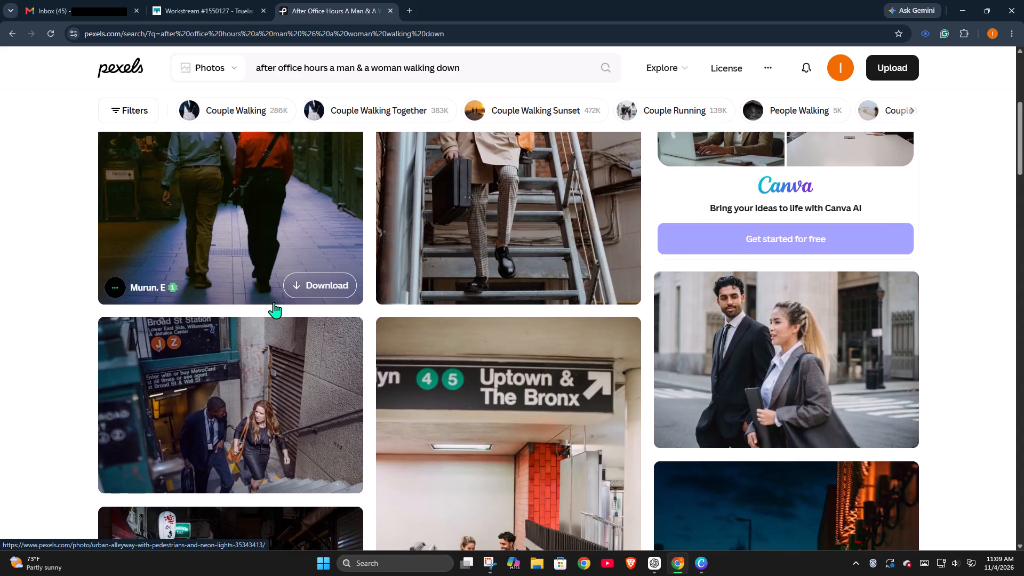
{"action": "scroll", "coordinate": [269, 338], "scroll_direction": "down", "scroll_amount": 5}
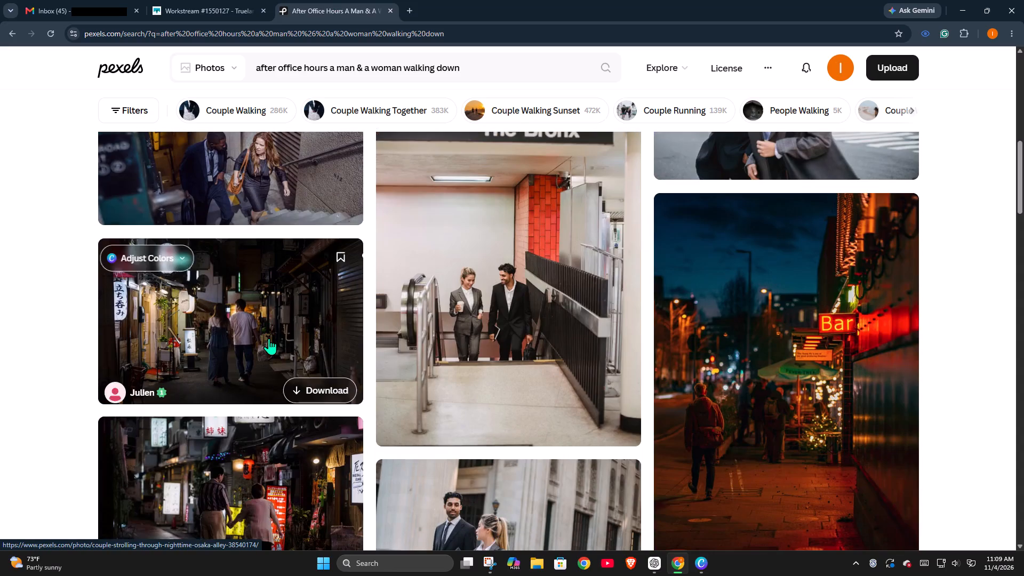
{"action": "scroll", "coordinate": [271, 338], "scroll_direction": "down", "scroll_amount": 3}
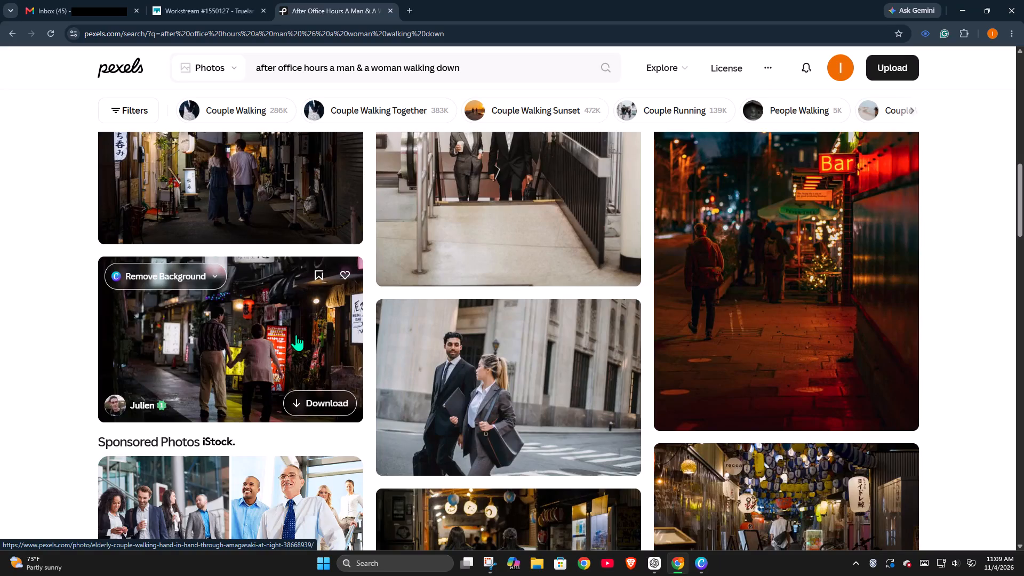
{"action": "scroll", "coordinate": [299, 335], "scroll_direction": "up", "scroll_amount": 5}
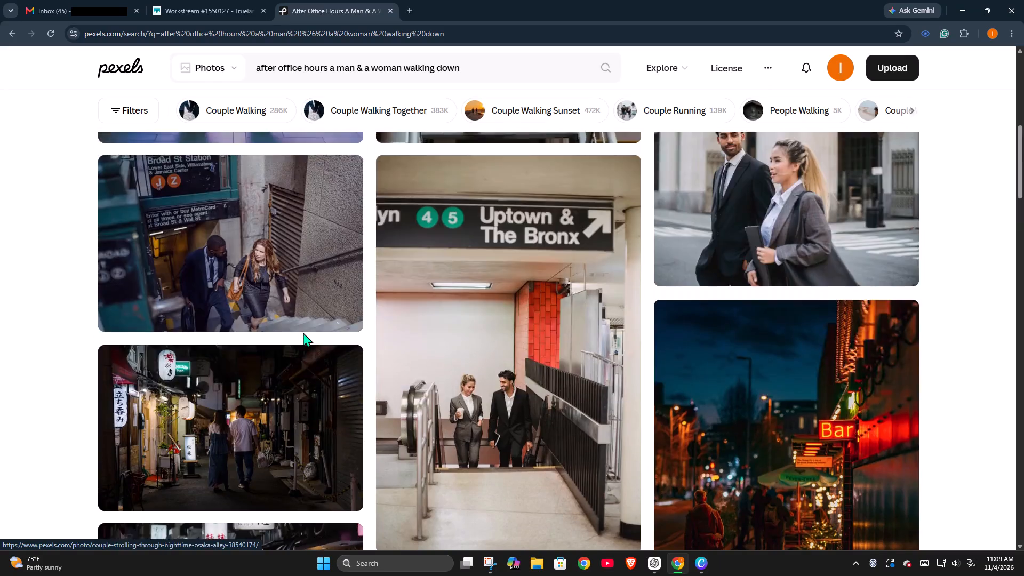
{"action": "scroll", "coordinate": [303, 332], "scroll_direction": "up", "scroll_amount": 8}
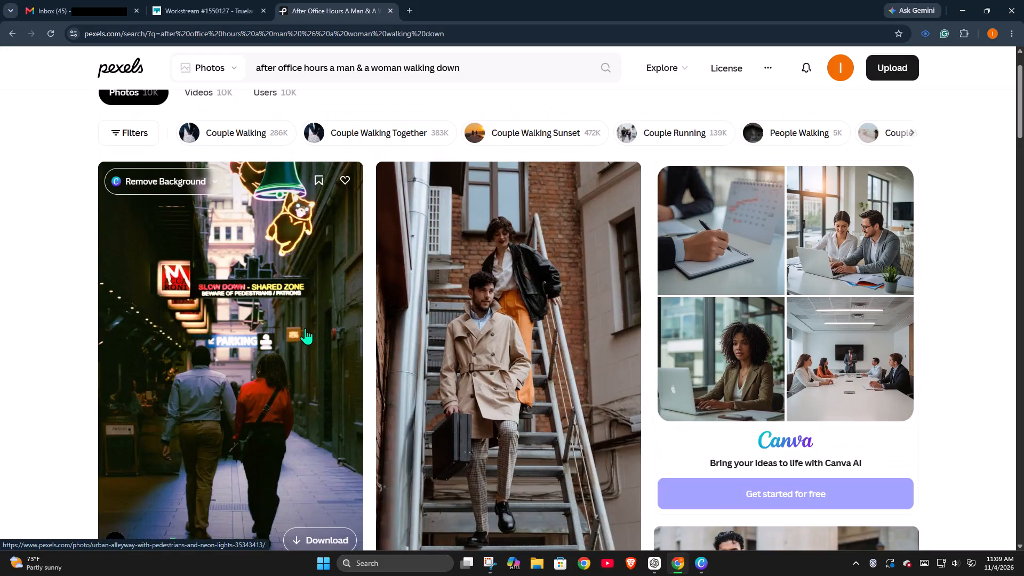
{"action": "scroll", "coordinate": [308, 339], "scroll_direction": "down", "scroll_amount": 4}
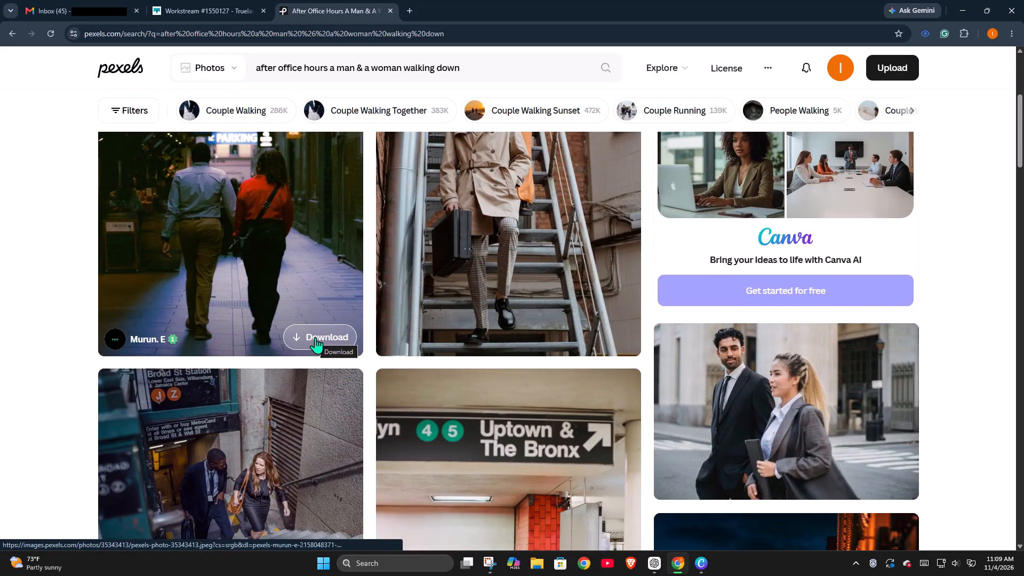
{"action": "left_click", "coordinate": [315, 337]}
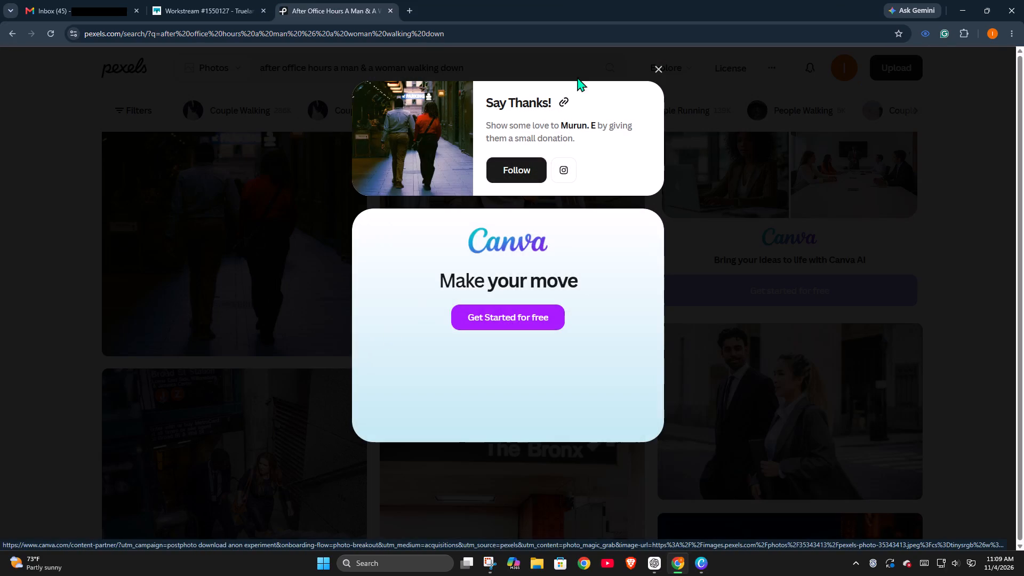
{"action": "left_click", "coordinate": [658, 71]}
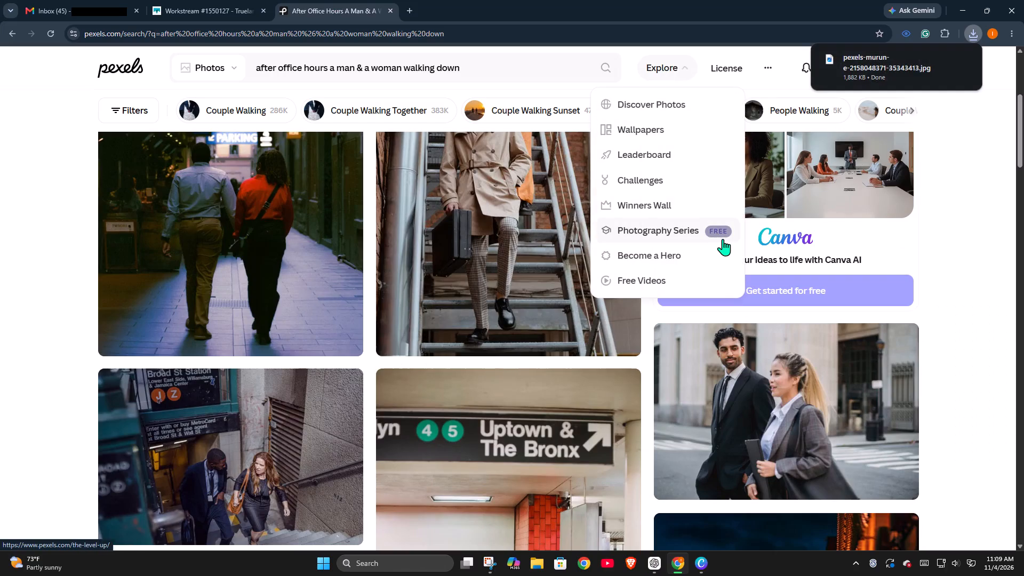
Close the SUNNY DAYS and polaroid rain design windows, keeping only the Canva Projects window open.
{"action": "left_click", "coordinate": [709, 562]}
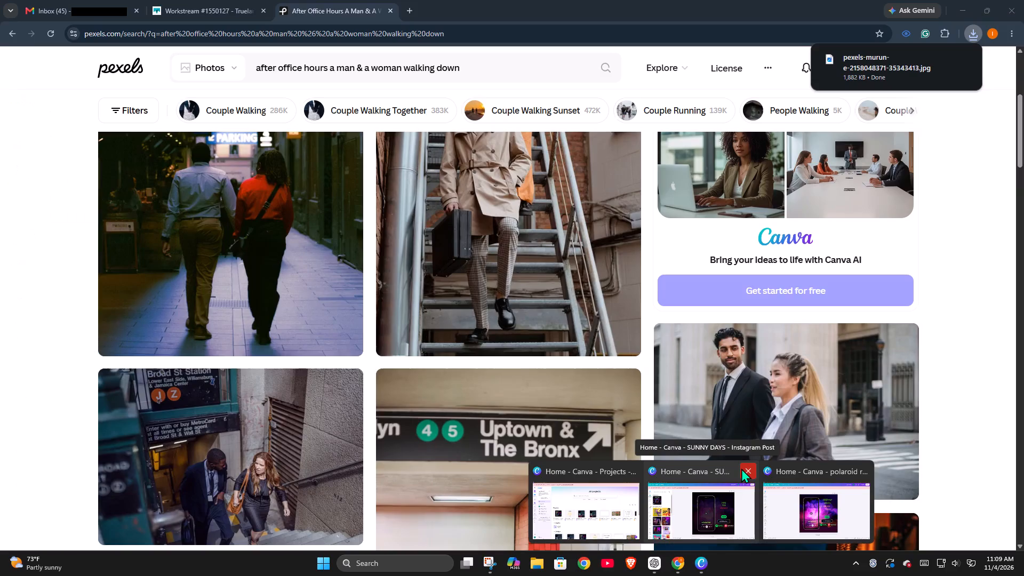
{"action": "left_click", "coordinate": [741, 468]}
{"action": "left_click", "coordinate": [805, 470]}
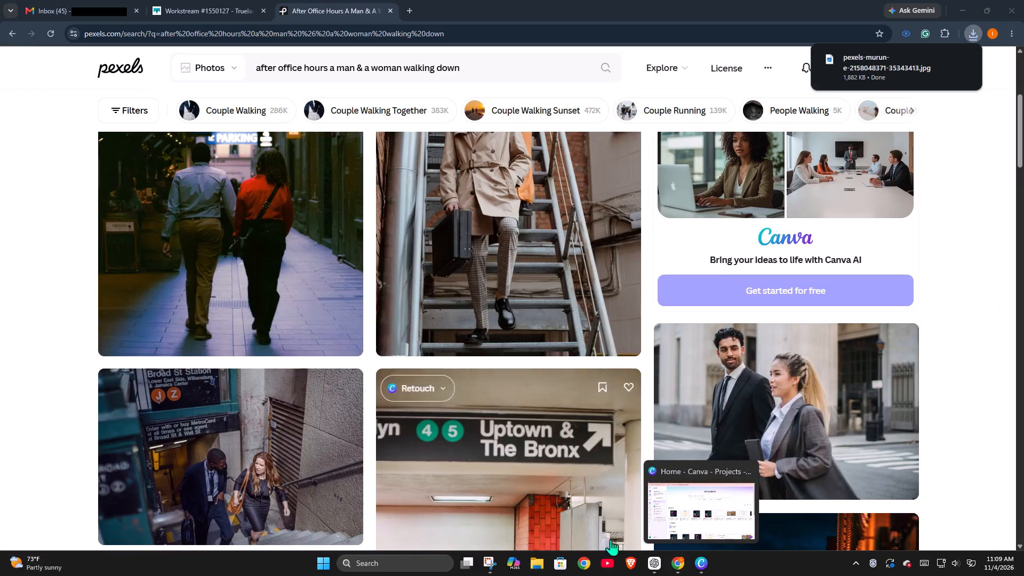
Switch to the Canva Projects window and open the SUNNY DAYS design from the recent designs.
{"action": "left_click", "coordinate": [698, 558]}
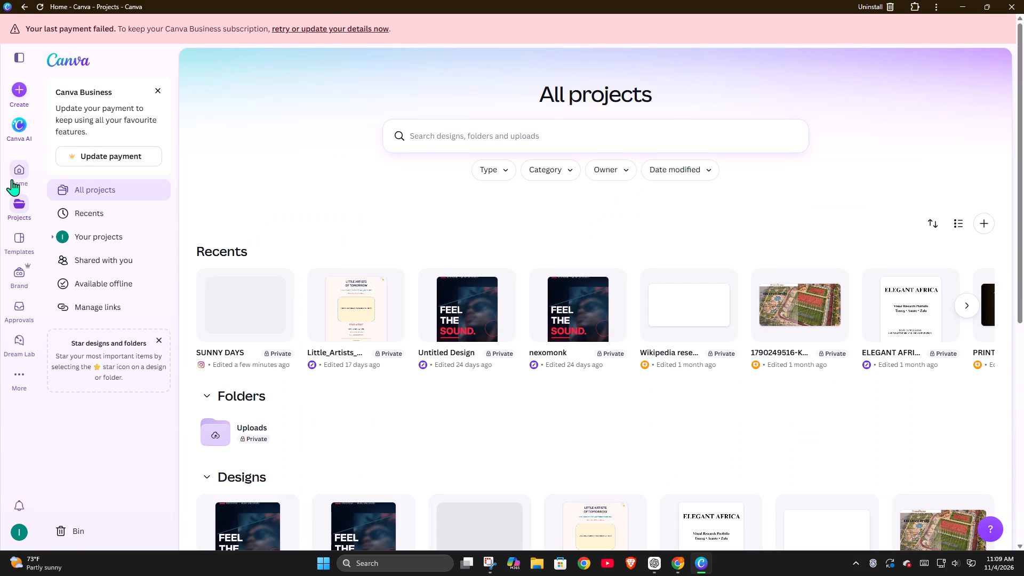
{"action": "left_click", "coordinate": [12, 178]}
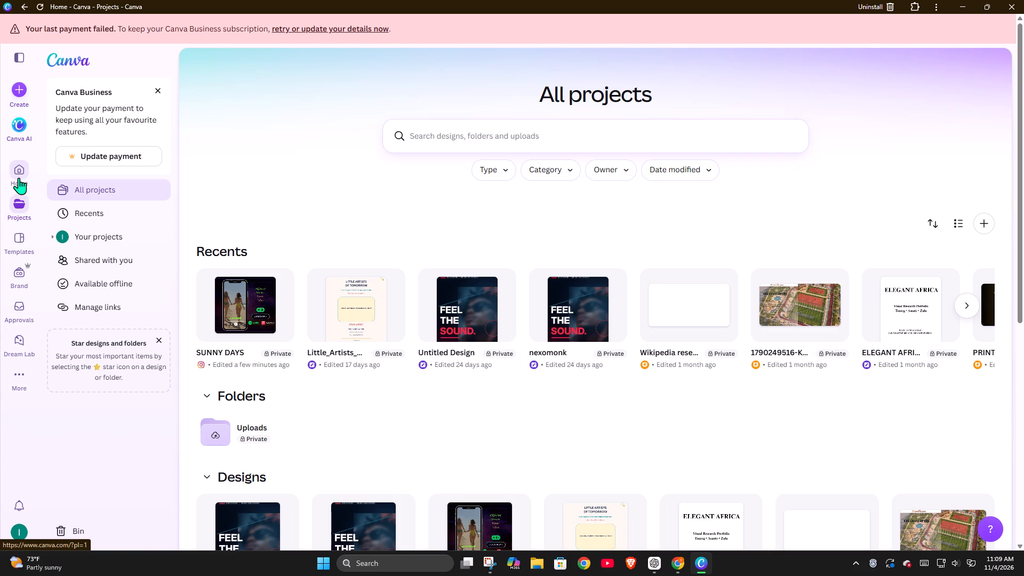
{"action": "double_click", "coordinate": [259, 319]}
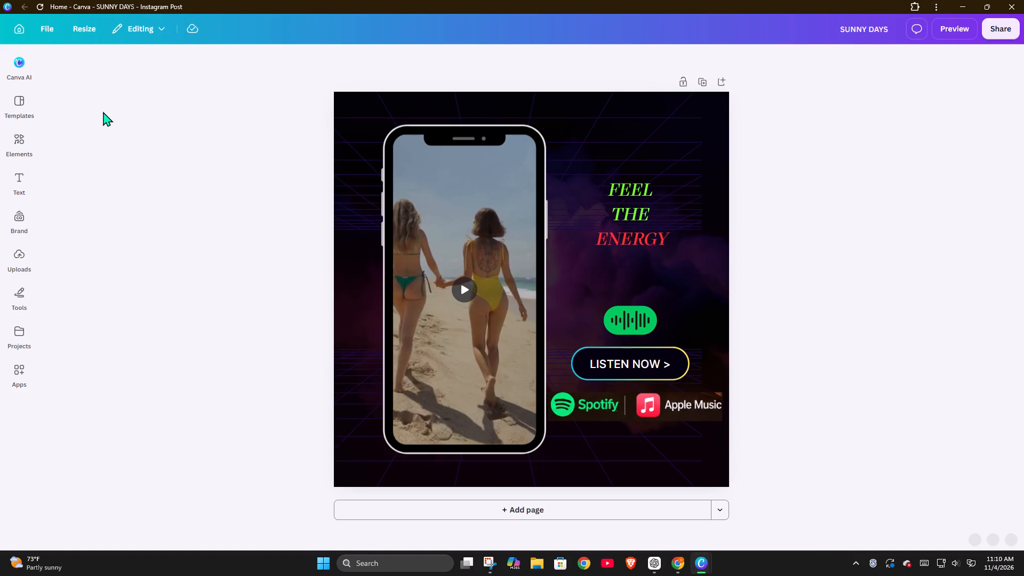
Return to the Canva Projects window and look through the existing designs.
{"action": "left_click", "coordinate": [700, 558]}
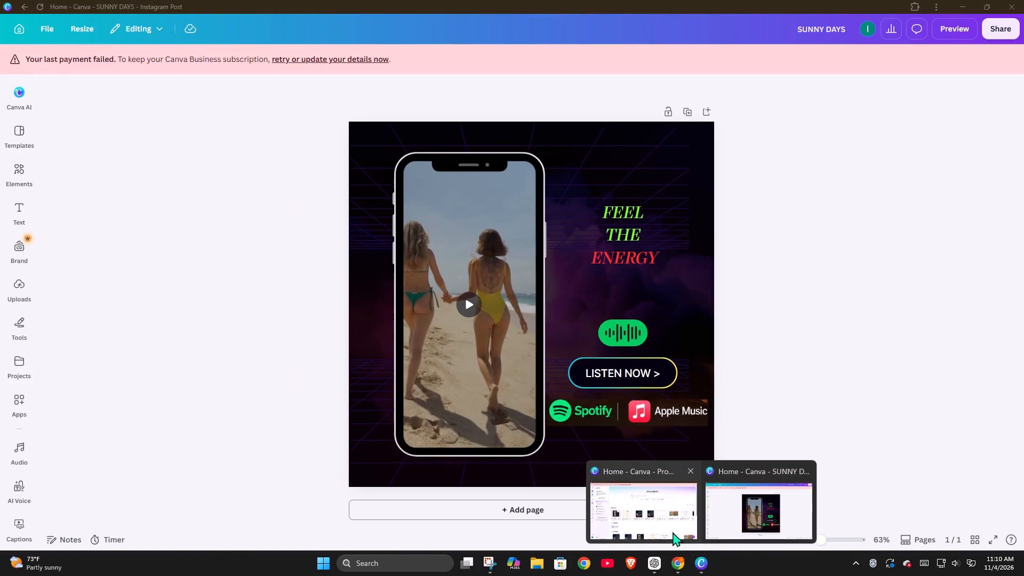
{"action": "left_click", "coordinate": [673, 532]}
{"action": "scroll", "coordinate": [379, 353], "scroll_direction": "down", "scroll_amount": 3}
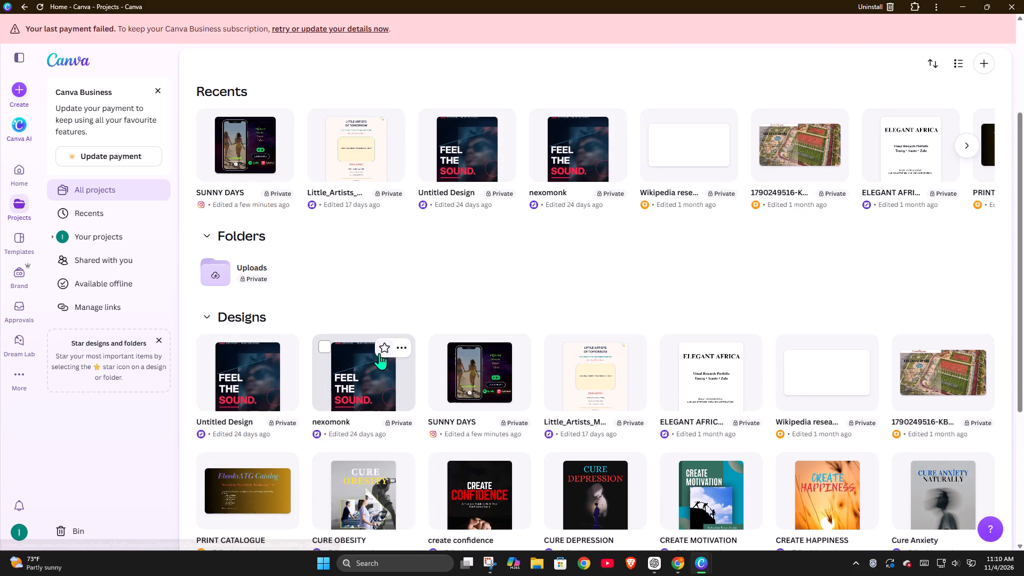
{"action": "scroll", "coordinate": [379, 353], "scroll_direction": "down", "scroll_amount": 2}
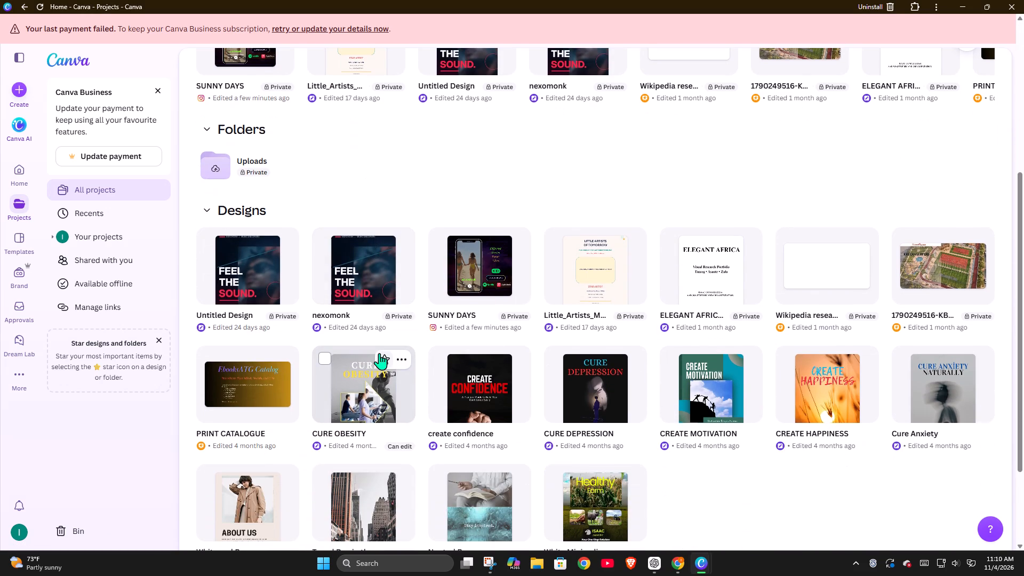
{"action": "scroll", "coordinate": [380, 357], "scroll_direction": "up", "scroll_amount": 4}
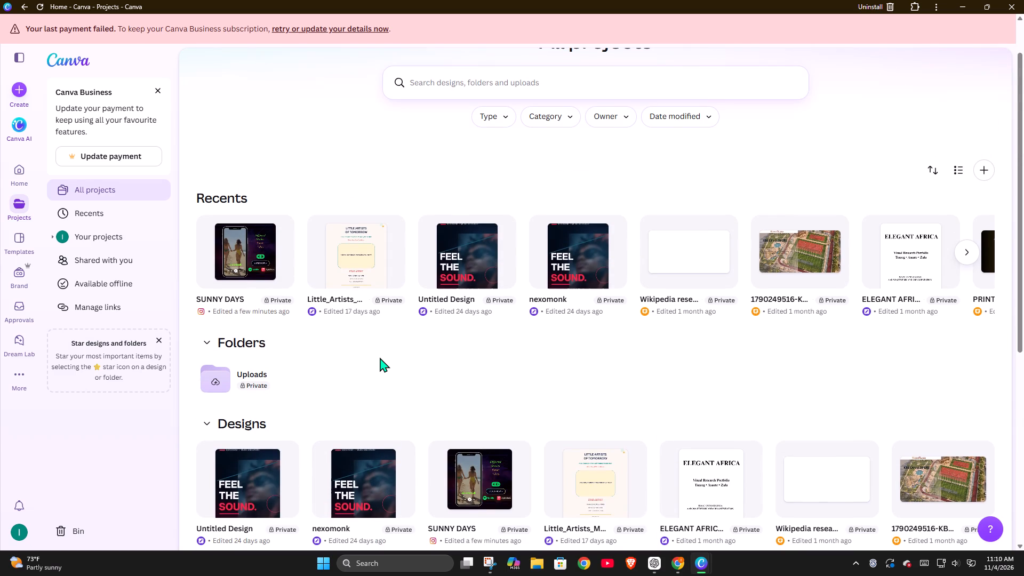